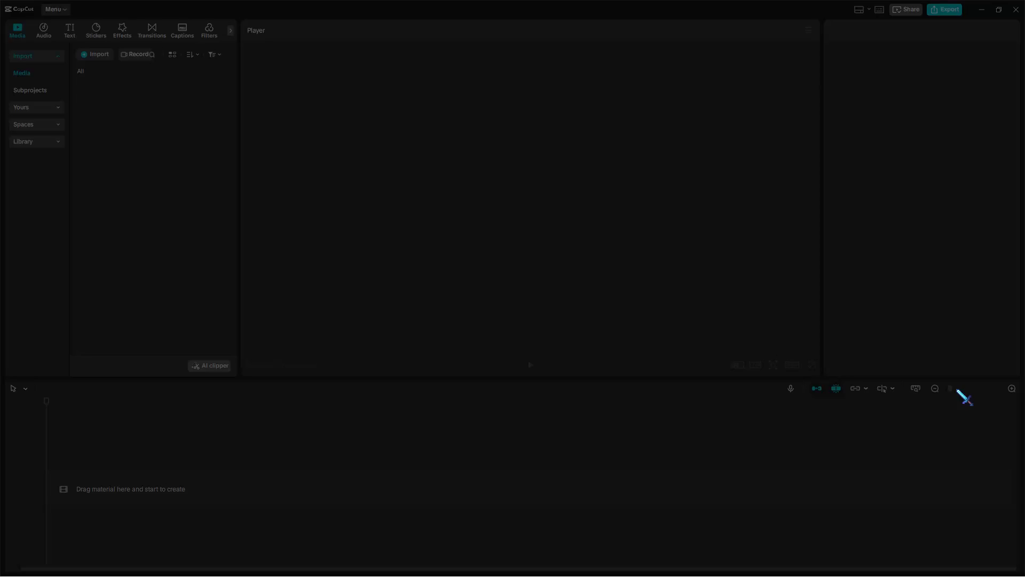
Combine all the Elevate Nasheed background music clips into one compound clip and save it as a preset.
{"action": "left_click", "coordinate": [957, 388]}
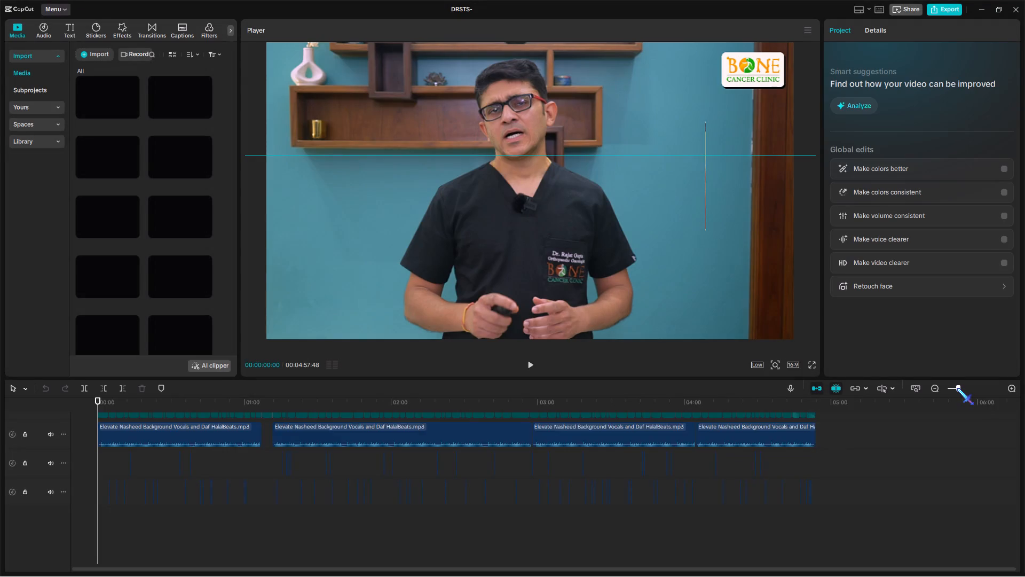
{"action": "scroll", "coordinate": [630, 479], "scroll_direction": "up", "scroll_amount": 1}
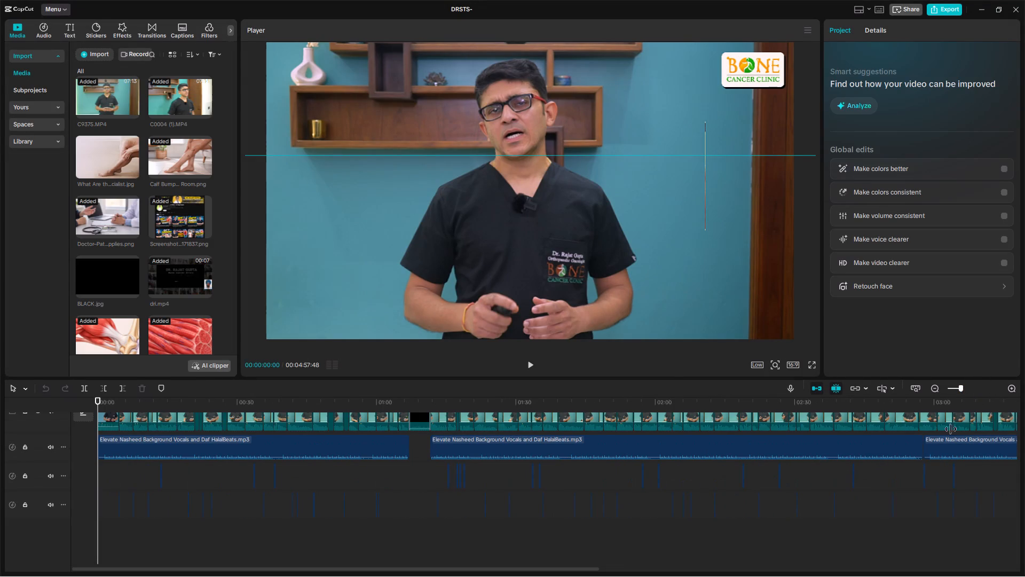
{"action": "left_click_drag", "start_coordinate": [959, 388], "coordinate": [956, 397]}
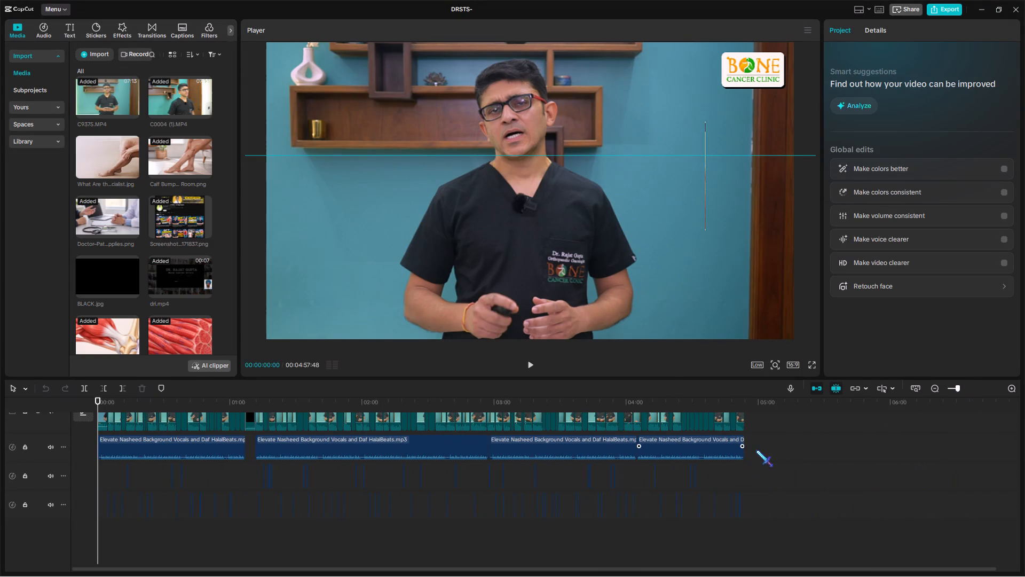
{"action": "left_click_drag", "start_coordinate": [761, 446], "coordinate": [229, 438]}
{"action": "key", "text": "alt+g"}
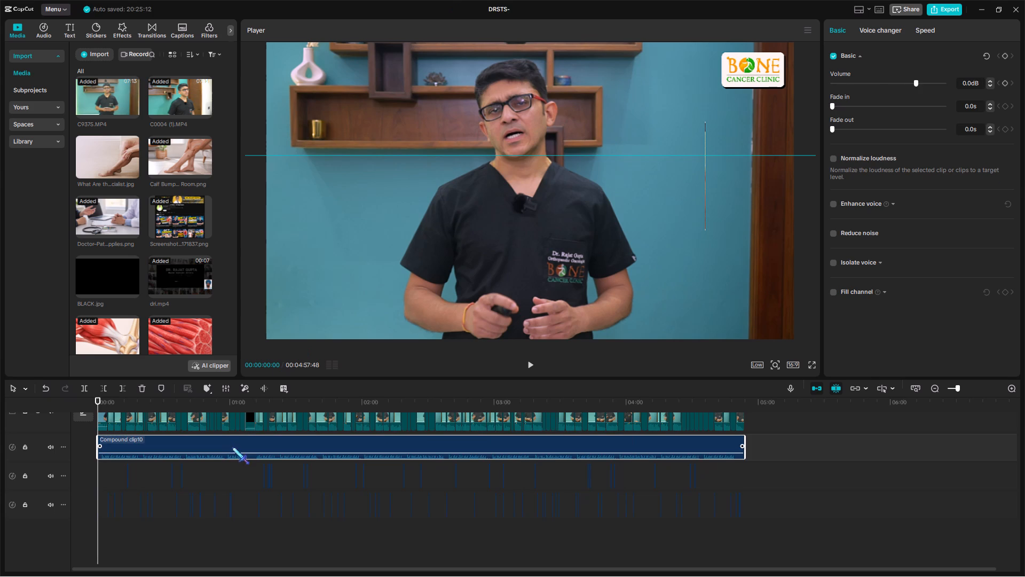
{"action": "right_click", "coordinate": [233, 443]}
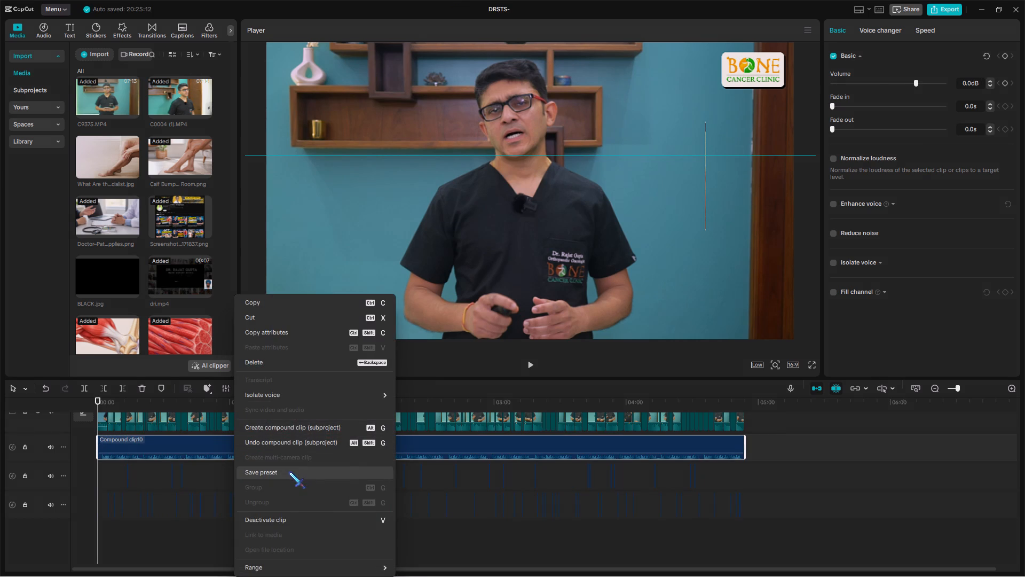
{"action": "left_click", "coordinate": [289, 472]}
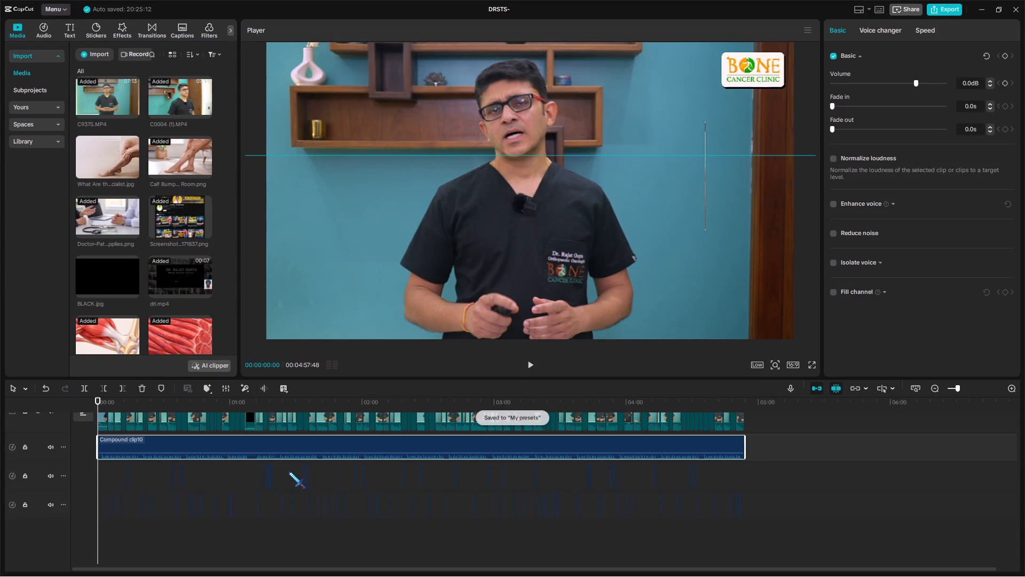
Undo the compound clip made from the background music clips.
{"action": "key", "text": "ctrl+z"}
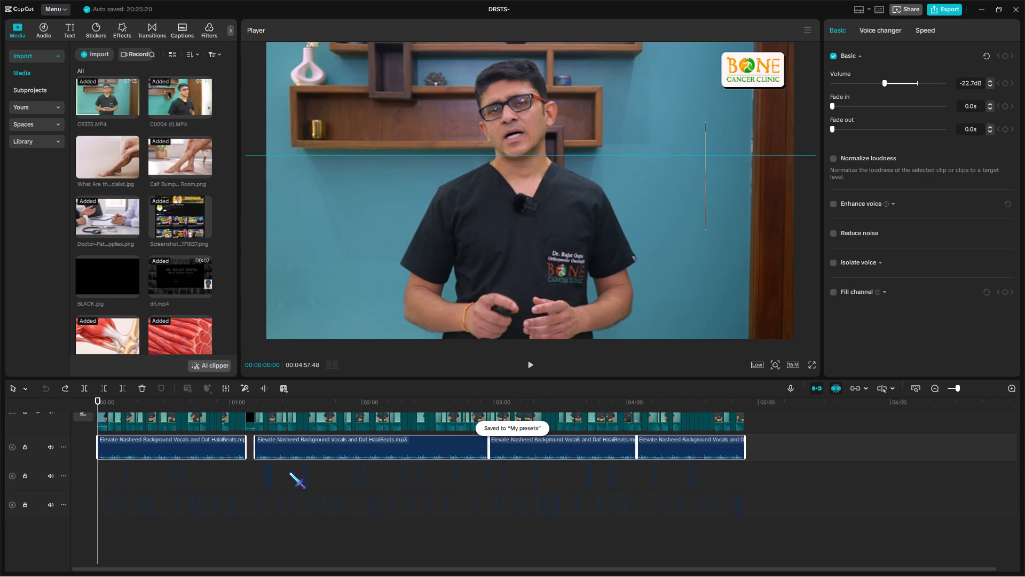
Save the Thigh/Leg title at the start of the timeline as a preset.
{"action": "scroll", "coordinate": [307, 476], "scroll_direction": "up", "scroll_amount": 7}
{"action": "scroll", "coordinate": [210, 464], "scroll_direction": "up", "scroll_amount": 3}
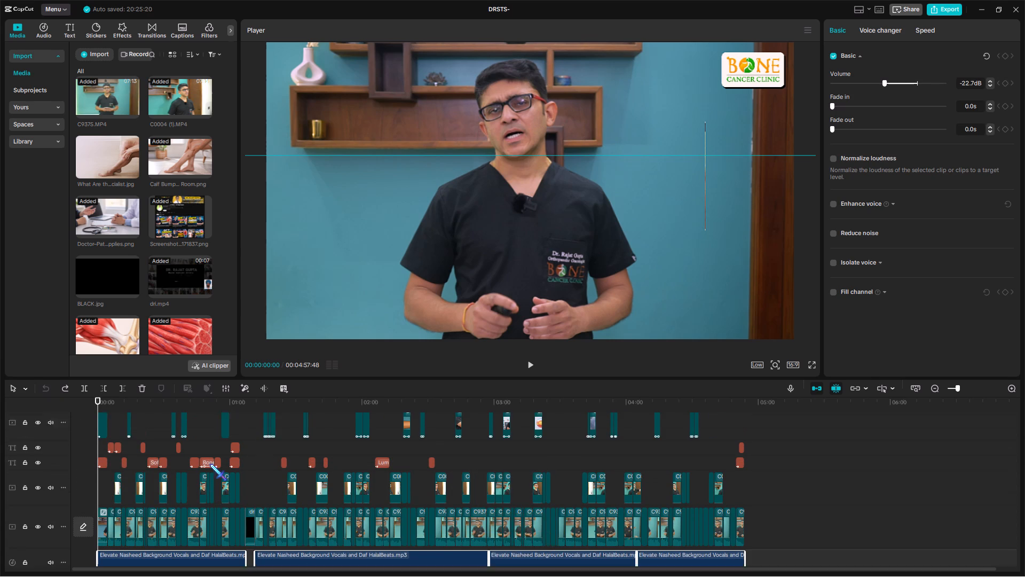
{"action": "left_click", "coordinate": [965, 387]}
{"action": "left_click", "coordinate": [152, 465]}
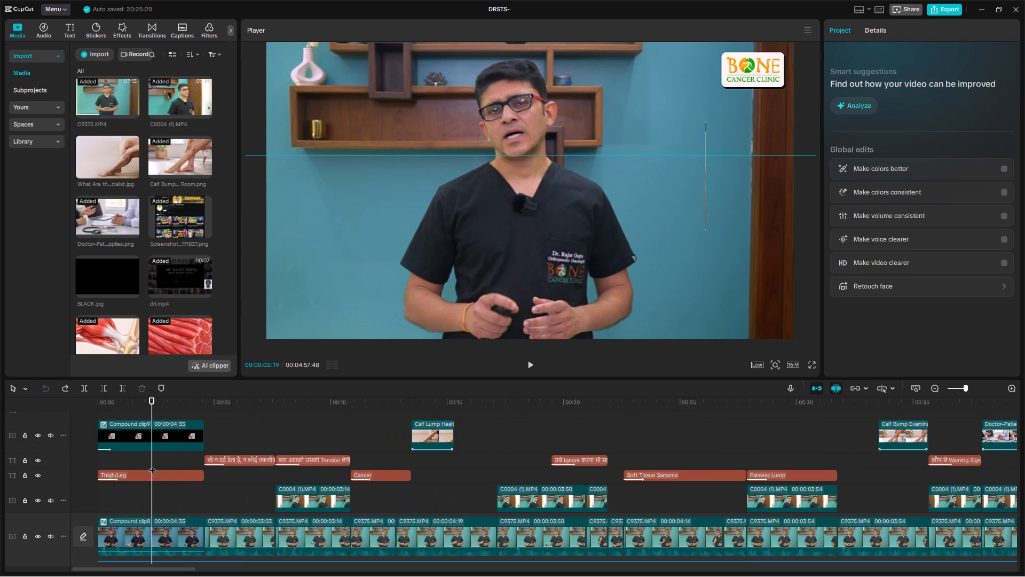
{"action": "right_click", "coordinate": [153, 474]}
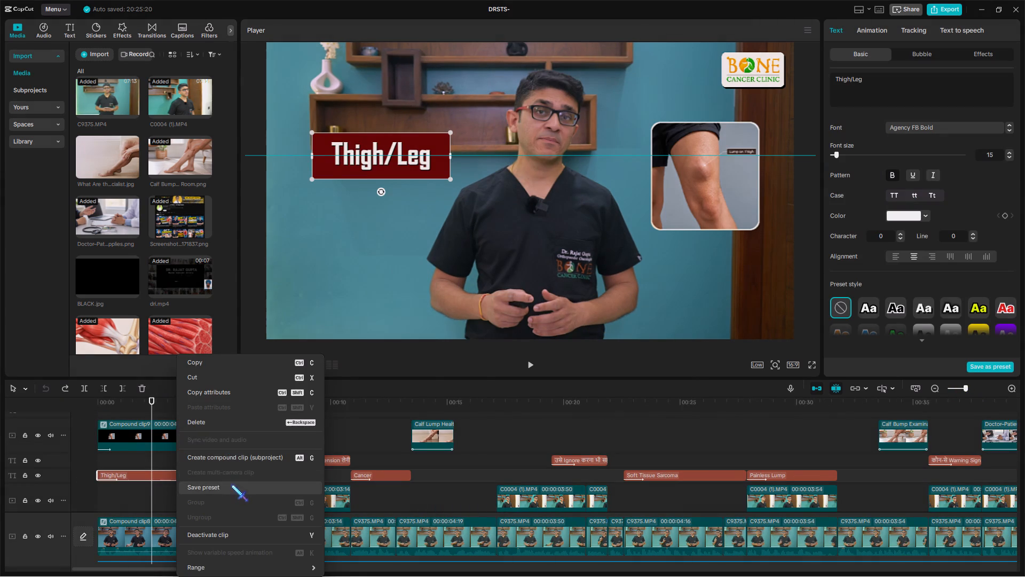
{"action": "left_click", "coordinate": [231, 485]}
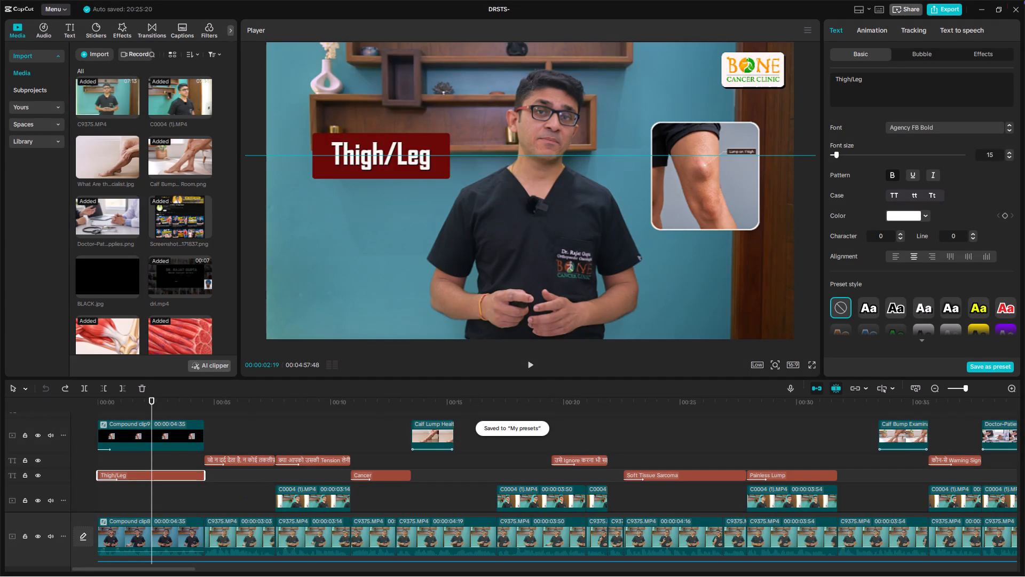
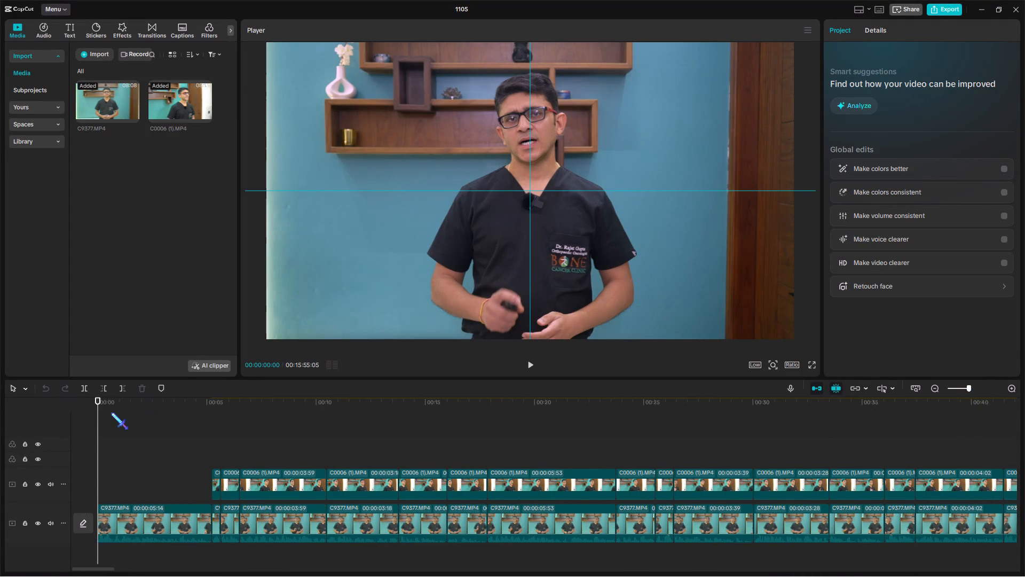
Add the My presets31 title preset at the start of the timeline and undo its compound clip.
{"action": "left_click", "coordinate": [91, 417]}
{"action": "key", "text": "space"}
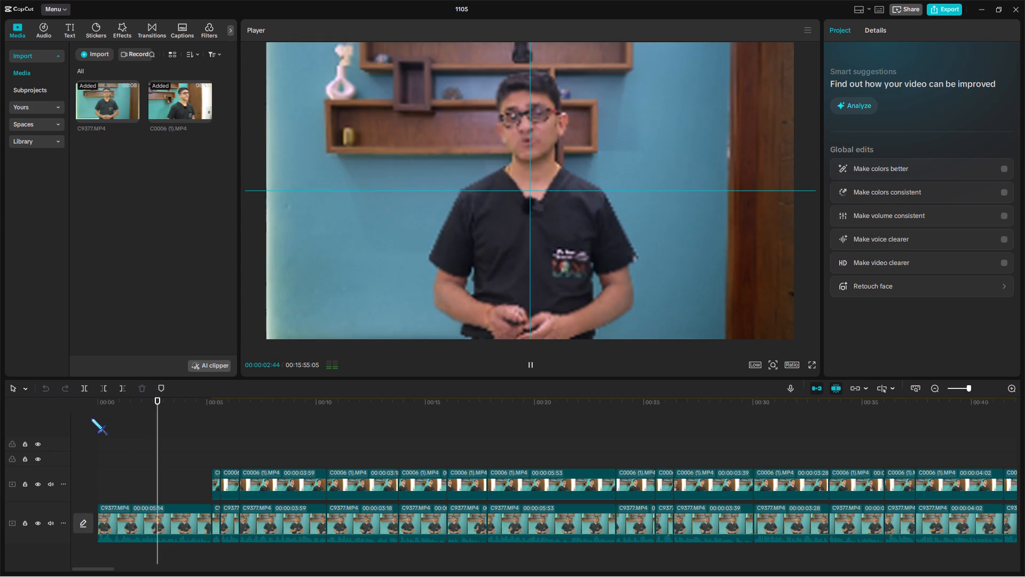
{"action": "left_click", "coordinate": [91, 418]}
{"action": "left_click", "coordinate": [33, 108]}
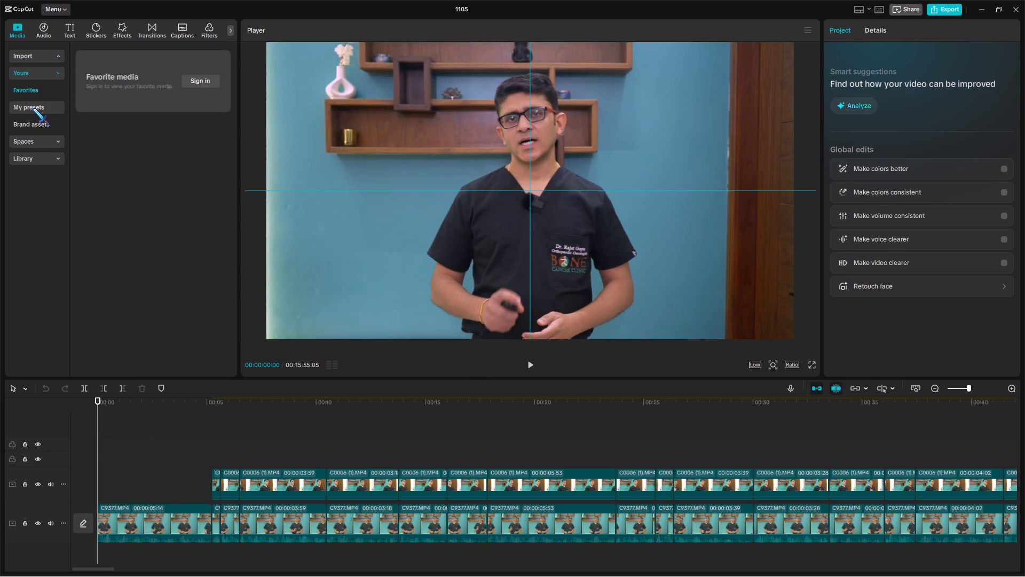
{"action": "left_click", "coordinate": [36, 110]}
{"action": "scroll", "coordinate": [149, 239], "scroll_direction": "down", "scroll_amount": 20}
{"action": "scroll", "coordinate": [149, 239], "scroll_direction": "down", "scroll_amount": 3}
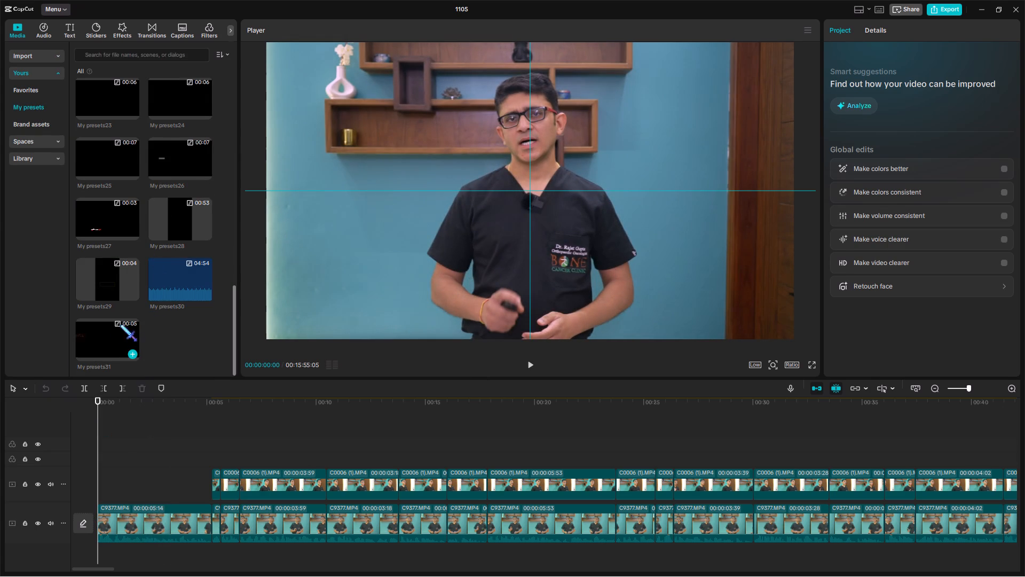
{"action": "left_click_drag", "start_coordinate": [115, 328], "coordinate": [75, 420]}
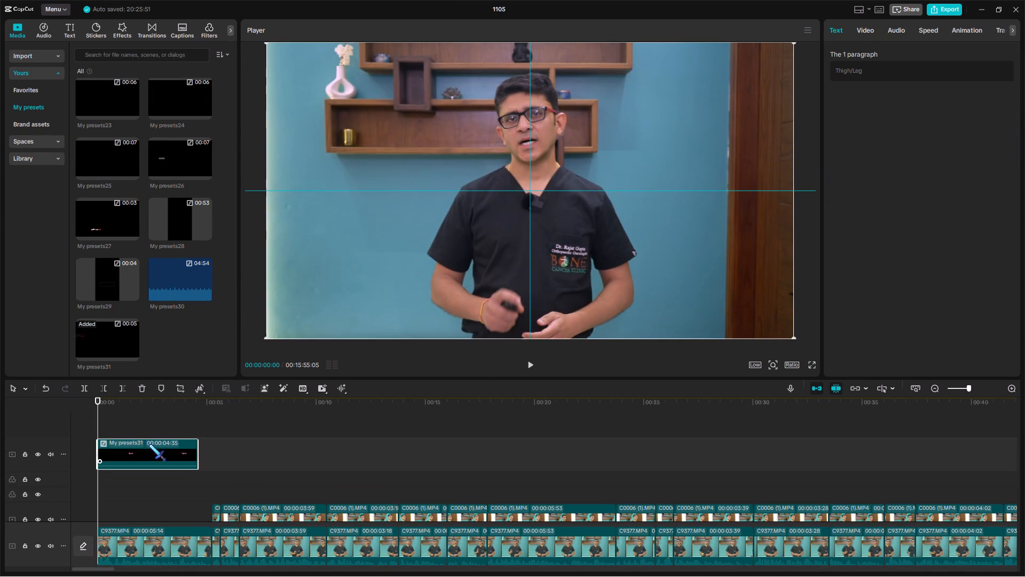
{"action": "right_click", "coordinate": [149, 444]}
{"action": "left_click", "coordinate": [229, 354]}
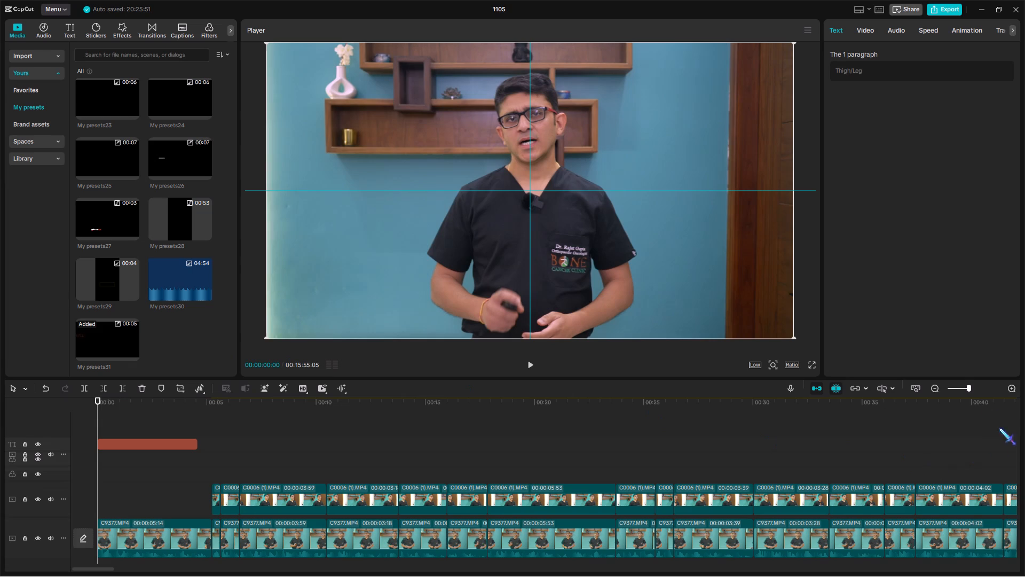
Change the text of the Thigh/Leg title to Lump/Swelling.
{"action": "left_click", "coordinate": [971, 389]}
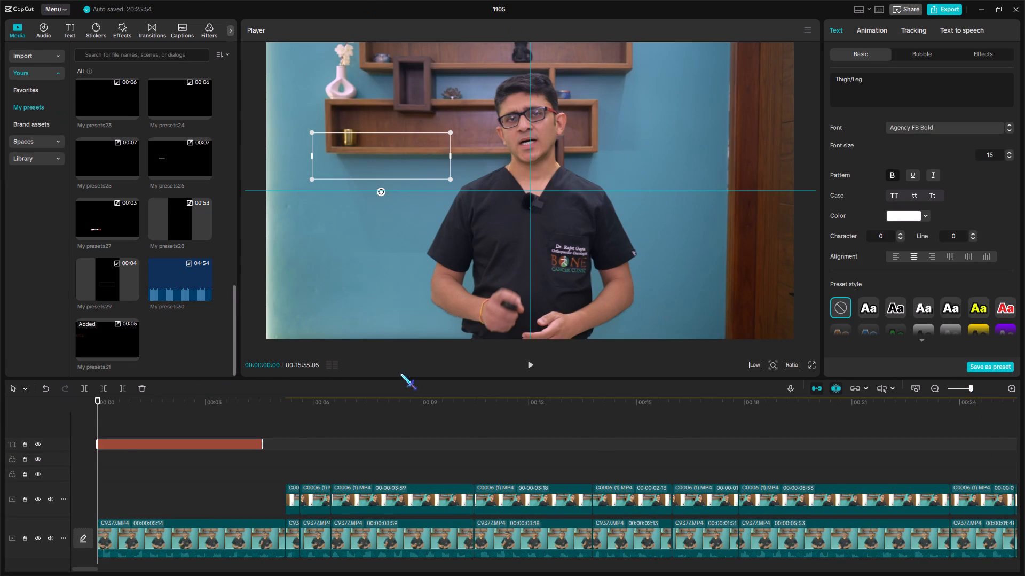
{"action": "left_click_drag", "start_coordinate": [872, 90], "coordinate": [781, 68]}
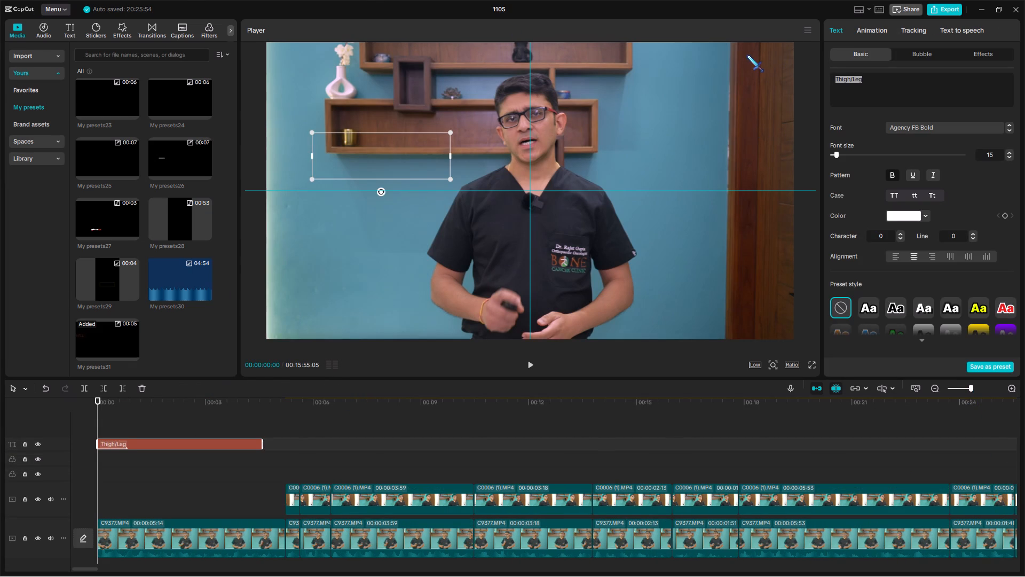
{"action": "type", "text": "Lump"}
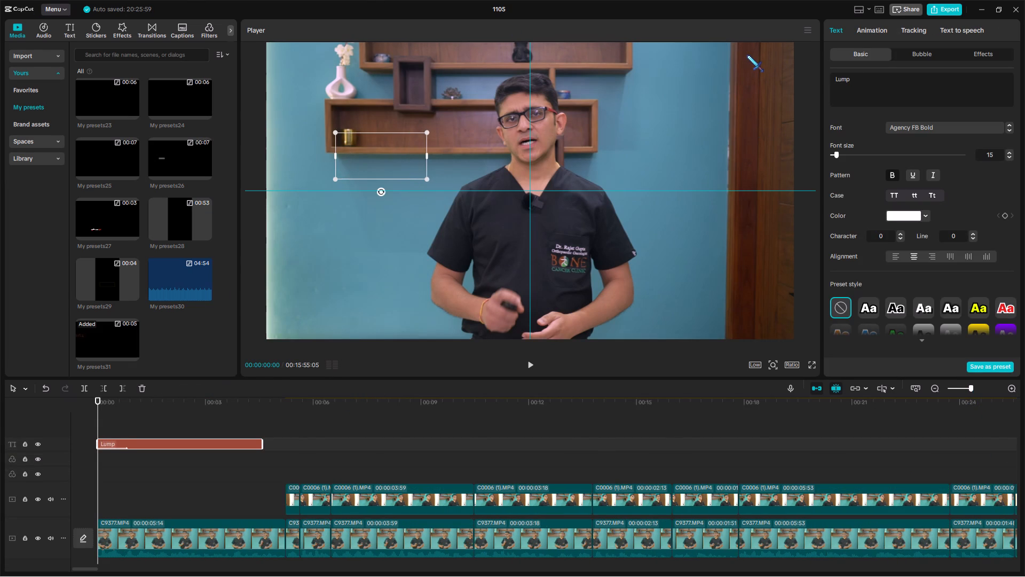
{"action": "key", "text": "slash"}
{"action": "type", "text": "Swelling"}
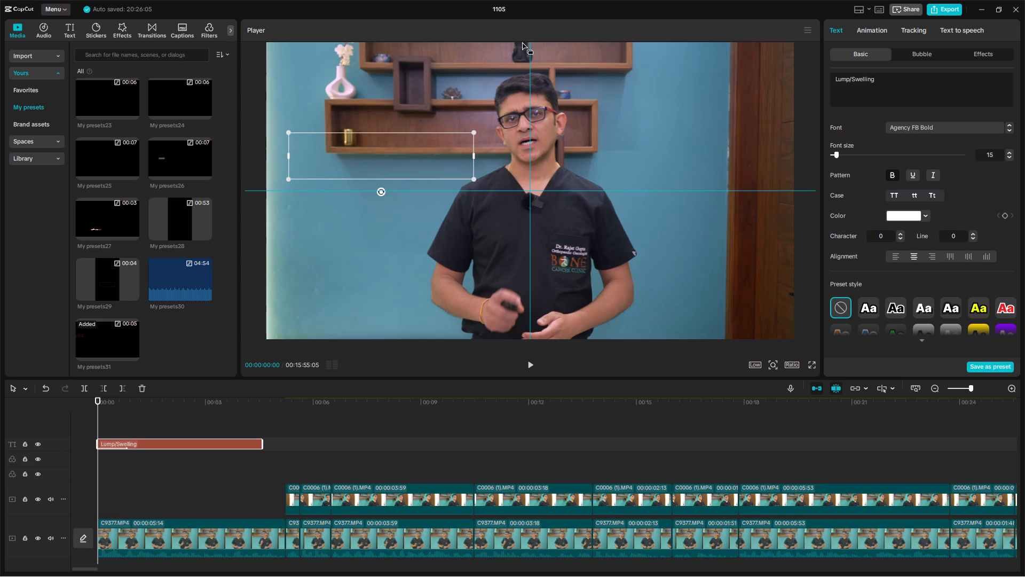
Shrink the Lump/Swelling title beside the speaker and move the horizontal guide to its centre, at about 39%.
{"action": "left_click", "coordinate": [173, 418]}
{"action": "left_click", "coordinate": [177, 446]}
{"action": "left_click_drag", "start_coordinate": [472, 132], "coordinate": [428, 154]}
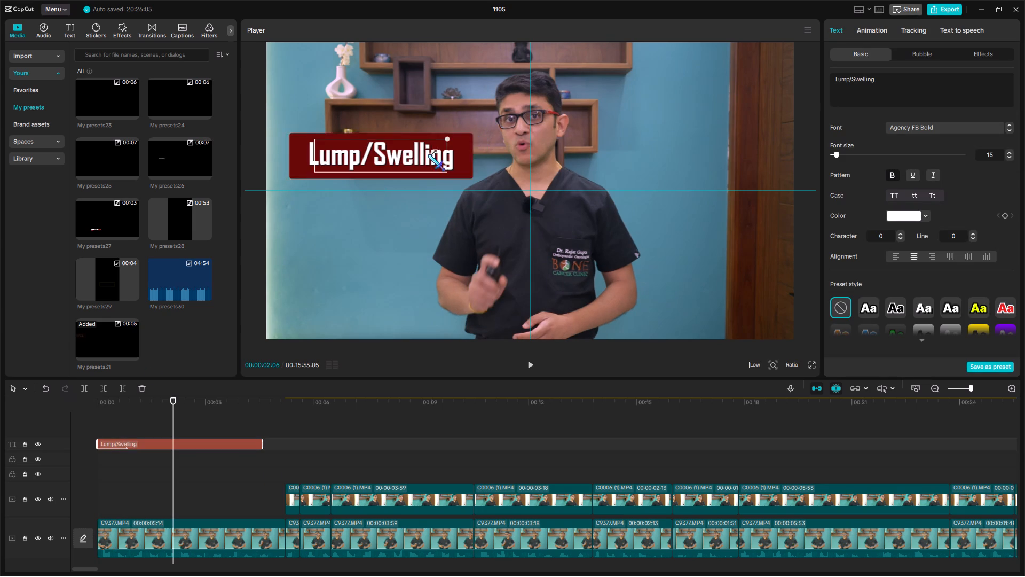
{"action": "left_click_drag", "start_coordinate": [428, 154], "coordinate": [435, 154]}
{"action": "left_click_drag", "start_coordinate": [651, 191], "coordinate": [647, 158]}
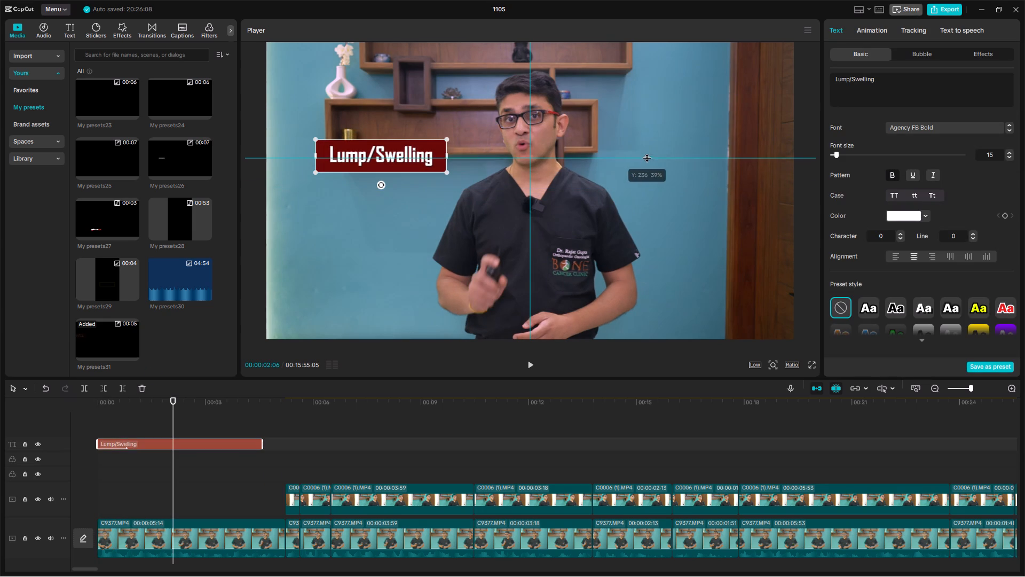
{"action": "left_click_drag", "start_coordinate": [647, 158], "coordinate": [647, 157]}
{"action": "left_click", "coordinate": [425, 162]}
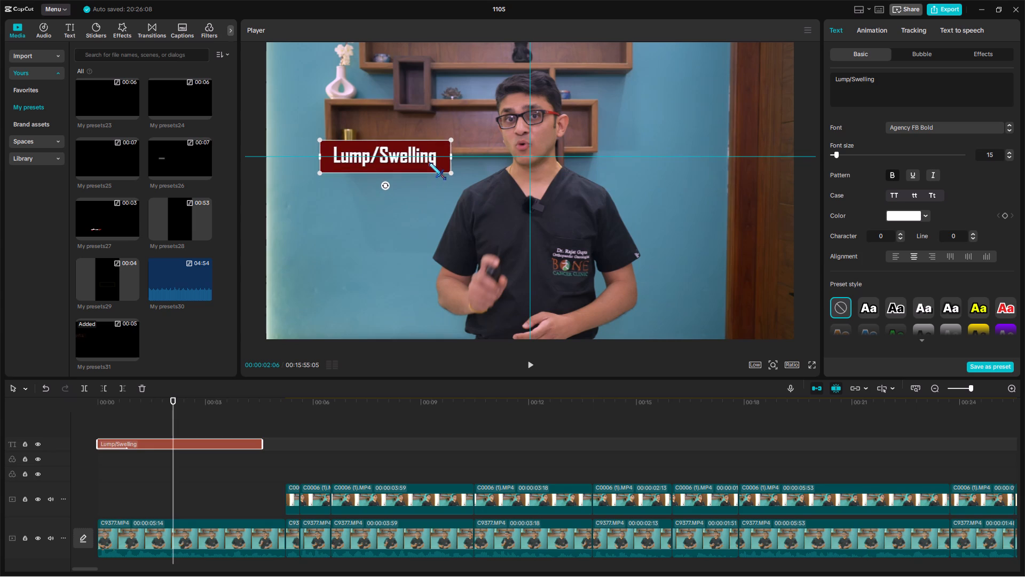
{"action": "left_click_drag", "start_coordinate": [450, 173], "coordinate": [455, 178]}
{"action": "left_click", "coordinate": [441, 169]}
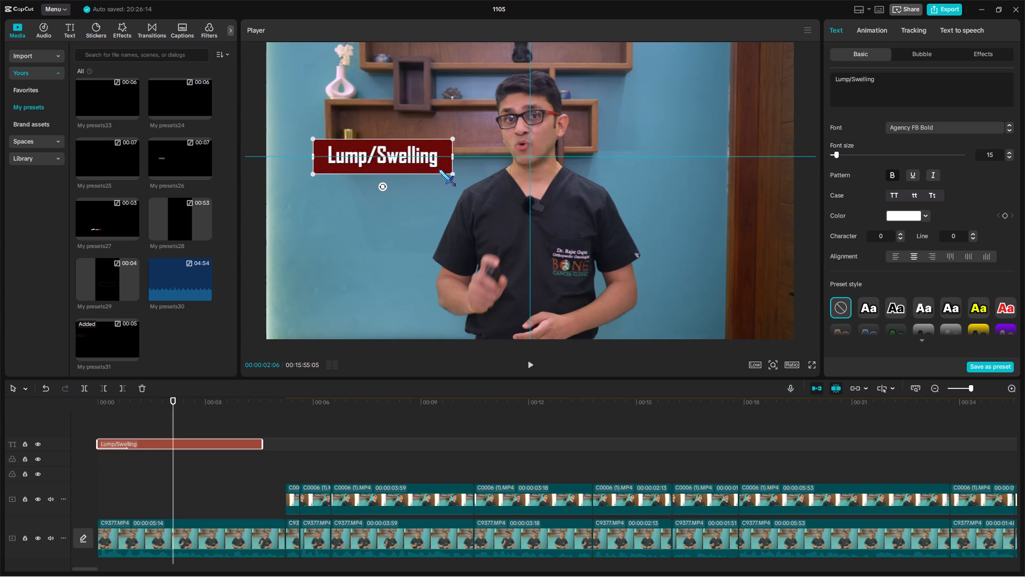
Add the My presets26 title preset at 00:00:01:36 on a track above Lump/Swelling and undo its compound clip.
{"action": "left_click", "coordinate": [97, 412]}
{"action": "left_click", "coordinate": [83, 418]}
{"action": "key", "text": "space"}
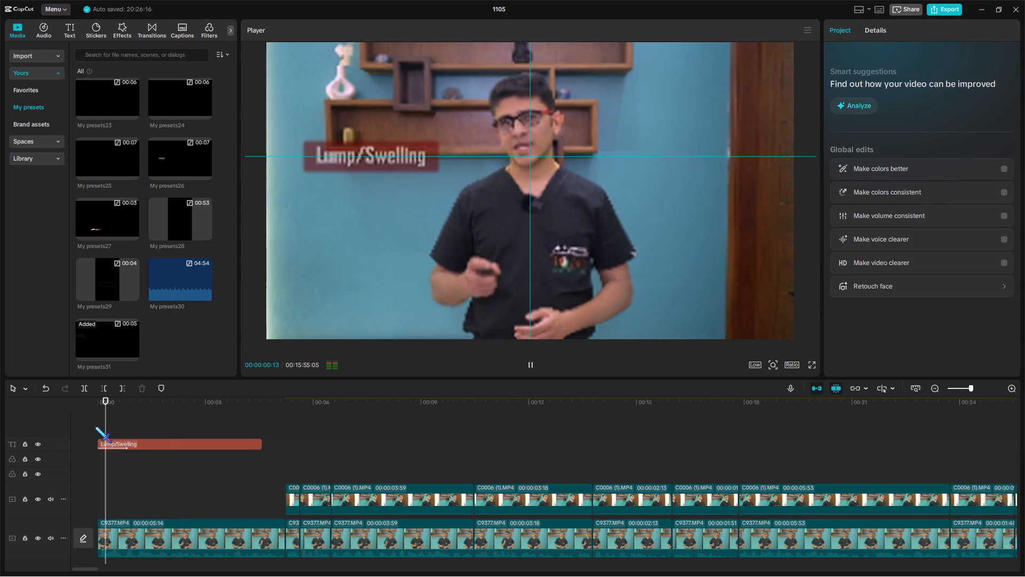
{"action": "key", "text": "space"}
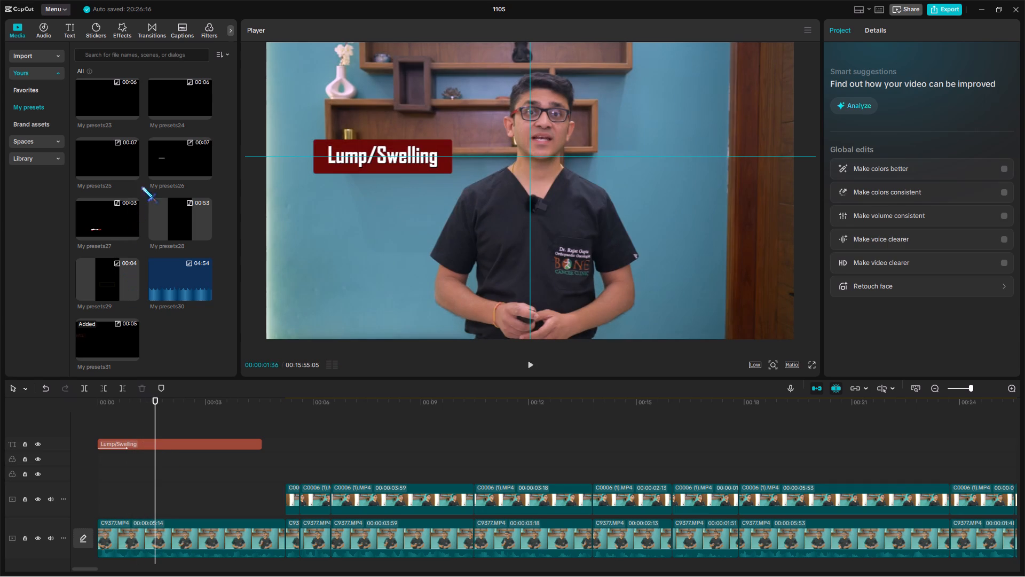
{"action": "left_click_drag", "start_coordinate": [177, 168], "coordinate": [154, 421]}
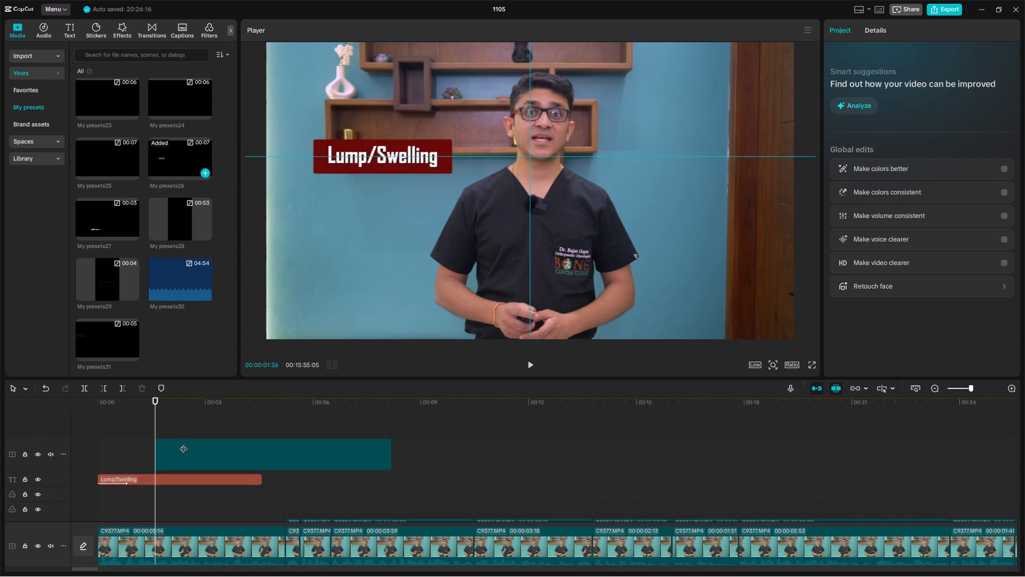
{"action": "right_click", "coordinate": [192, 448]}
{"action": "left_click", "coordinate": [278, 356]}
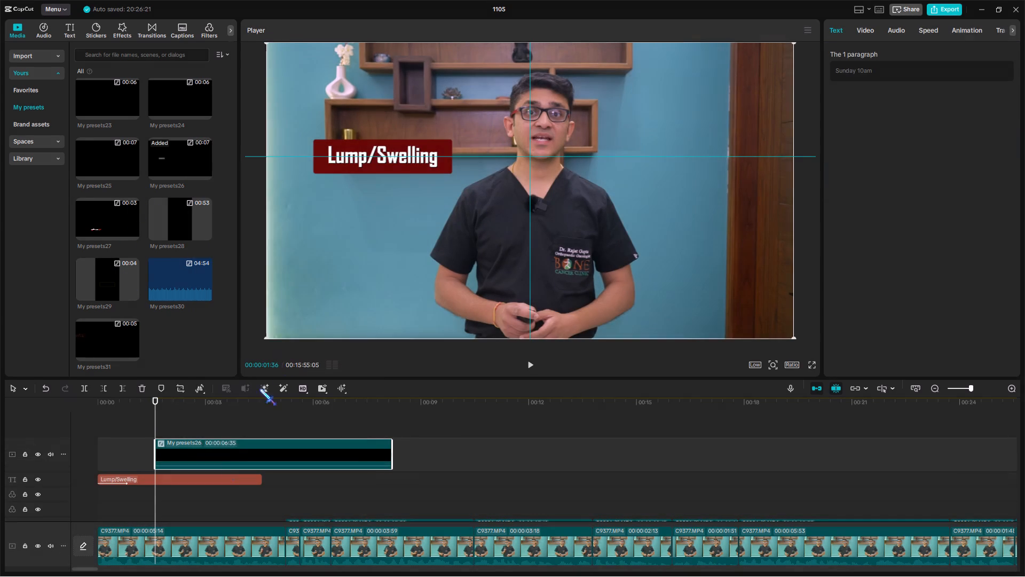
Extend the Lump/Swelling title to the end of the first video clip and trim the Sunday 10am title to end there too.
{"action": "key", "text": "space"}
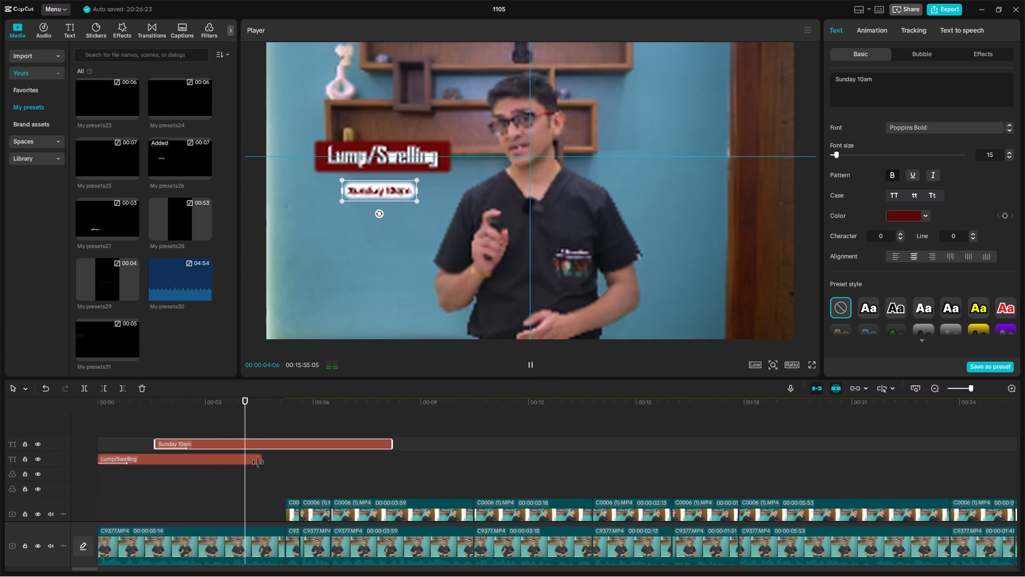
{"action": "left_click_drag", "start_coordinate": [266, 473], "coordinate": [234, 422]}
{"action": "left_click_drag", "start_coordinate": [262, 457], "coordinate": [280, 451]}
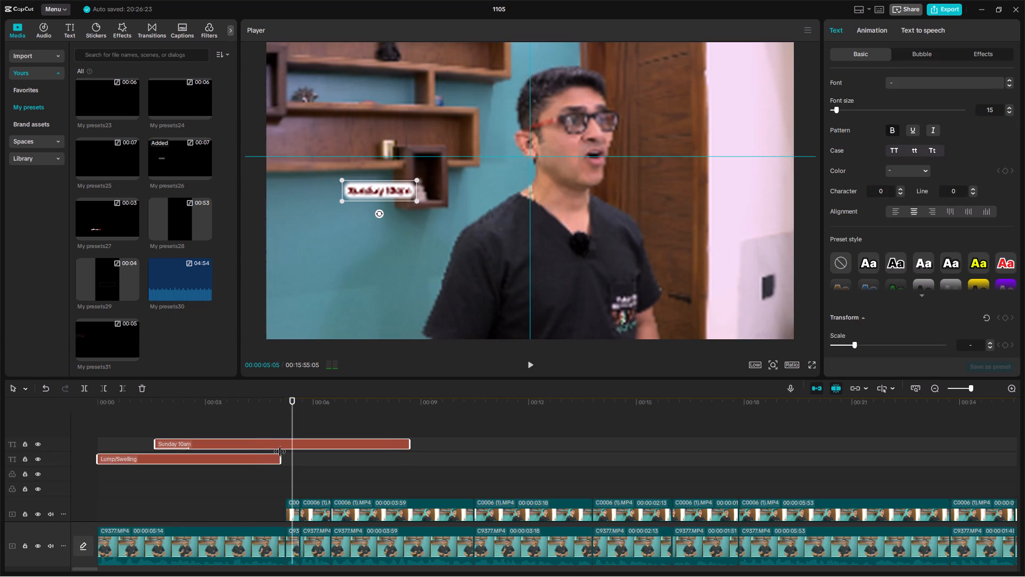
{"action": "left_click_drag", "start_coordinate": [280, 451], "coordinate": [283, 449]}
{"action": "left_click", "coordinate": [283, 430]}
{"action": "left_click", "coordinate": [289, 447]}
{"action": "key", "text": "w"}
Change the text of the Sunday 10am title to Lipoma and enlarge it slightly below Lump/Swelling.
{"action": "left_click", "coordinate": [252, 431]}
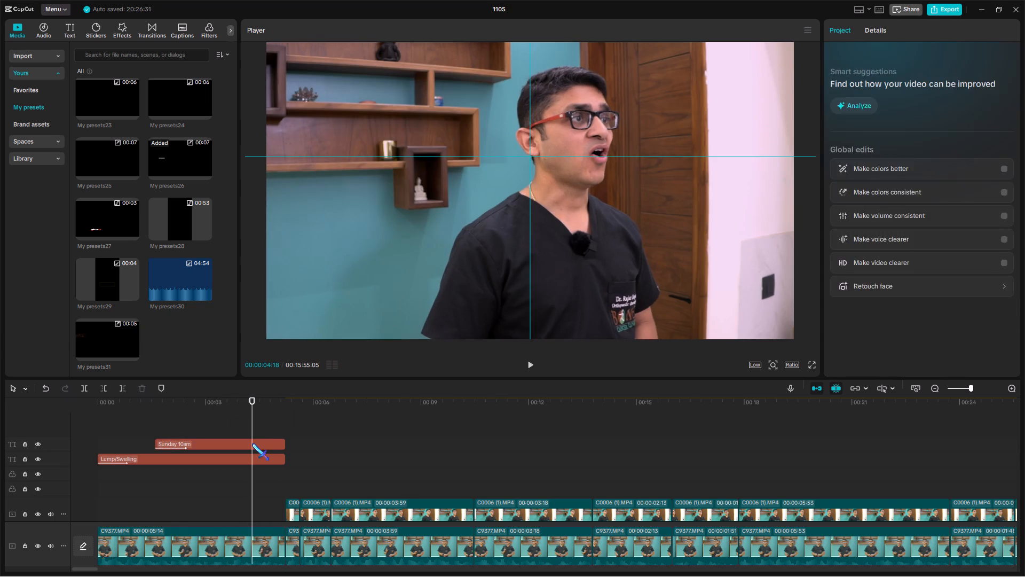
{"action": "left_click", "coordinate": [252, 443]}
{"action": "left_click_drag", "start_coordinate": [901, 98], "coordinate": [823, 59]}
{"action": "type", "text": "Lipoma"}
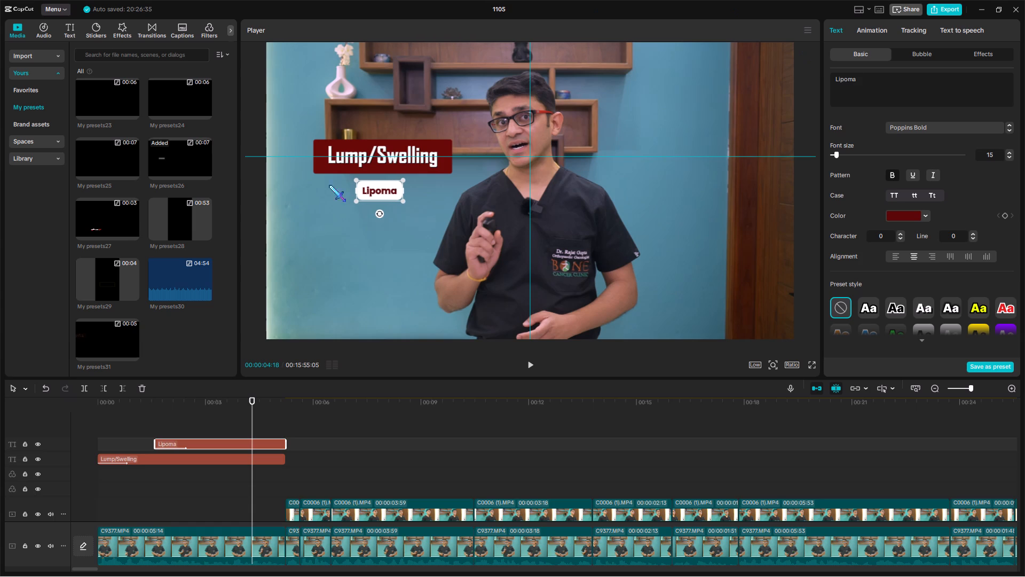
{"action": "left_click_drag", "start_coordinate": [406, 203], "coordinate": [413, 207]}
{"action": "left_click", "coordinate": [393, 192]}
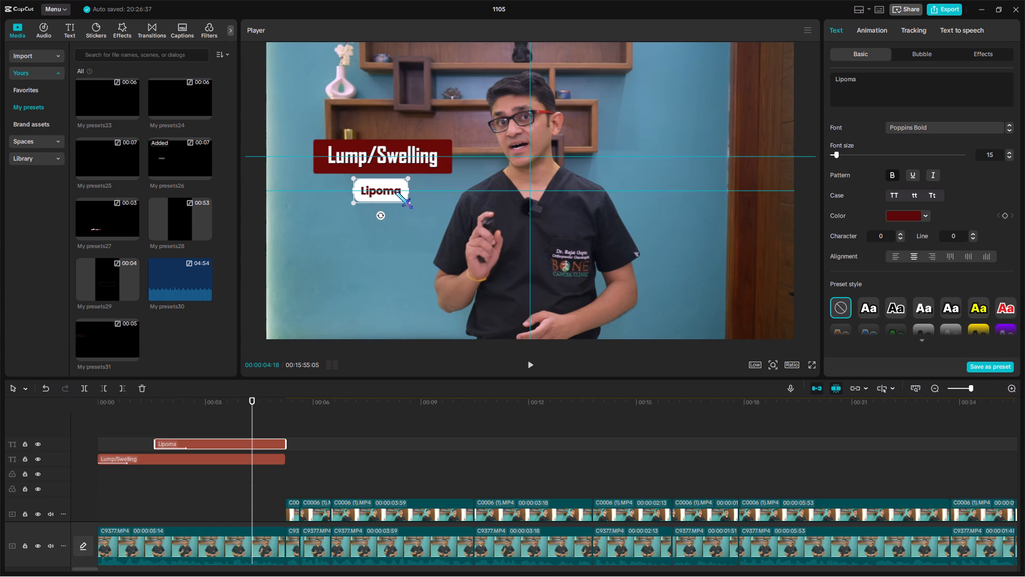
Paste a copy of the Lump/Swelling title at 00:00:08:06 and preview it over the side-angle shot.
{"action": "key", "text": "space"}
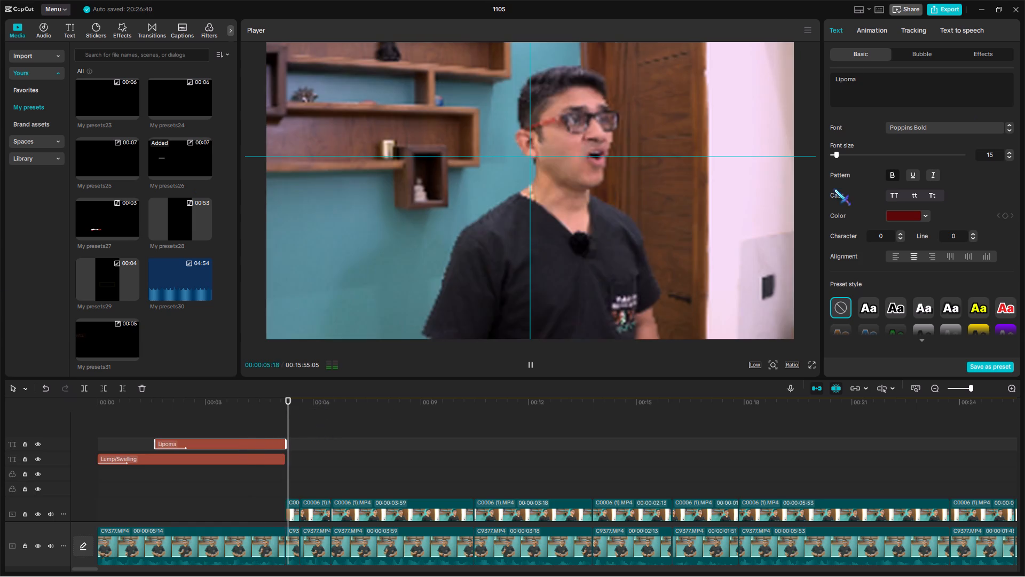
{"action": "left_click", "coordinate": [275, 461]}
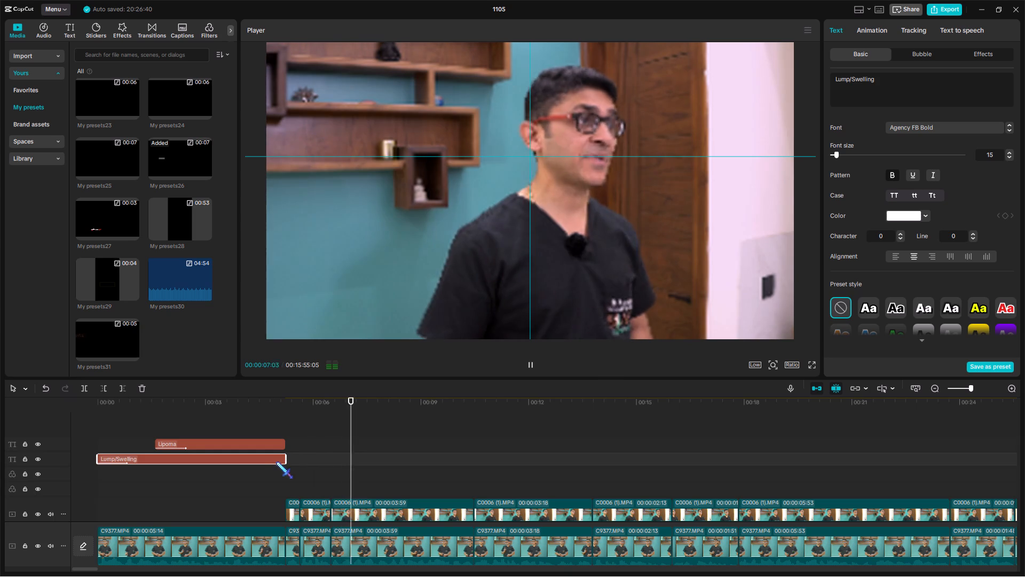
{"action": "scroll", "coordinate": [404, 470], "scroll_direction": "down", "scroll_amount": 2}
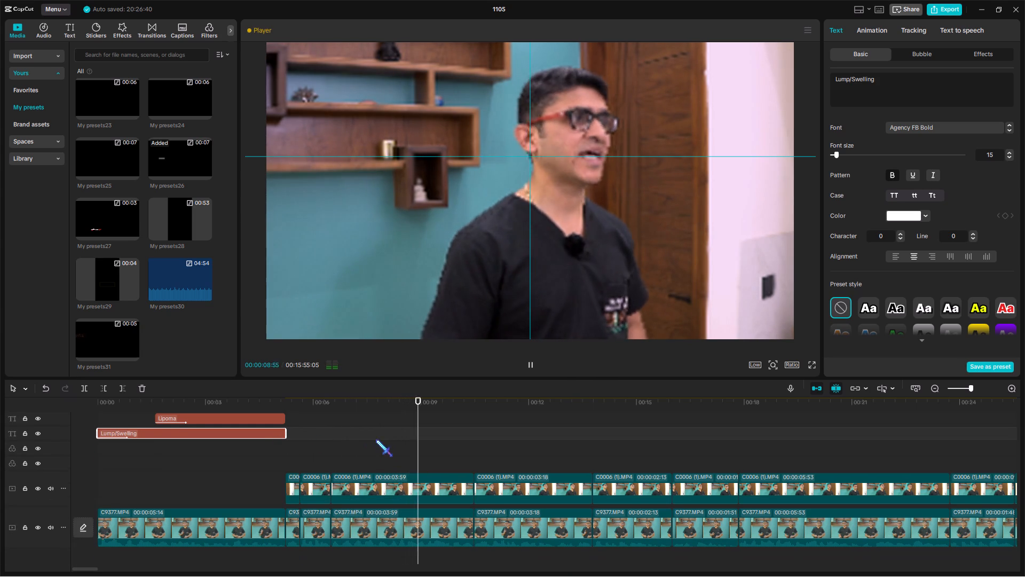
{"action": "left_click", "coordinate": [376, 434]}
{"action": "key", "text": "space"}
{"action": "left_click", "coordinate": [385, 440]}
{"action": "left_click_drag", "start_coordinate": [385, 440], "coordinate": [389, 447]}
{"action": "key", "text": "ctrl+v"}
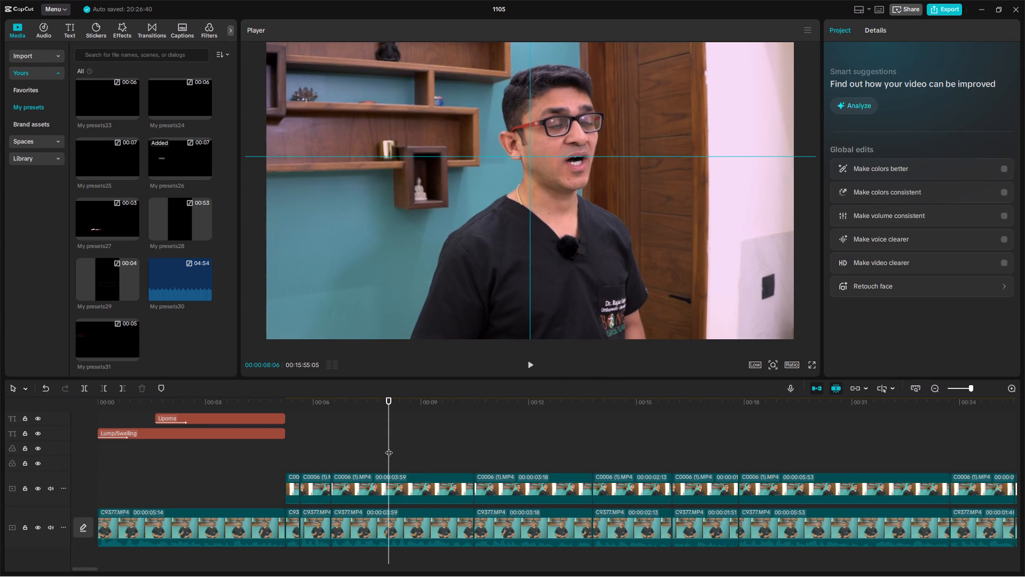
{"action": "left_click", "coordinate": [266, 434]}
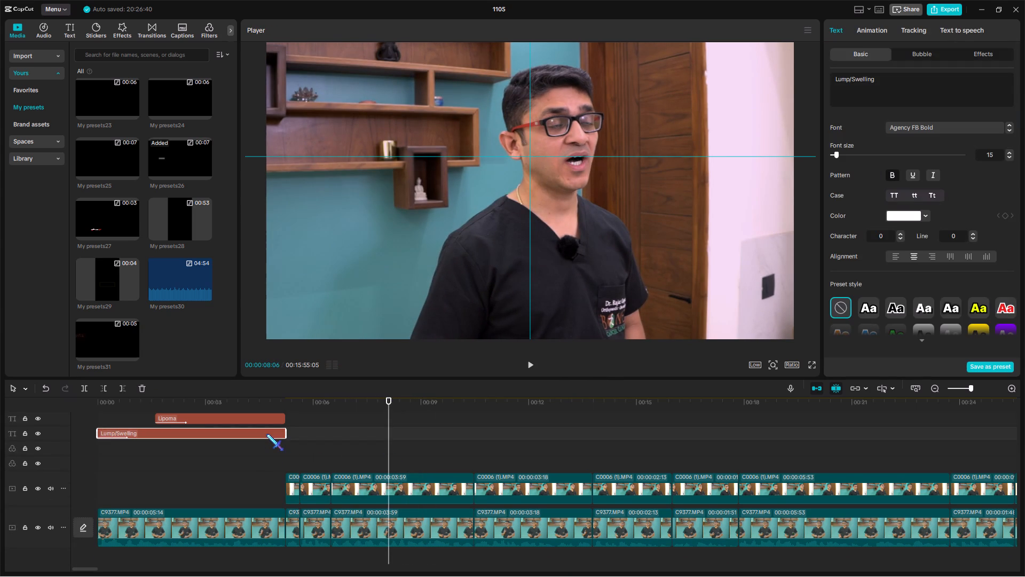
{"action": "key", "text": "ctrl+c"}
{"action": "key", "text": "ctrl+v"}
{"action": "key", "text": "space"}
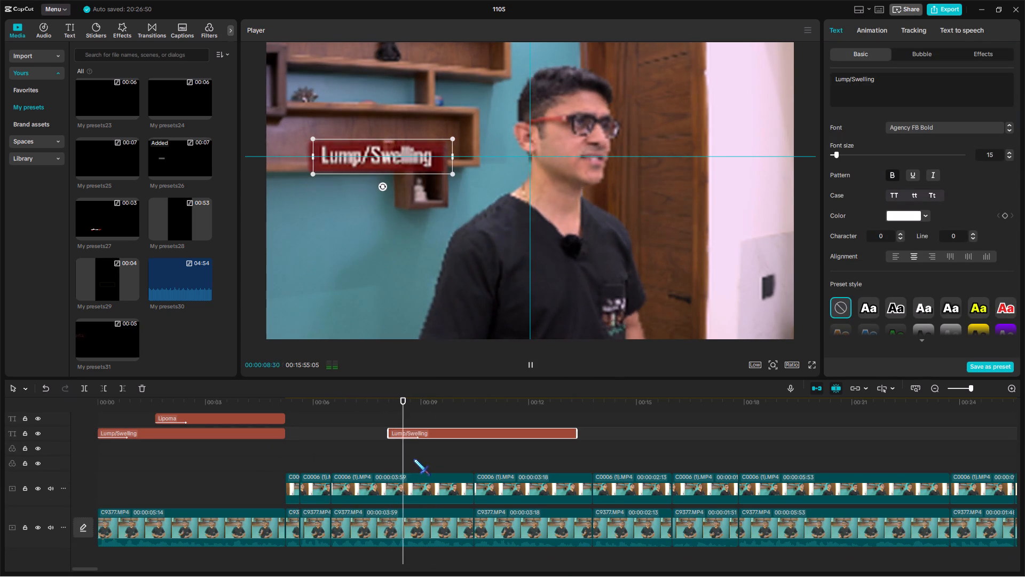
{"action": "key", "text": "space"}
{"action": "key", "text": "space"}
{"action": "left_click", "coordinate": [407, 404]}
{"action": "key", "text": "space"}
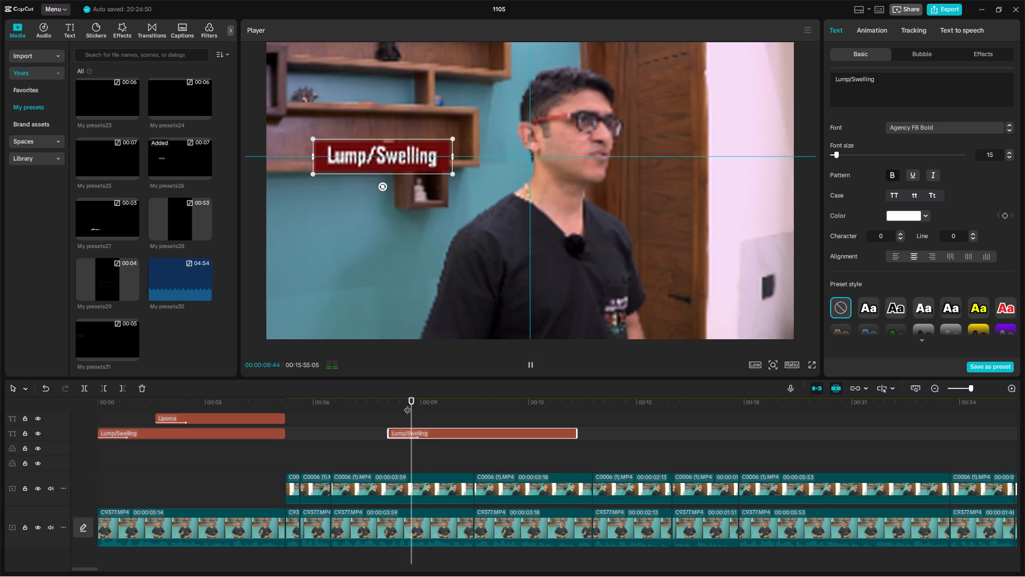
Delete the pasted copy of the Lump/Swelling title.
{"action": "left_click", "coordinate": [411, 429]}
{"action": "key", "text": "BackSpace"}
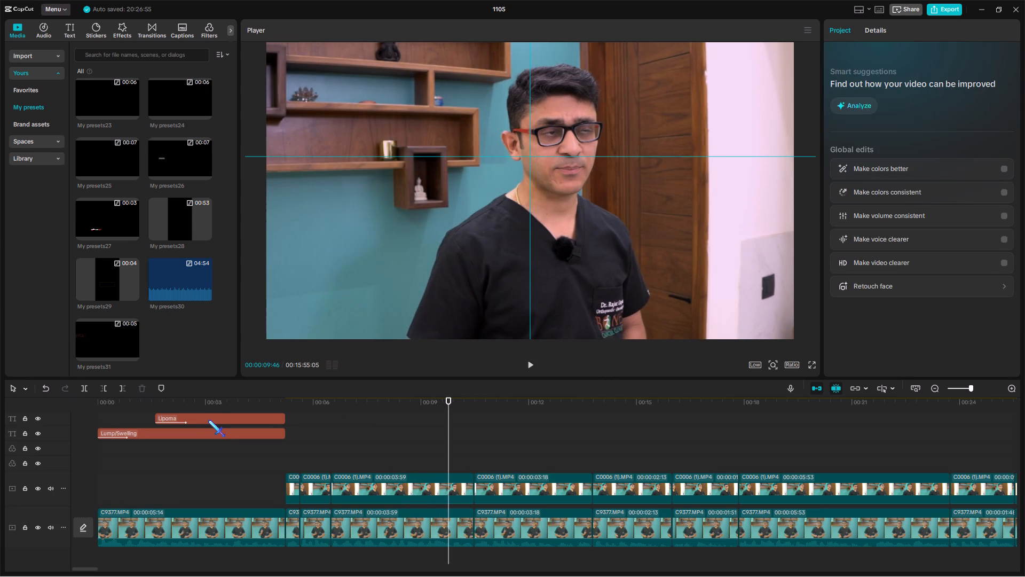
Copy the Lipoma title and paste the copy at 00:00:08:07 on the same text track.
{"action": "left_click", "coordinate": [208, 420]}
{"action": "key", "text": "ctrl+c"}
{"action": "left_click", "coordinate": [413, 440]}
{"action": "left_click", "coordinate": [398, 441]}
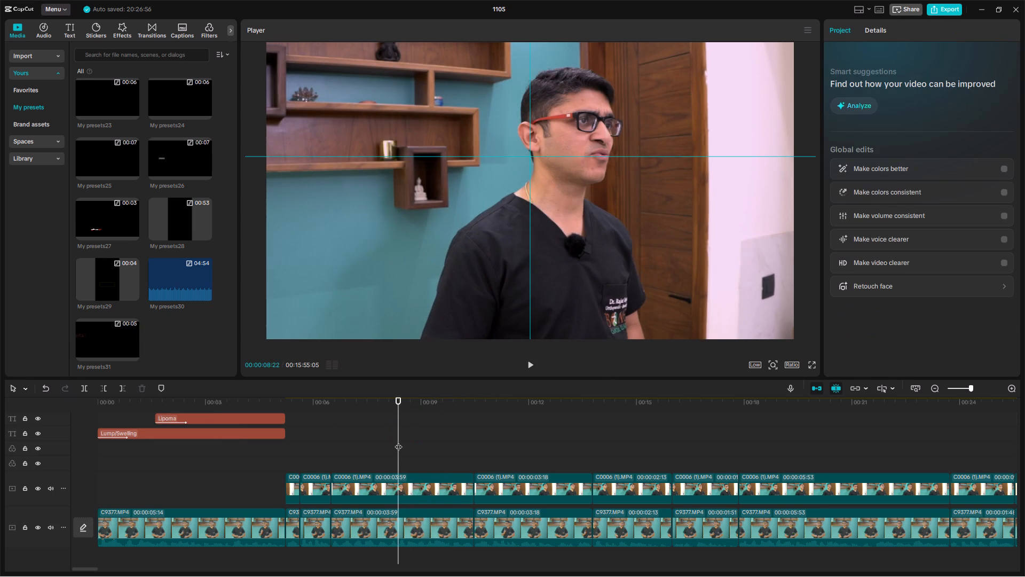
{"action": "key", "text": "space"}
{"action": "left_click", "coordinate": [398, 441]}
{"action": "left_click_drag", "start_coordinate": [398, 441], "coordinate": [389, 453]}
{"action": "key", "text": "ctrl+b"}
{"action": "key", "text": "ctrl+v"}
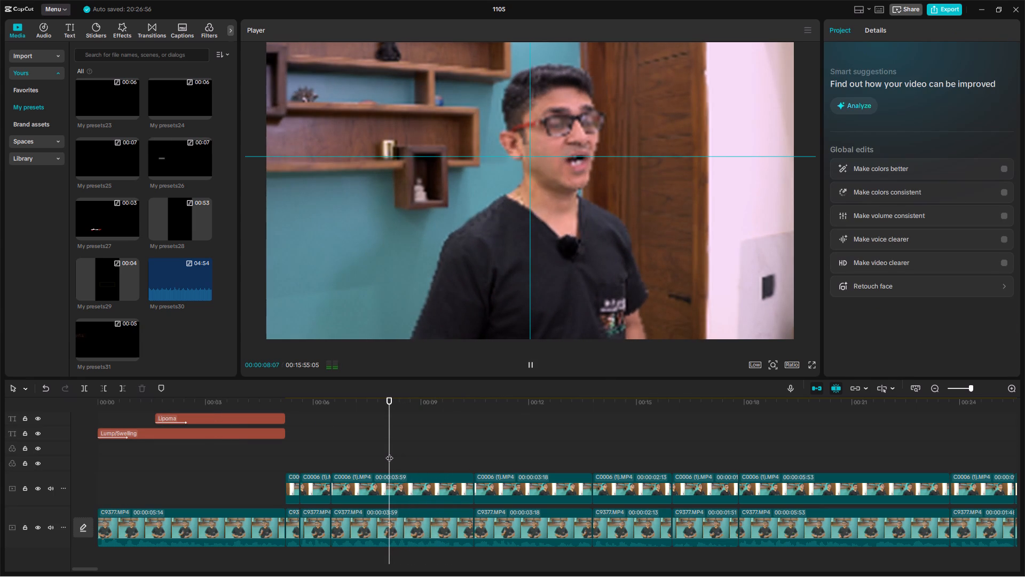
{"action": "key", "text": "ctrl+z"}
{"action": "key", "text": "ctrl+z"}
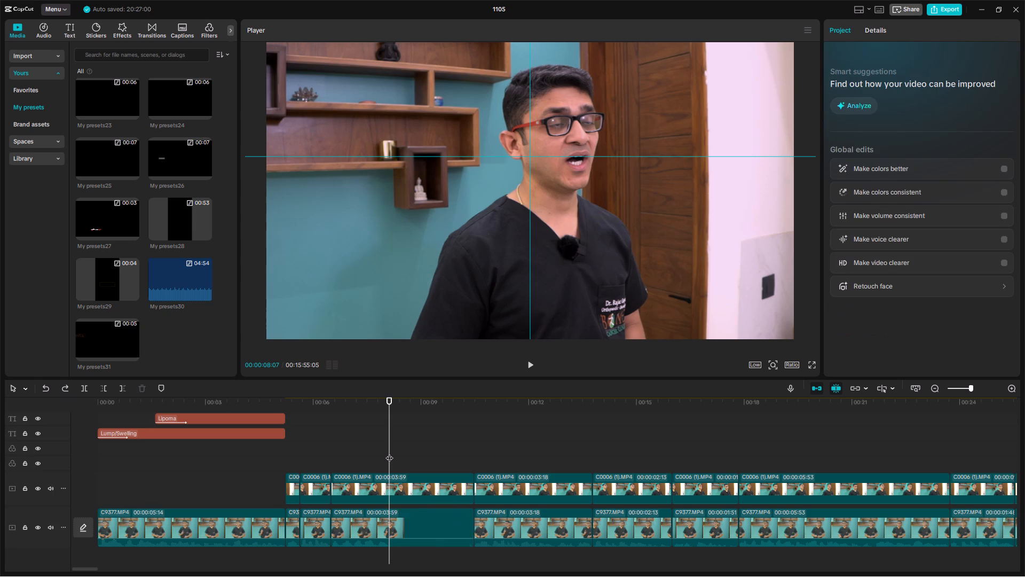
{"action": "key", "text": "ctrl+v"}
{"action": "key", "text": "space"}
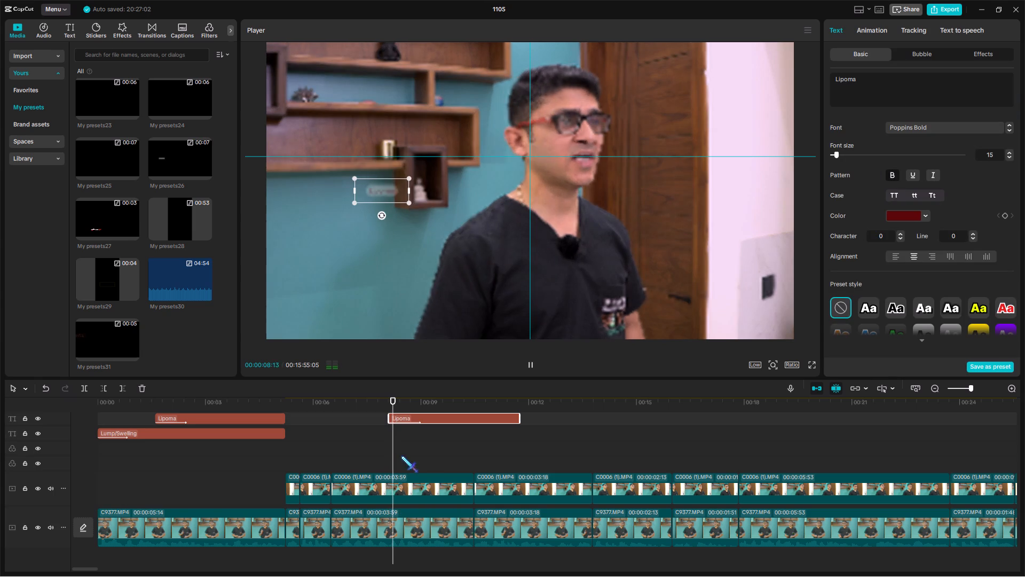
Play through the copied Lipoma title over the side-angle shot and trim its end at about 00:00:09:12.
{"action": "scroll", "coordinate": [421, 459], "scroll_direction": "up", "scroll_amount": 2}
{"action": "key", "text": "space"}
{"action": "left_click", "coordinate": [415, 421]}
{"action": "key", "text": "space"}
{"action": "left_click", "coordinate": [415, 420]}
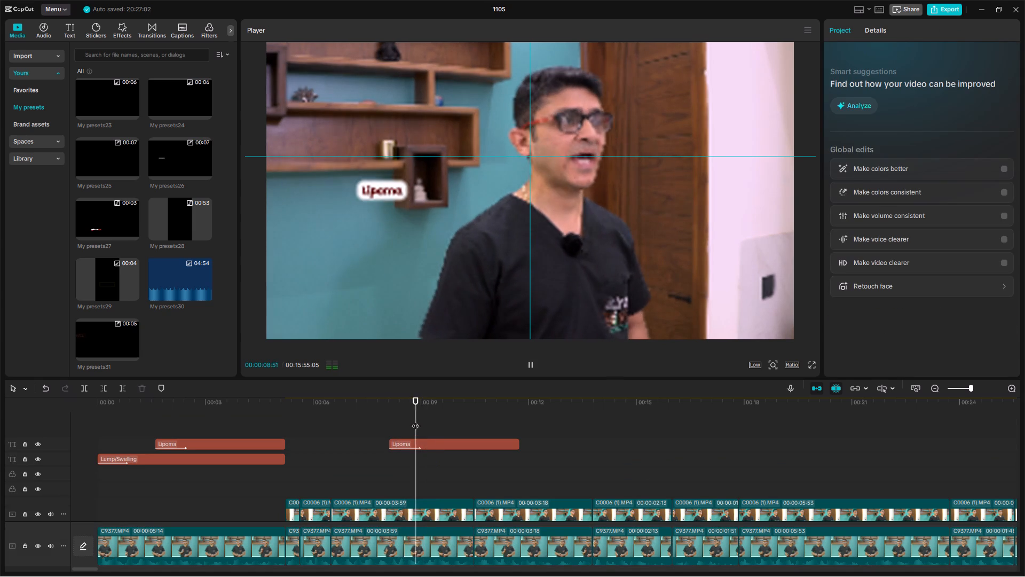
{"action": "left_click_drag", "start_coordinate": [416, 420], "coordinate": [425, 446]}
{"action": "key", "text": "space"}
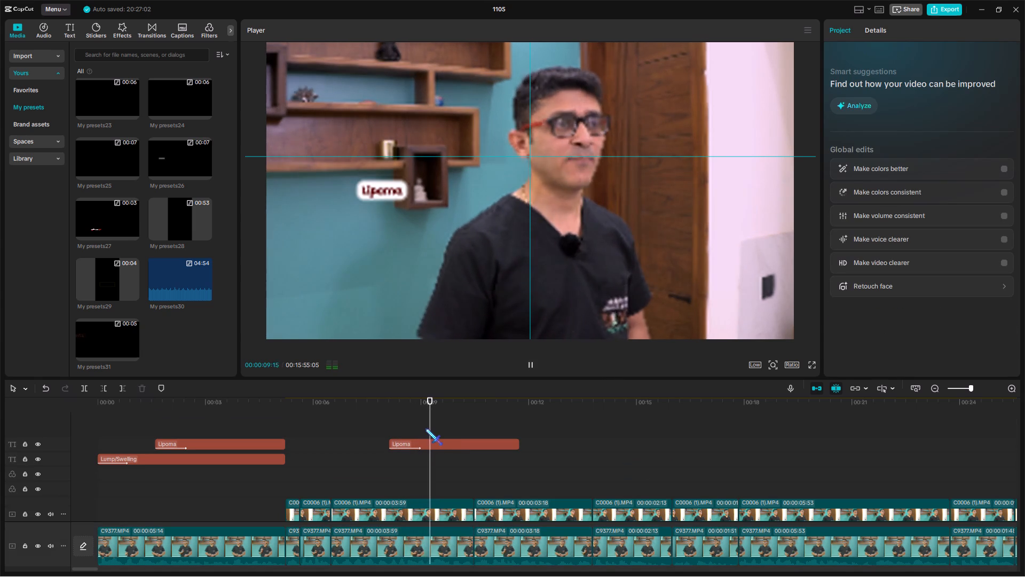
{"action": "left_click", "coordinate": [425, 428]}
{"action": "left_click_drag", "start_coordinate": [425, 428], "coordinate": [427, 433]}
{"action": "left_click", "coordinate": [428, 446]}
{"action": "key", "text": "w"}
Change the text of the trimmed Lipoma copy to Ultrasound.
{"action": "left_click", "coordinate": [415, 431]}
{"action": "left_click", "coordinate": [414, 440]}
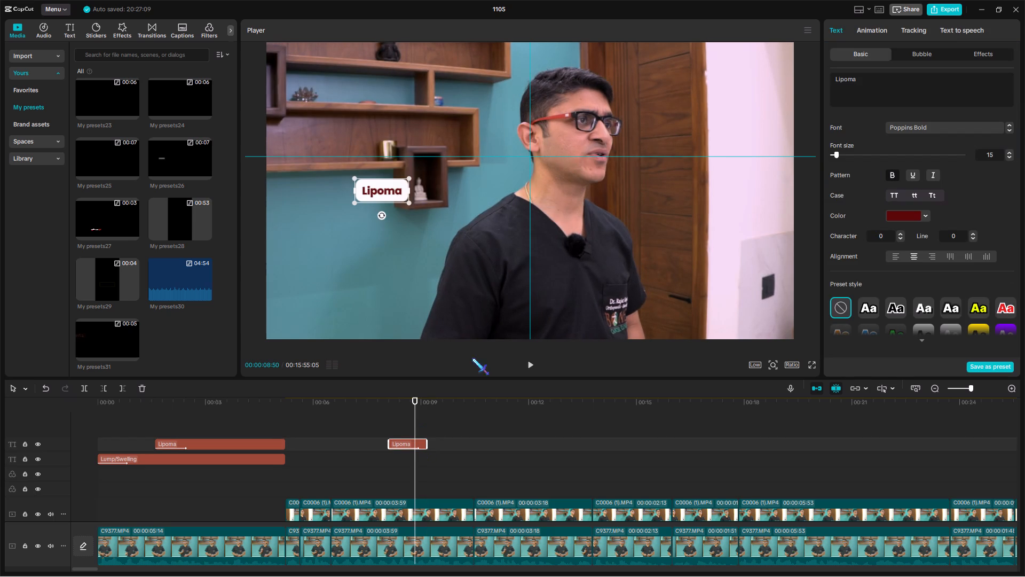
{"action": "left_click_drag", "start_coordinate": [925, 90], "coordinate": [811, 60]}
{"action": "type", "text": "Ultrasounf"}
{"action": "key", "text": "d"}
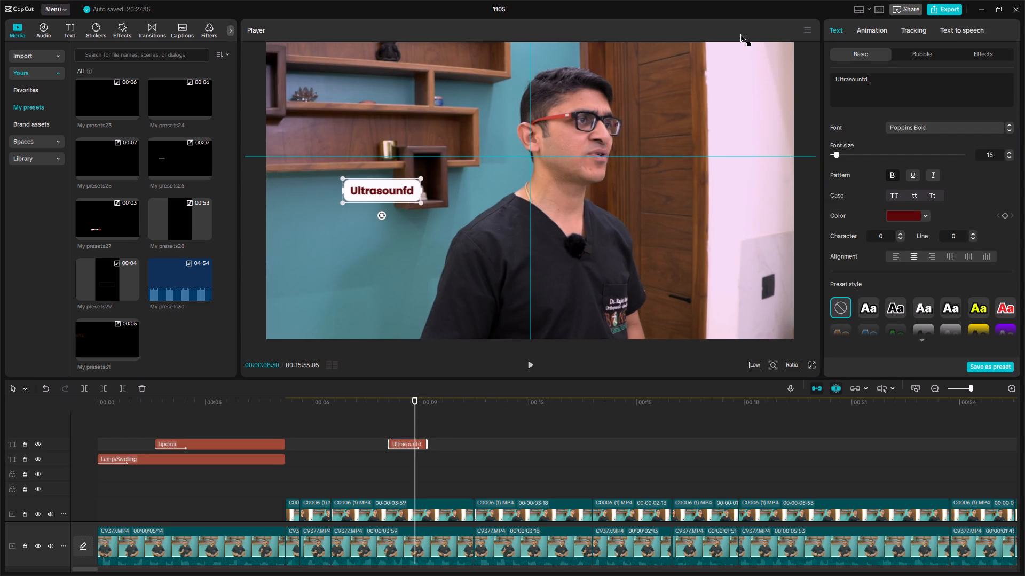
{"action": "key", "text": "BackSpace"}
{"action": "key", "text": "BackSpace"}
{"action": "key", "text": "d"}
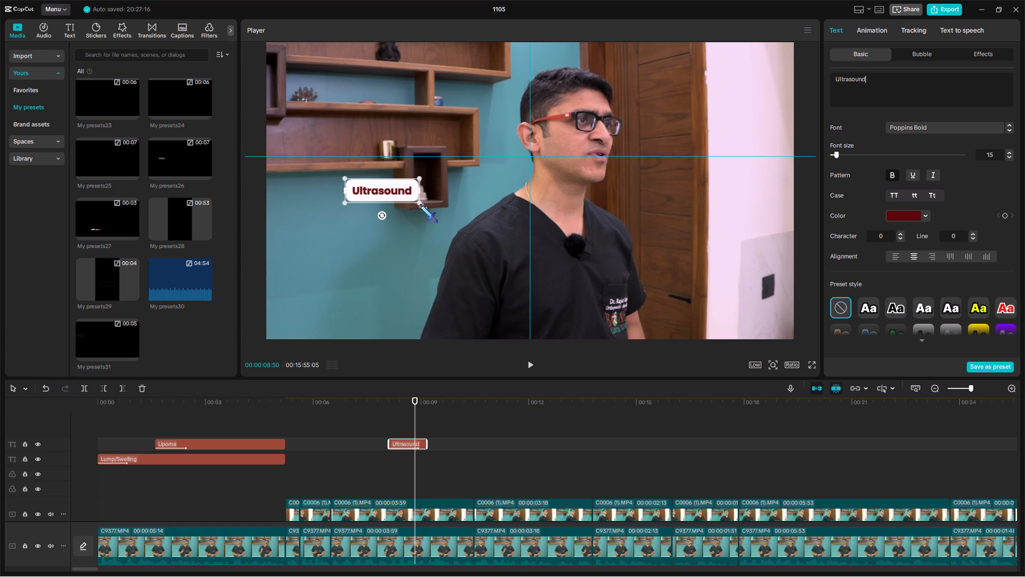
Enlarge the Ultrasound title slightly and move it onto the shelf in the frame's upper-left corner.
{"action": "left_click_drag", "start_coordinate": [421, 206], "coordinate": [429, 210]}
{"action": "left_click_drag", "start_coordinate": [406, 196], "coordinate": [411, 161]}
{"action": "left_click", "coordinate": [432, 171]}
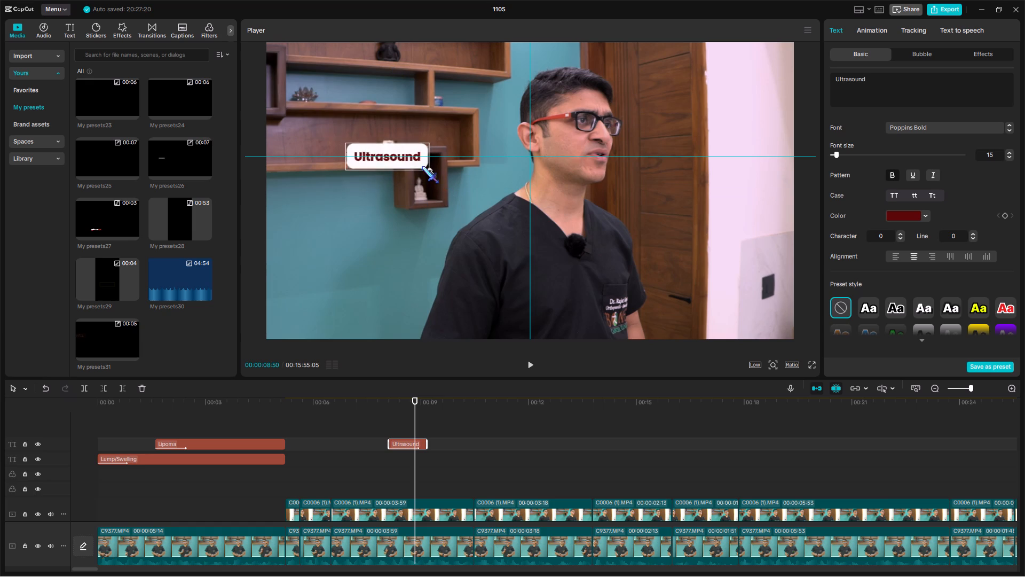
{"action": "left_click_drag", "start_coordinate": [422, 166], "coordinate": [361, 82]}
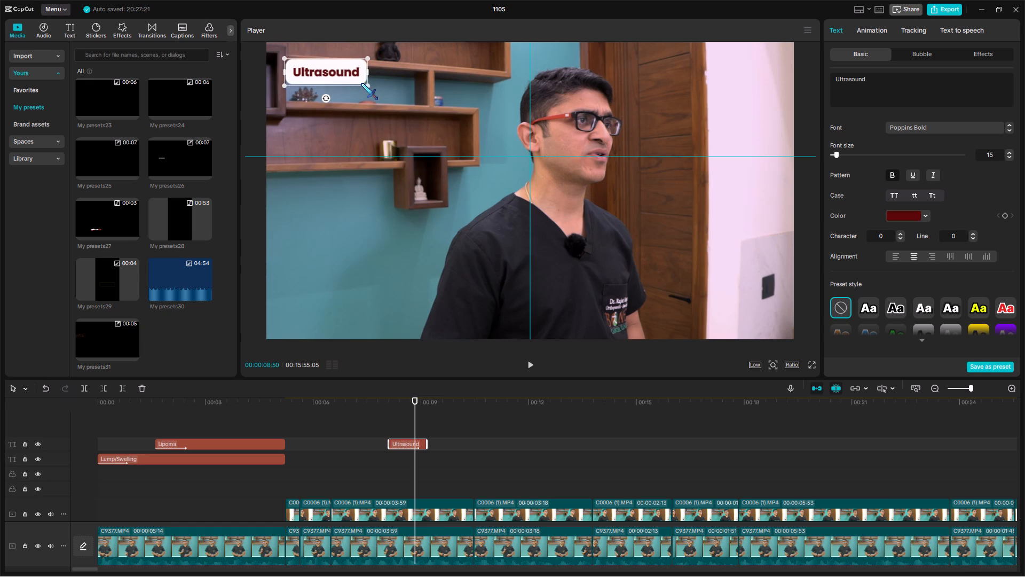
Paste a copy of the Ultrasound title at about 00:00:09:12 and extend its end to the end of that side-angle clip.
{"action": "key", "text": "ctrl+c"}
{"action": "left_click", "coordinate": [428, 404]}
{"action": "key", "text": "ctrl+v"}
{"action": "key", "text": "space"}
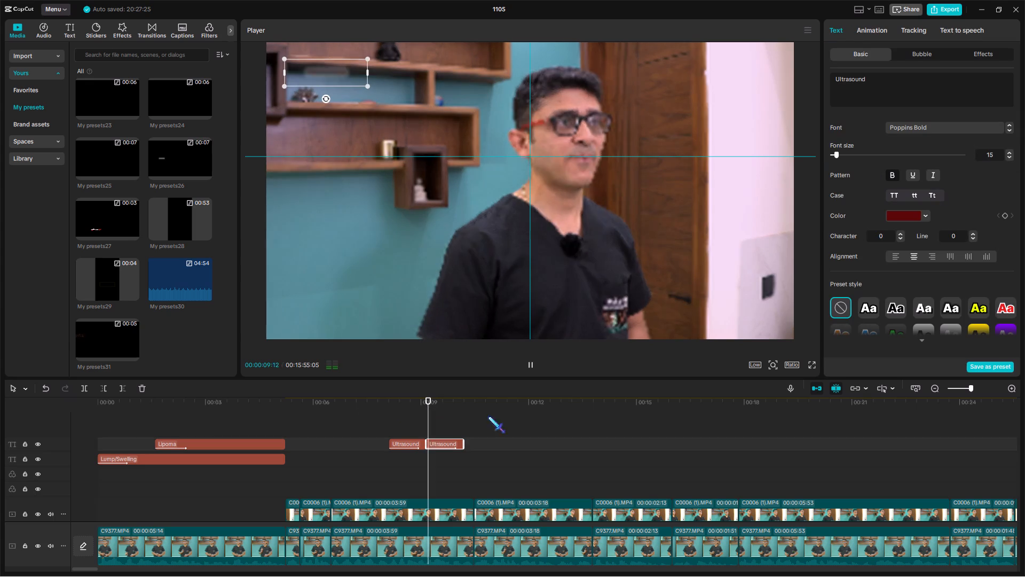
{"action": "left_click_drag", "start_coordinate": [464, 442], "coordinate": [474, 426]}
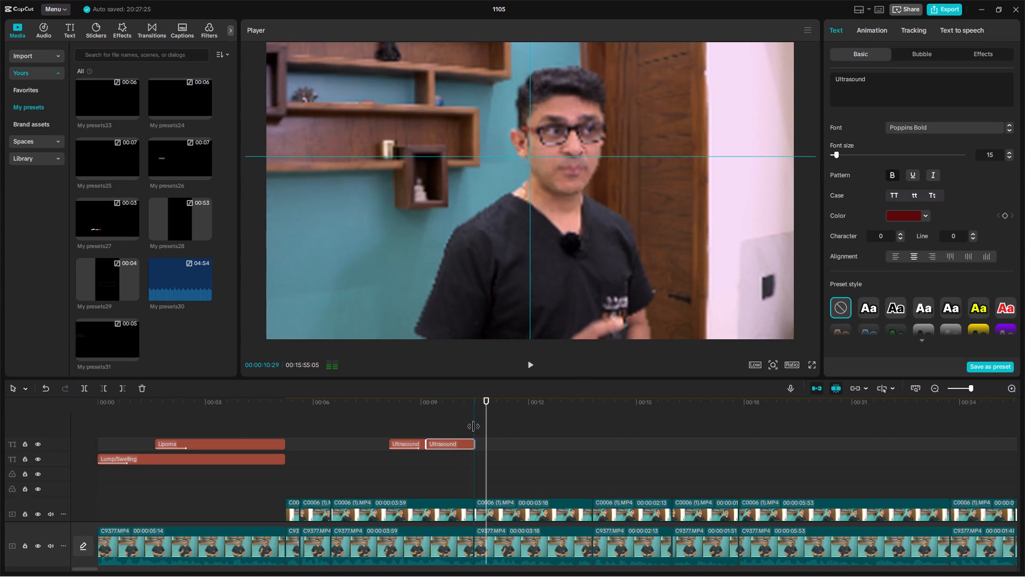
{"action": "left_click_drag", "start_coordinate": [474, 426], "coordinate": [474, 426]}
Change the second Ultrasound title's text to MRI and shift it into the frame's upper-left corner.
{"action": "left_click", "coordinate": [459, 426]}
{"action": "left_click", "coordinate": [460, 442]}
{"action": "left_click_drag", "start_coordinate": [880, 100], "coordinate": [786, 62]}
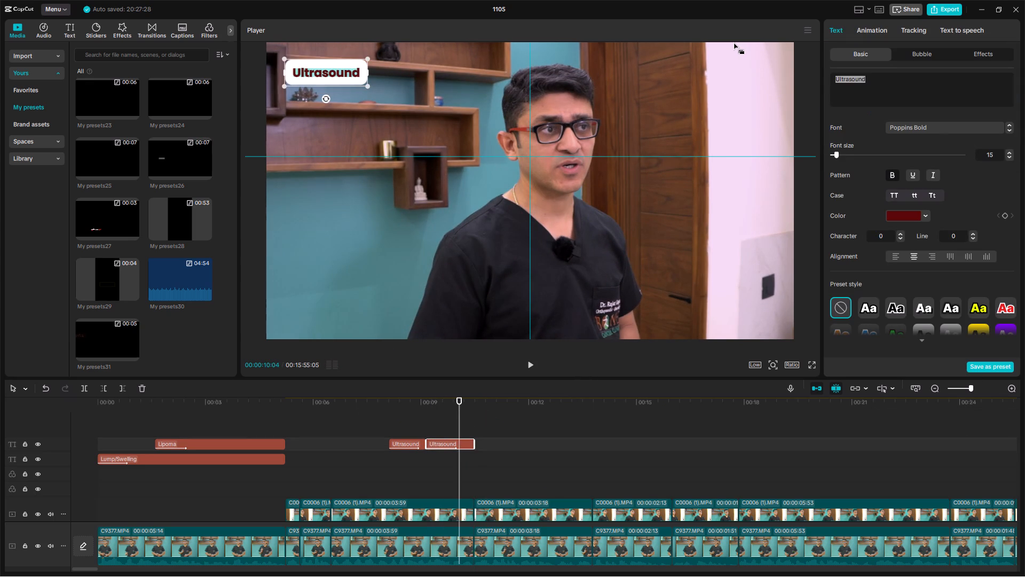
{"action": "type", "text": "MRI"}
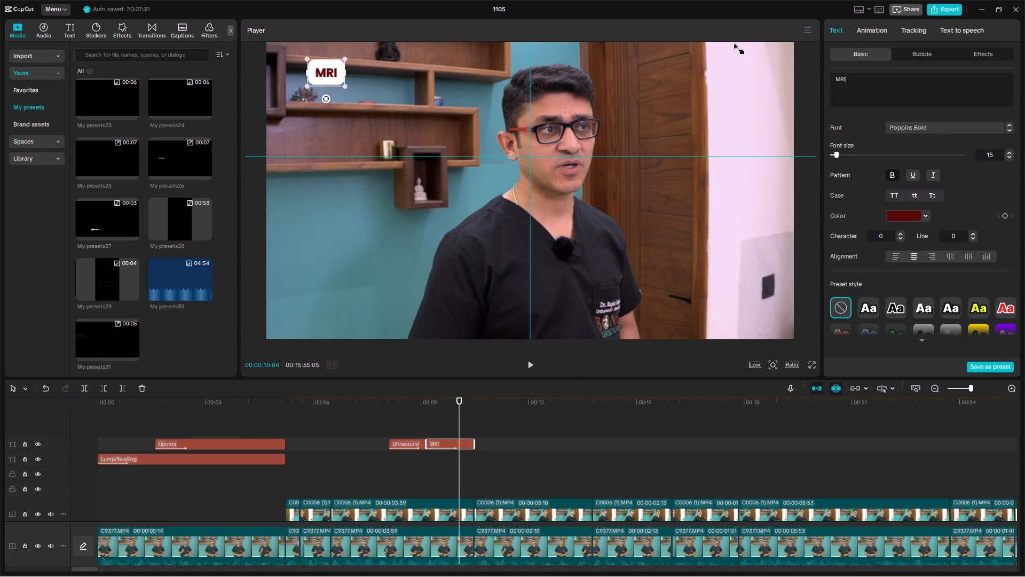
{"action": "left_click_drag", "start_coordinate": [332, 75], "coordinate": [309, 72]}
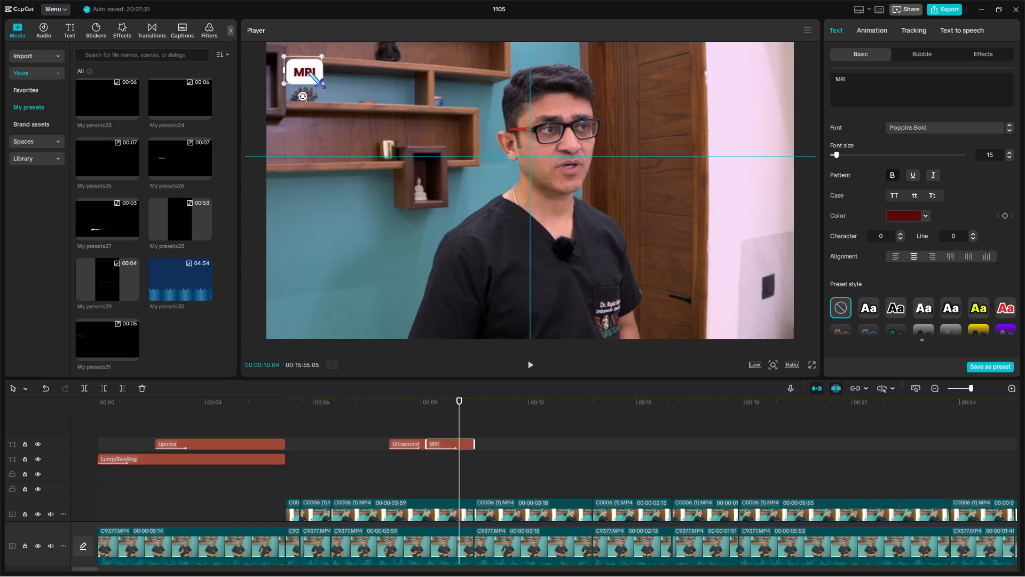
{"action": "left_click_drag", "start_coordinate": [309, 72], "coordinate": [309, 72]}
Copy the Lump/Swelling title, paste it where the MRI title ends, and preview it over the following shot.
{"action": "left_click", "coordinate": [269, 461]}
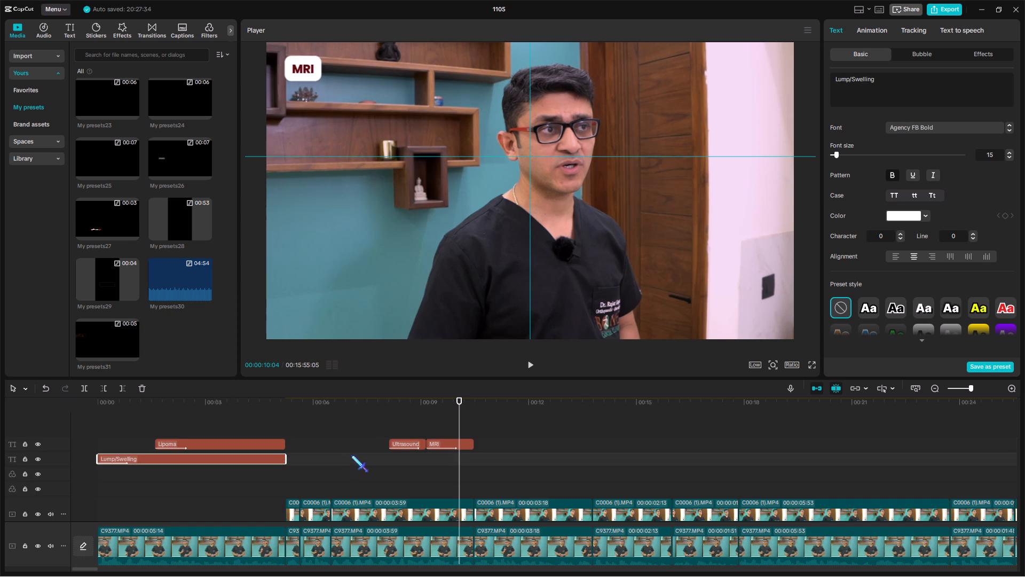
{"action": "key", "text": "ctrl+c"}
{"action": "left_click", "coordinate": [467, 420]}
{"action": "left_click_drag", "start_coordinate": [468, 420], "coordinate": [471, 428], "text": "ctrl"}
{"action": "left_click", "coordinate": [473, 430], "text": "ctrl"}
{"action": "key", "text": "ctrl+v"}
{"action": "key", "text": "space"}
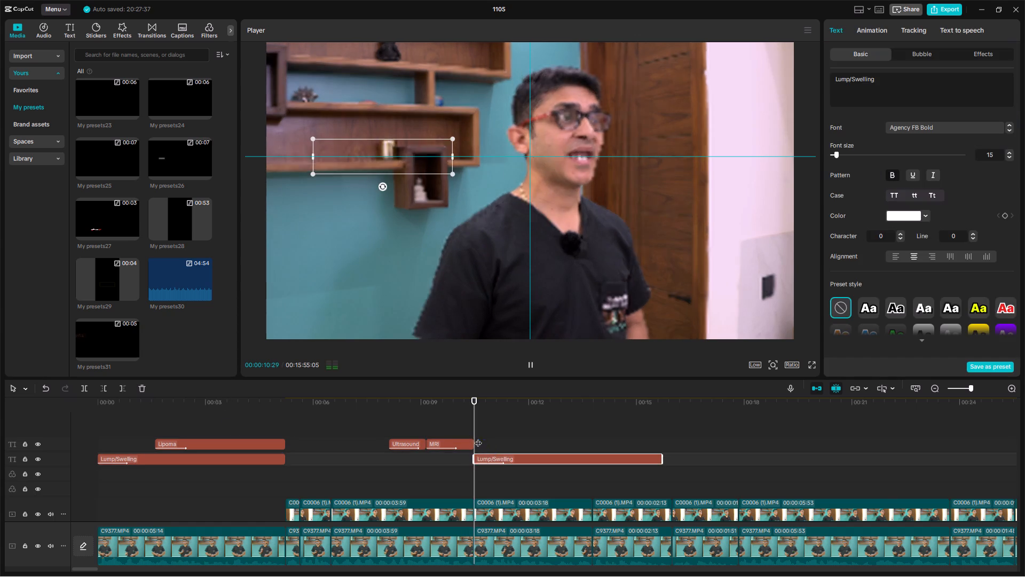
{"action": "left_click_drag", "start_coordinate": [457, 422], "coordinate": [575, 426]}
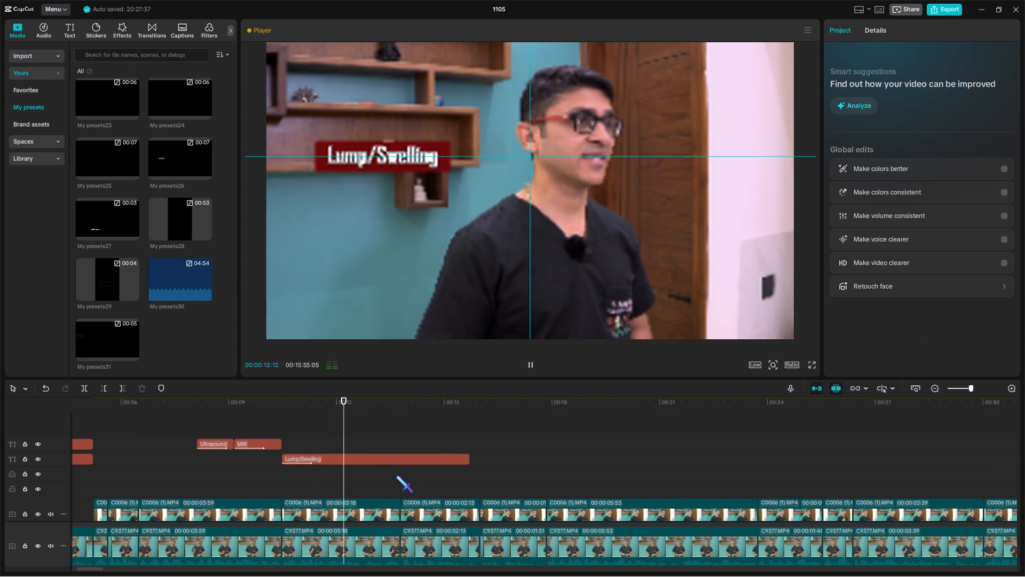
Delete the two side-angle C0006 clips above the pasted Lump/Swelling section, lasting 00:00:03:18 and 00:00:02:13.
{"action": "scroll", "coordinate": [393, 481], "scroll_direction": "down", "scroll_amount": 3}
{"action": "left_click", "coordinate": [374, 481]}
{"action": "key", "text": "BackSpace"}
{"action": "left_click_drag", "start_coordinate": [375, 455], "coordinate": [437, 479]}
{"action": "key", "text": "BackSpace"}
{"action": "key", "text": "space"}
{"action": "scroll", "coordinate": [436, 478], "scroll_direction": "up", "scroll_amount": 1}
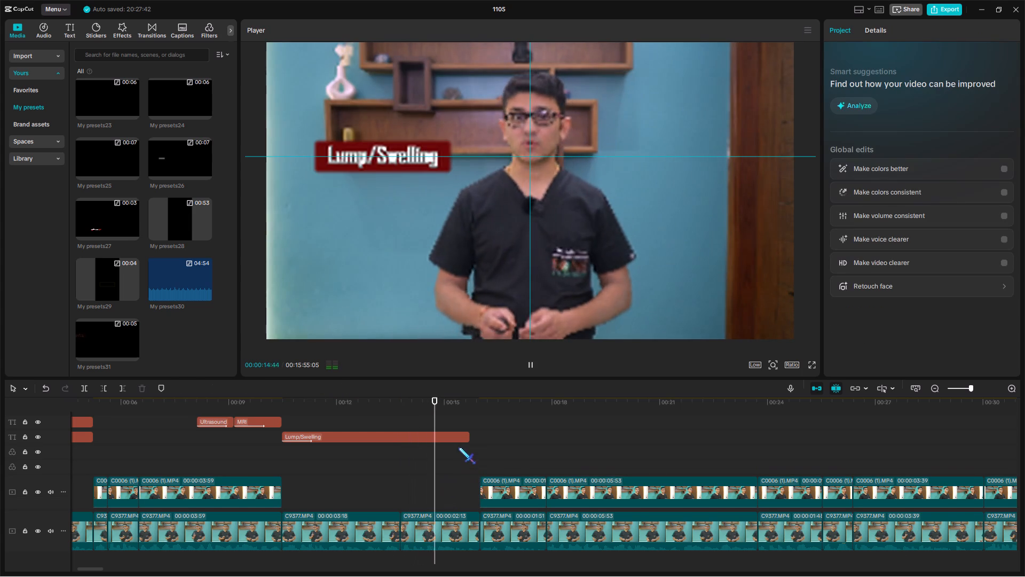
Extend the end of the pasted Lump/Swelling title to the start of the next side-angle clip.
{"action": "left_click", "coordinate": [455, 437]}
{"action": "left_click_drag", "start_coordinate": [469, 437], "coordinate": [477, 456]}
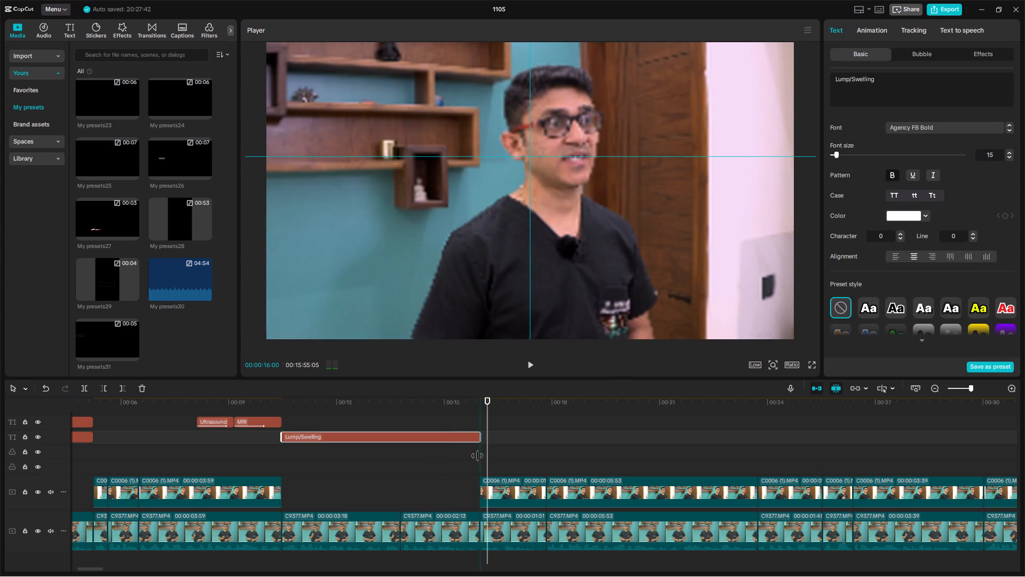
{"action": "left_click_drag", "start_coordinate": [477, 456], "coordinate": [477, 455]}
Preview the start of the pasted Lump/Swelling title and change its text to Lipoma.
{"action": "left_click", "coordinate": [460, 451]}
{"action": "left_click", "coordinate": [460, 435]}
{"action": "left_click_drag", "start_coordinate": [916, 93], "coordinate": [855, 79]}
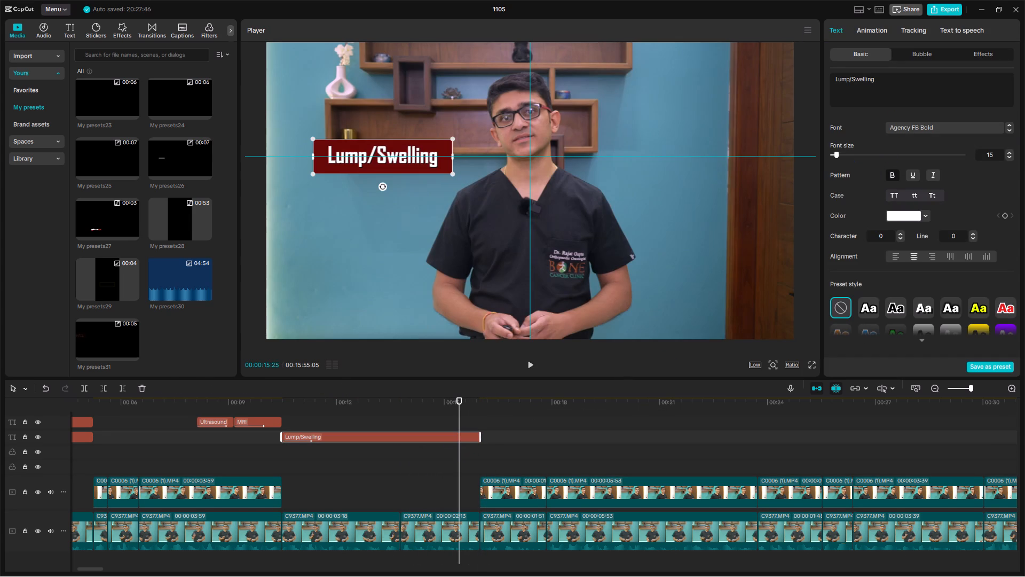
{"action": "left_click_drag", "start_coordinate": [855, 79], "coordinate": [805, 69]}
{"action": "left_click", "coordinate": [280, 449]}
{"action": "key", "text": "space"}
{"action": "left_click", "coordinate": [289, 453]}
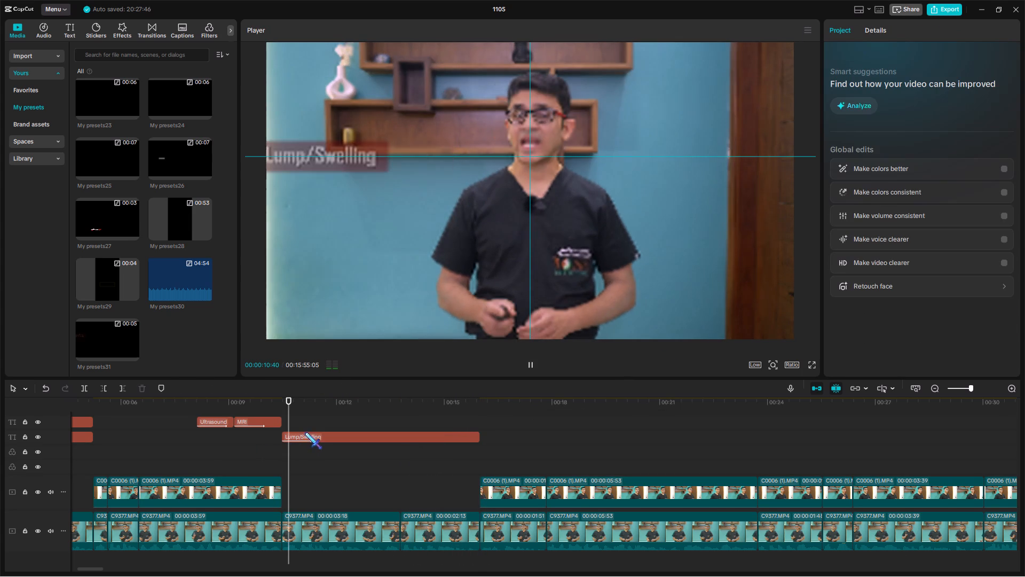
{"action": "left_click", "coordinate": [305, 432]}
{"action": "left_click_drag", "start_coordinate": [879, 93], "coordinate": [806, 64]}
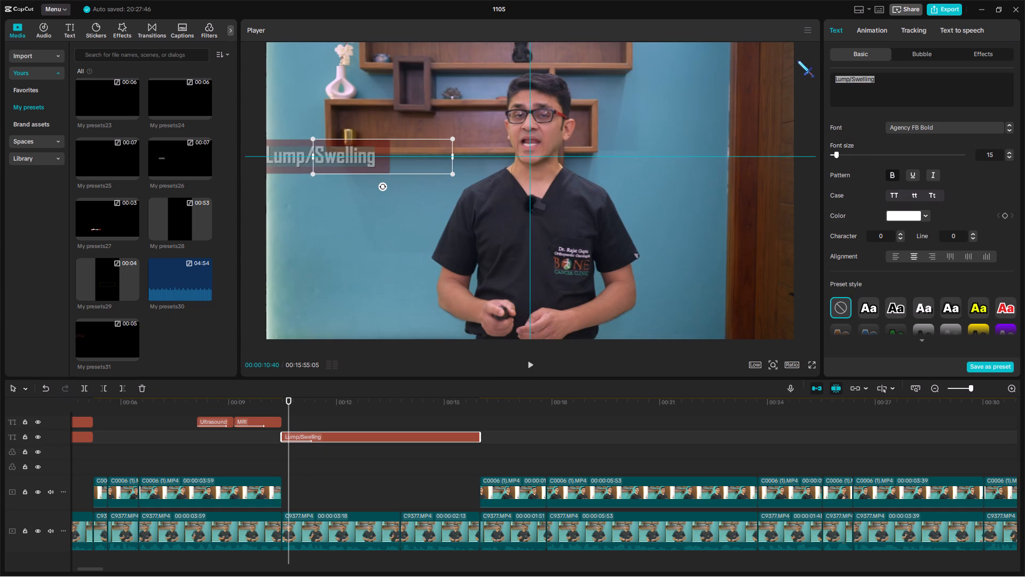
{"action": "type", "text": "Lipoma"}
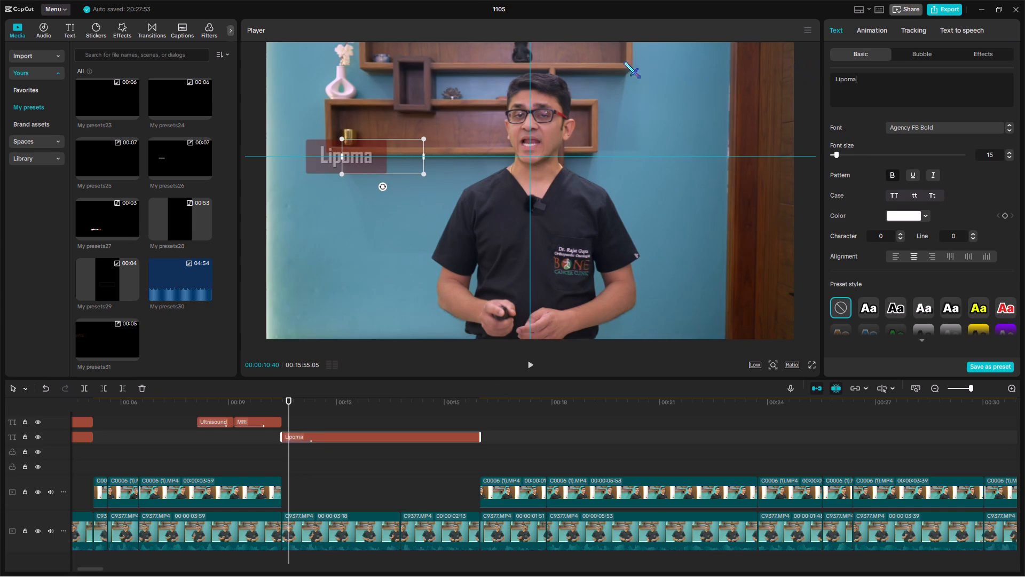
Preview the red Lipoma title over the front-facing shot, enlarge it slightly and nudge it left.
{"action": "scroll", "coordinate": [281, 482], "scroll_direction": "up", "scroll_amount": 5}
{"action": "left_click", "coordinate": [286, 429]}
{"action": "key", "text": "space"}
{"action": "left_click", "coordinate": [336, 439]}
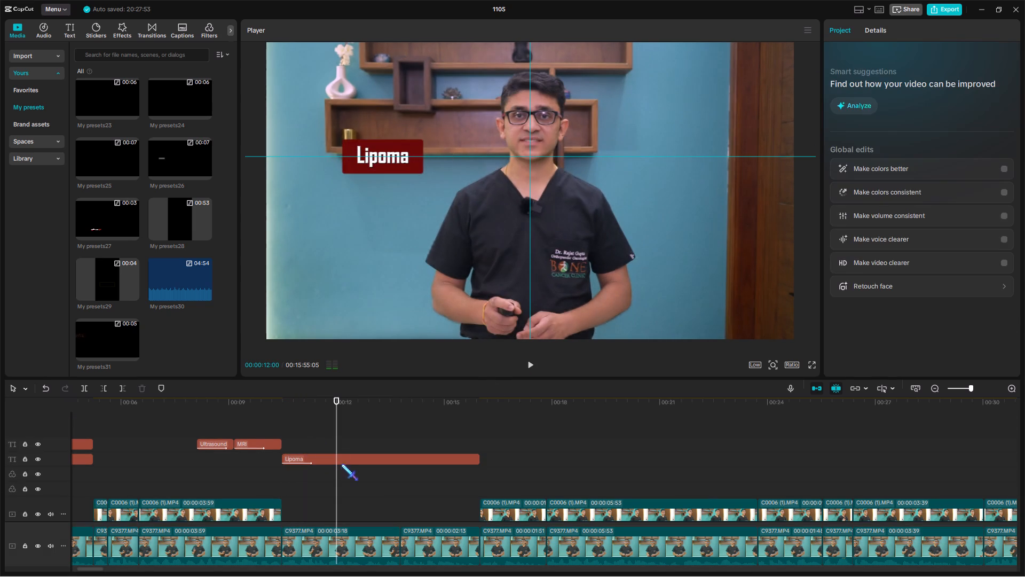
{"action": "left_click", "coordinate": [343, 457]}
{"action": "left_click_drag", "start_coordinate": [428, 177], "coordinate": [439, 183]}
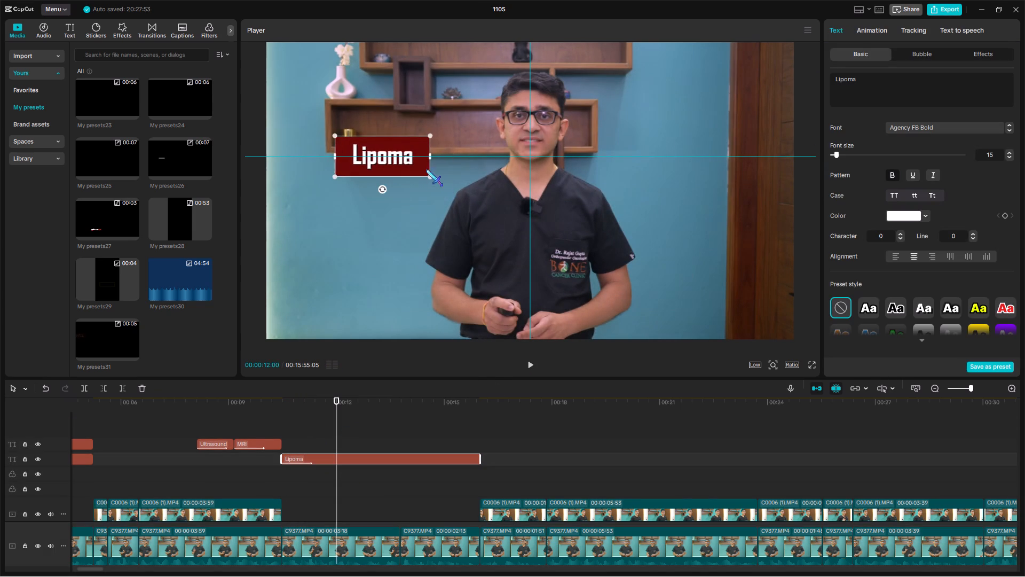
{"action": "left_click", "coordinate": [424, 169]}
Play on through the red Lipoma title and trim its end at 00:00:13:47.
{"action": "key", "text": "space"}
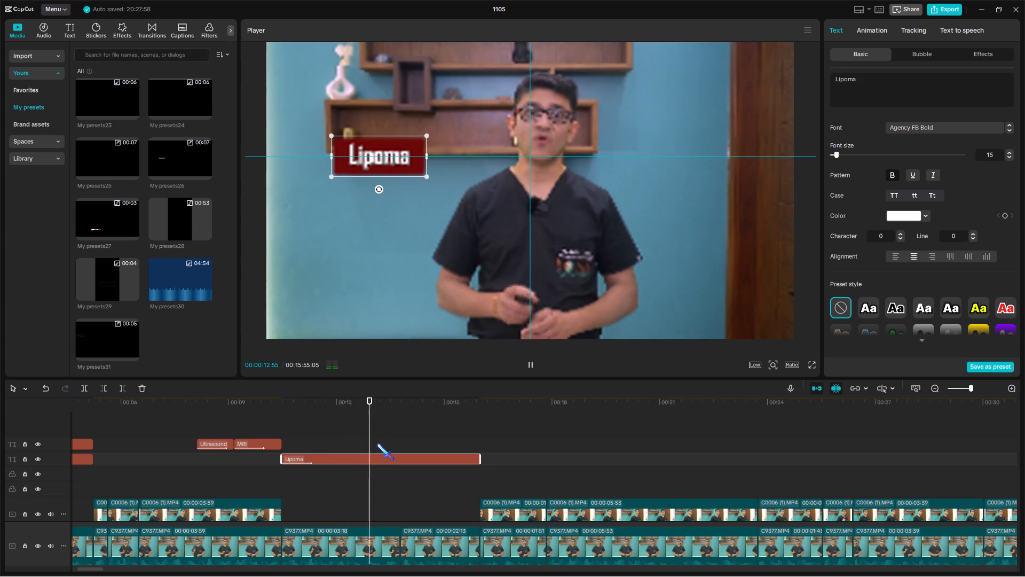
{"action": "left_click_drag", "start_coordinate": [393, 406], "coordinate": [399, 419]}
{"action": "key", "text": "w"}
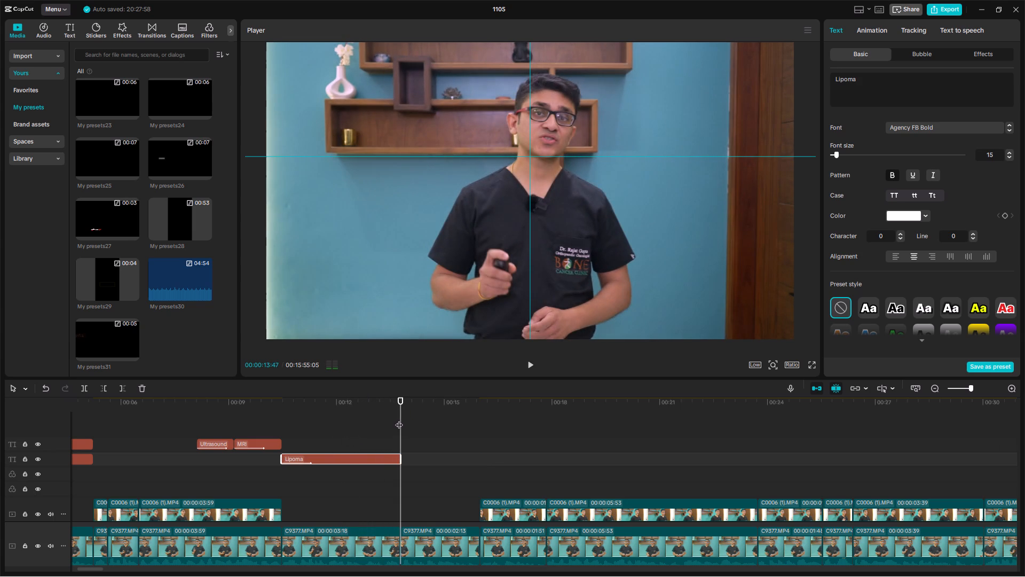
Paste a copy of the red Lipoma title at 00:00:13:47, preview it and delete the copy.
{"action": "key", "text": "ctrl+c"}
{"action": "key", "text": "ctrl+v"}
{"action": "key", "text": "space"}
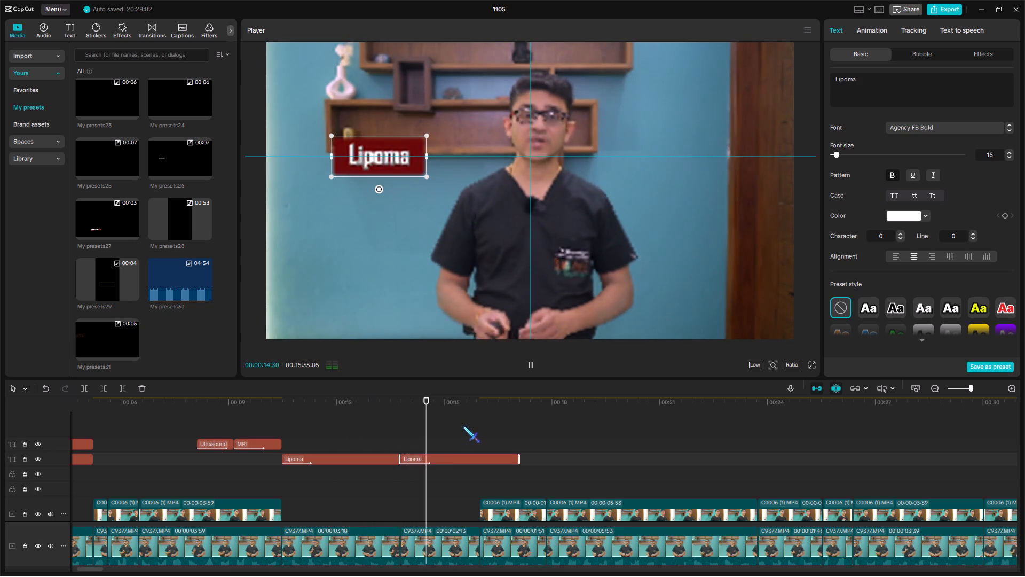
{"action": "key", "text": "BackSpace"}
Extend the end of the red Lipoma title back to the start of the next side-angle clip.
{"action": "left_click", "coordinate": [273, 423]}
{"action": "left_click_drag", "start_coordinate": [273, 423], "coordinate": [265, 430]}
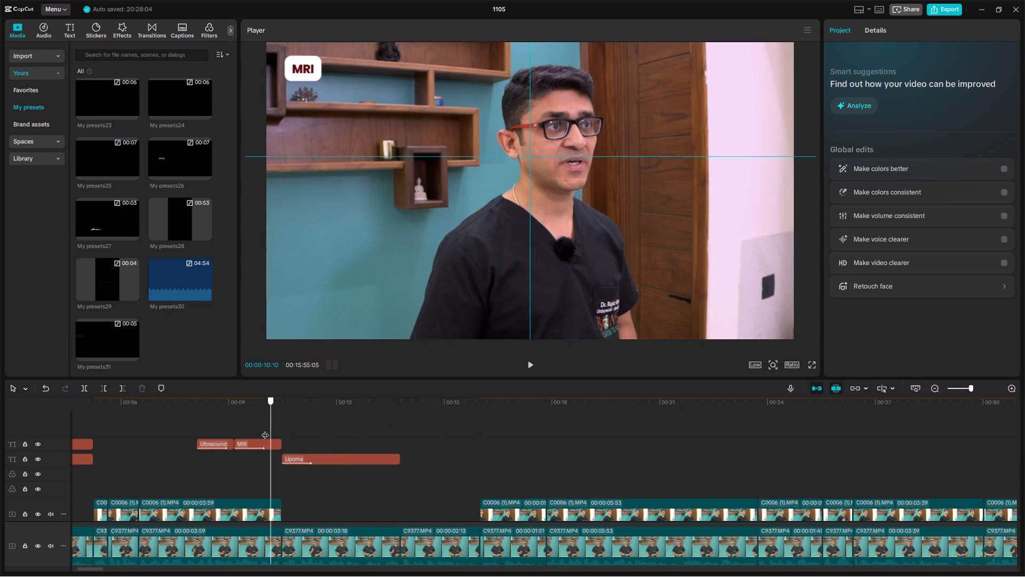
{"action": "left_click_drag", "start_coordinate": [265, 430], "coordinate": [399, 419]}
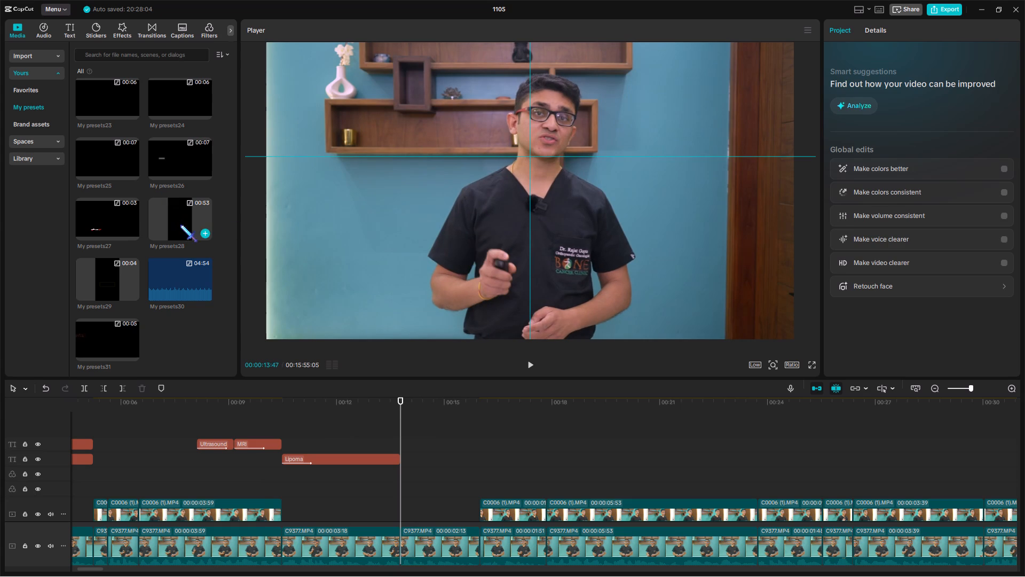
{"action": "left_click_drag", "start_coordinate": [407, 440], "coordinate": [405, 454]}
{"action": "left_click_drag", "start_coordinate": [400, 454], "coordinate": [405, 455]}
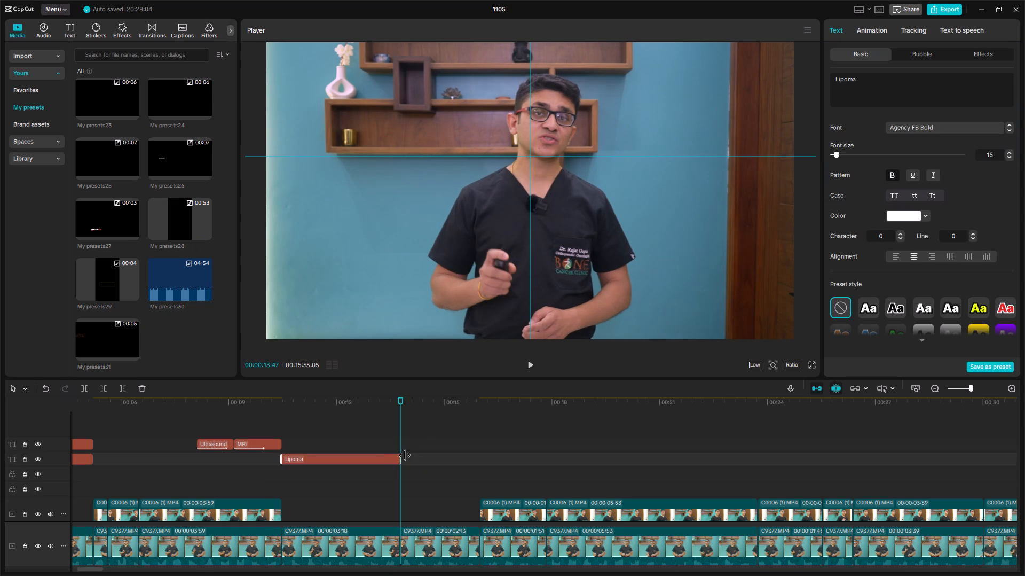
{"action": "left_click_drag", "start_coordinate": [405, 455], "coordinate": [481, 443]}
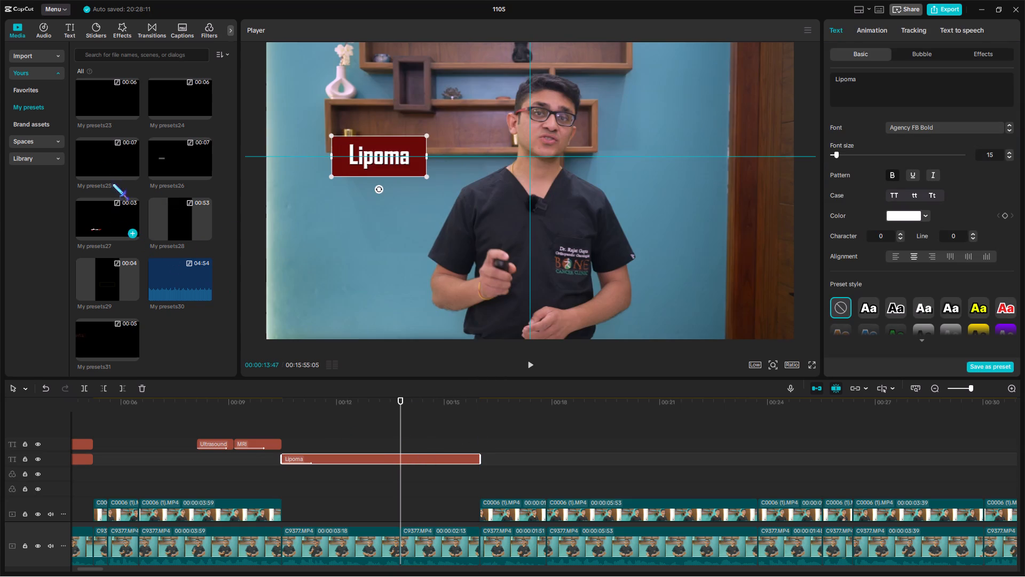
Preview the saved presets from My presets21 to My presets29 to look for a suitable subtitle preset.
{"action": "left_click", "coordinate": [101, 152]}
{"action": "left_click", "coordinate": [170, 158]}
{"action": "left_click", "coordinate": [123, 155]}
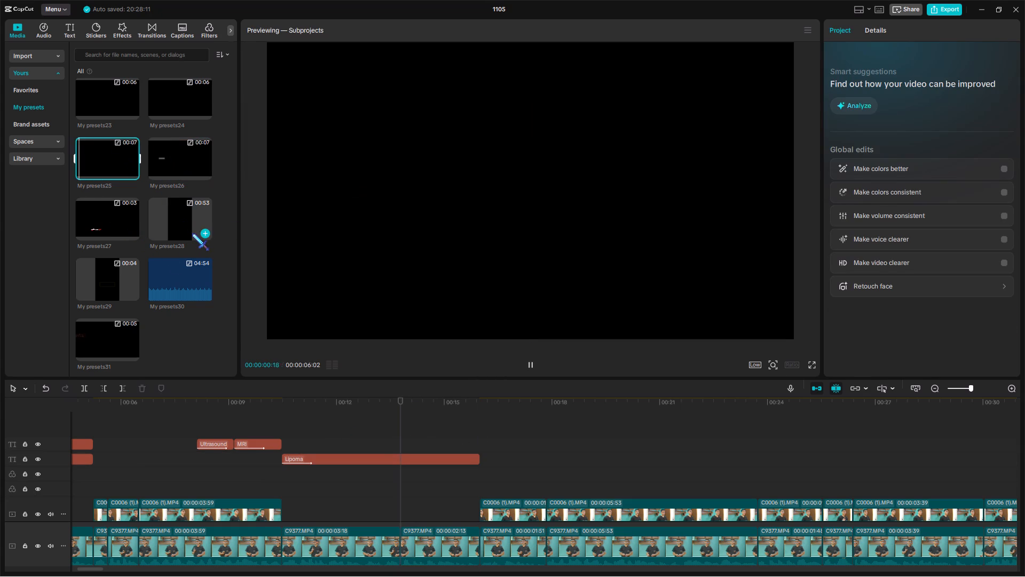
{"action": "scroll", "coordinate": [192, 233], "scroll_direction": "up", "scroll_amount": 1}
{"action": "left_click", "coordinate": [161, 145]}
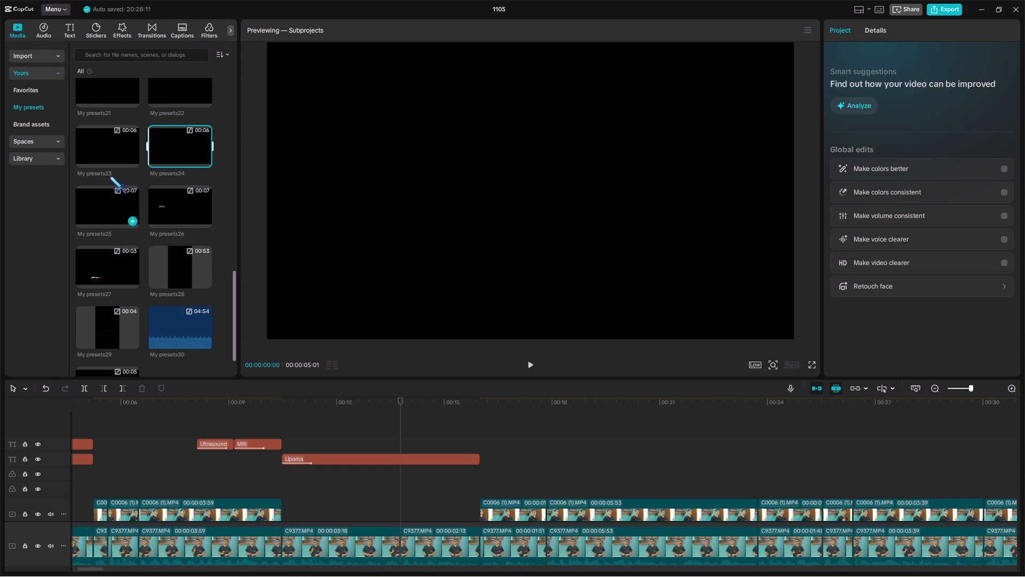
{"action": "left_click", "coordinate": [123, 145]}
{"action": "scroll", "coordinate": [186, 229], "scroll_direction": "up", "scroll_amount": 2}
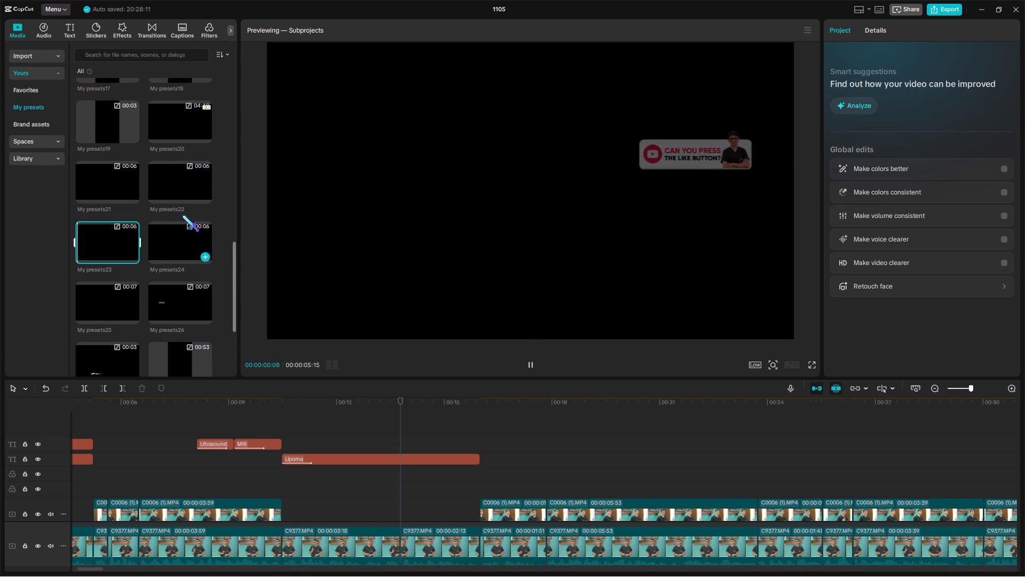
{"action": "left_click", "coordinate": [171, 178]}
{"action": "left_click", "coordinate": [109, 170]}
{"action": "left_click", "coordinate": [163, 139]}
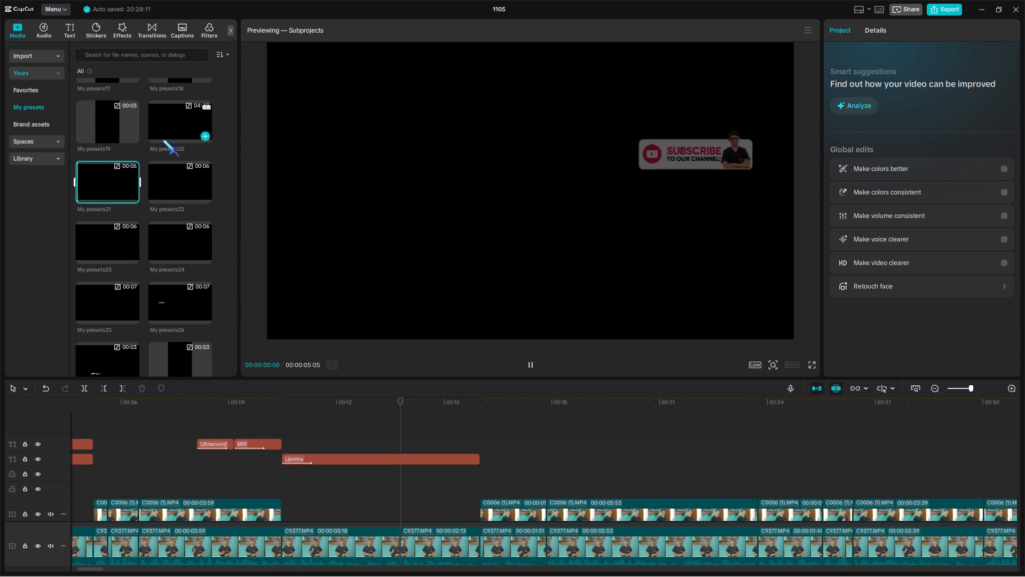
{"action": "scroll", "coordinate": [164, 210], "scroll_direction": "down", "scroll_amount": 3}
{"action": "left_click", "coordinate": [108, 259]}
Place My presets27 above the Lipoma title at 00:00:13:47 and break its compound clip into the editable Hindi subtitle.
{"action": "left_click", "coordinate": [107, 227]}
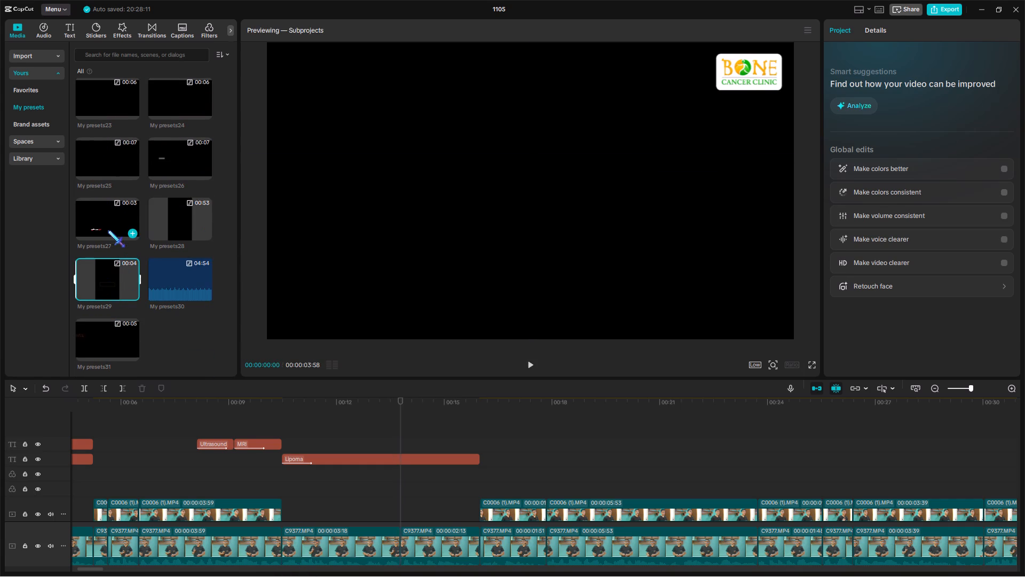
{"action": "left_click_drag", "start_coordinate": [94, 223], "coordinate": [402, 415]}
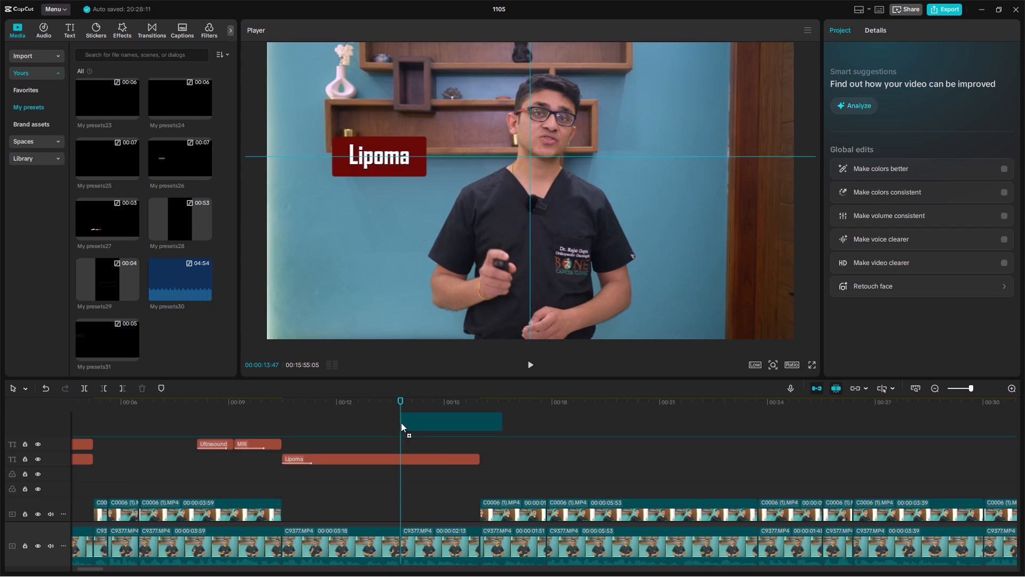
{"action": "right_click", "coordinate": [431, 445]}
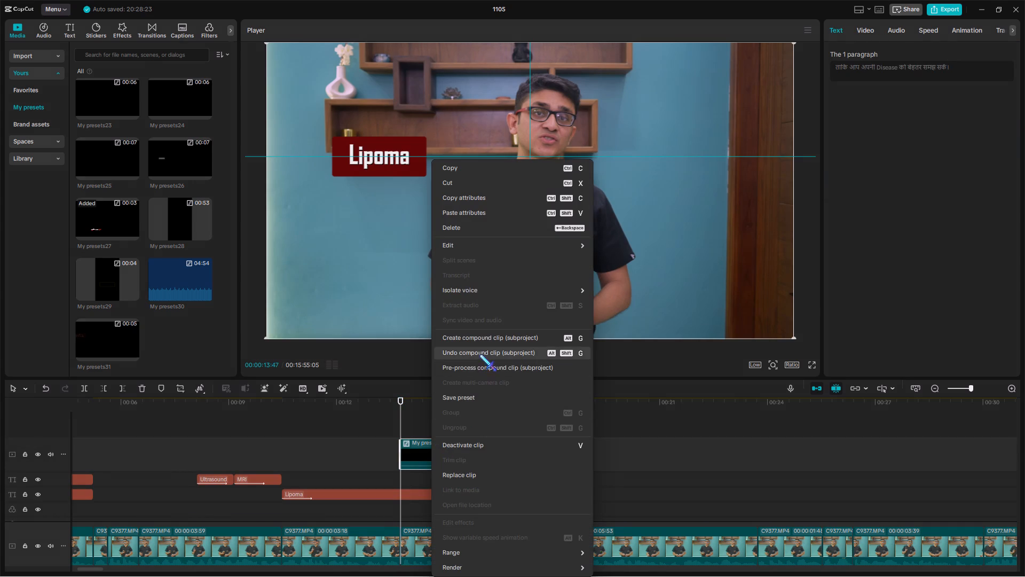
{"action": "left_click", "coordinate": [479, 354]}
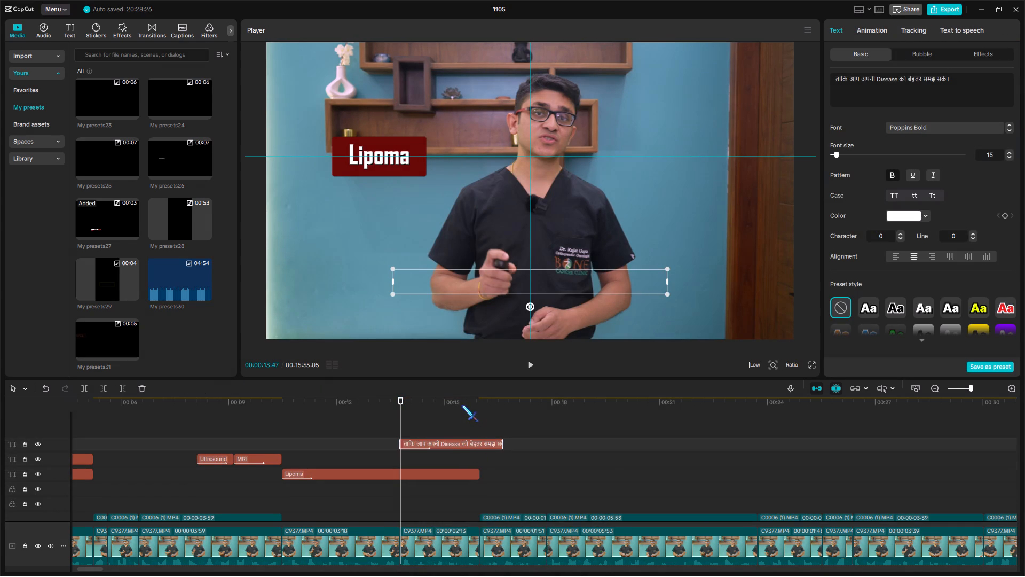
Trim the Hindi subtitle's end to the start of the next side-angle clip and preview it from its start.
{"action": "left_click_drag", "start_coordinate": [462, 405], "coordinate": [468, 412]}
{"action": "key", "text": "w"}
{"action": "left_click", "coordinate": [400, 420]}
{"action": "key", "text": "space"}
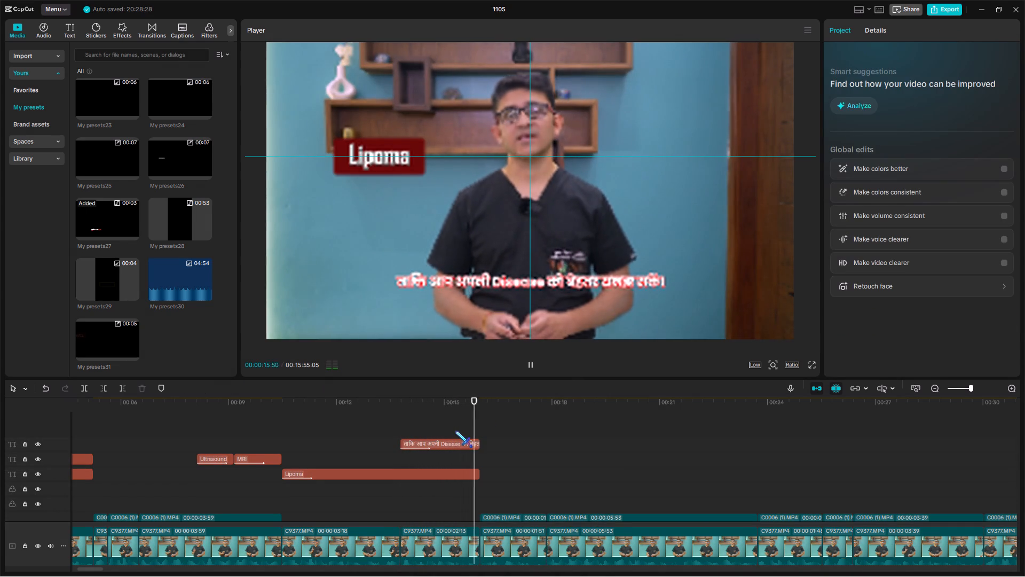
{"action": "left_click", "coordinate": [455, 431]}
Add a second horizontal guide line to the preview and place it just below the Hindi subtitle.
{"action": "left_click", "coordinate": [809, 27]}
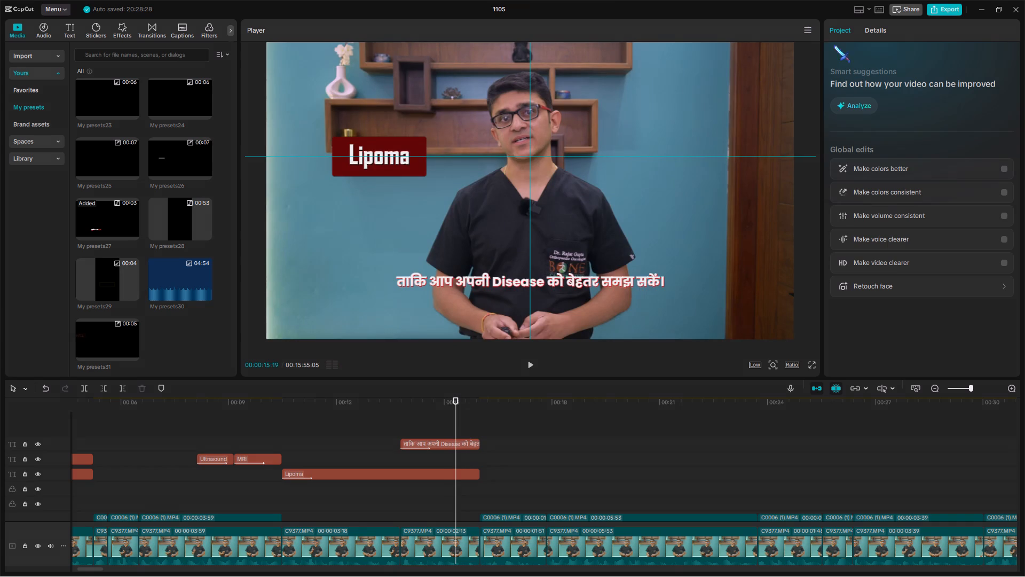
{"action": "left_click", "coordinate": [950, 50]}
{"action": "left_click", "coordinate": [781, 155]}
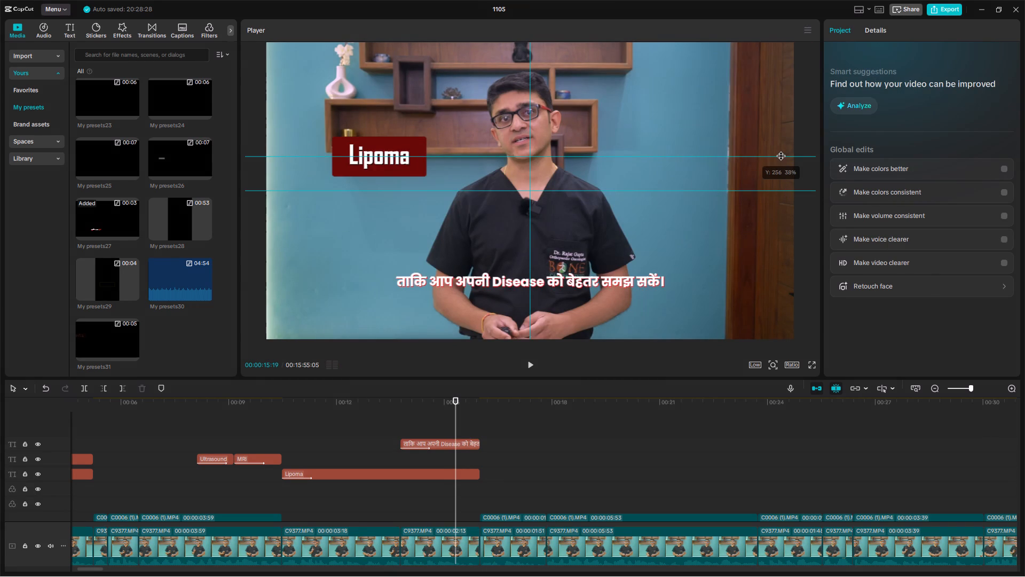
{"action": "left_click_drag", "start_coordinate": [797, 192], "coordinate": [781, 261]}
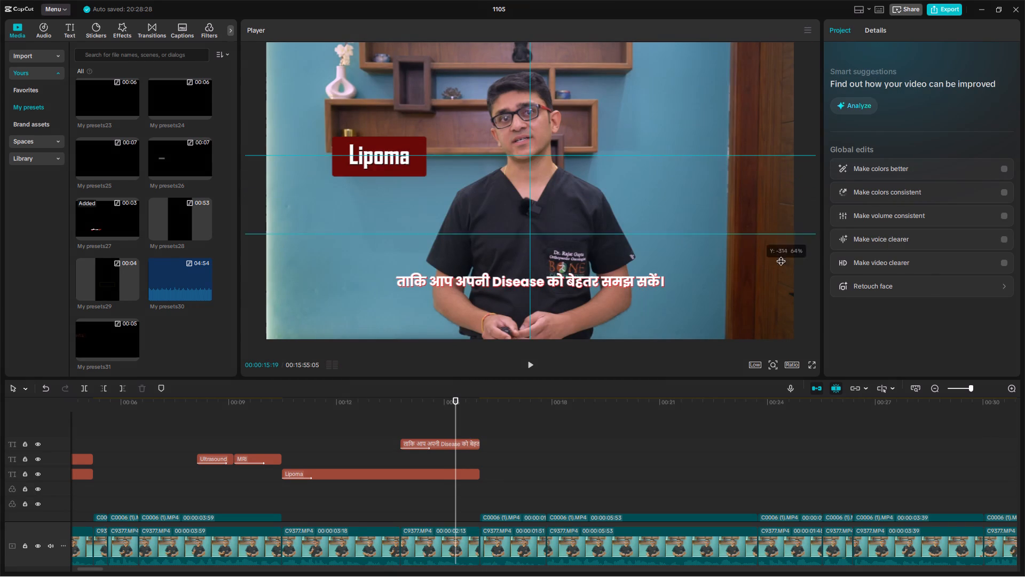
{"action": "left_click_drag", "start_coordinate": [781, 261], "coordinate": [772, 294]}
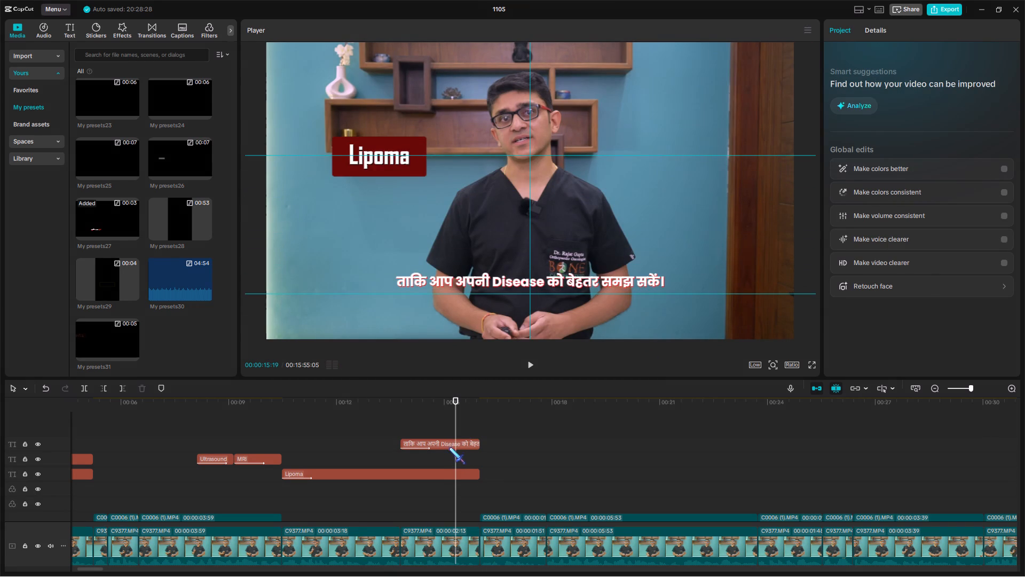
Shrink the Hindi subtitle slightly, centre it on the lower guide line, and replay it from 00:00:13:47.
{"action": "left_click", "coordinate": [450, 446]}
{"action": "left_click_drag", "start_coordinate": [669, 267], "coordinate": [634, 280]}
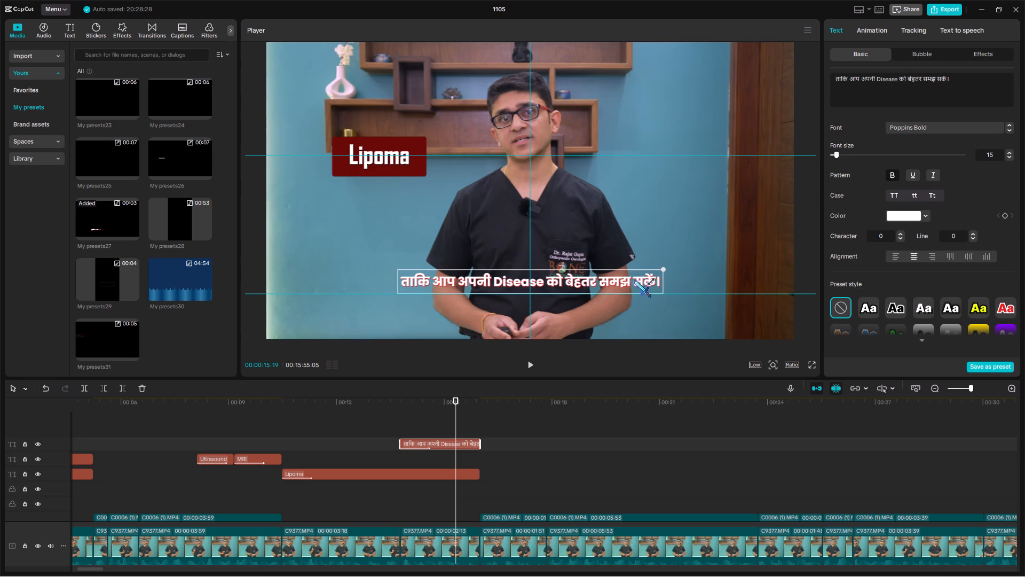
{"action": "left_click_drag", "start_coordinate": [634, 280], "coordinate": [619, 281]}
{"action": "left_click_drag", "start_coordinate": [619, 280], "coordinate": [619, 267]}
{"action": "left_click_drag", "start_coordinate": [661, 255], "coordinate": [654, 265]}
{"action": "left_click_drag", "start_coordinate": [624, 268], "coordinate": [622, 293]}
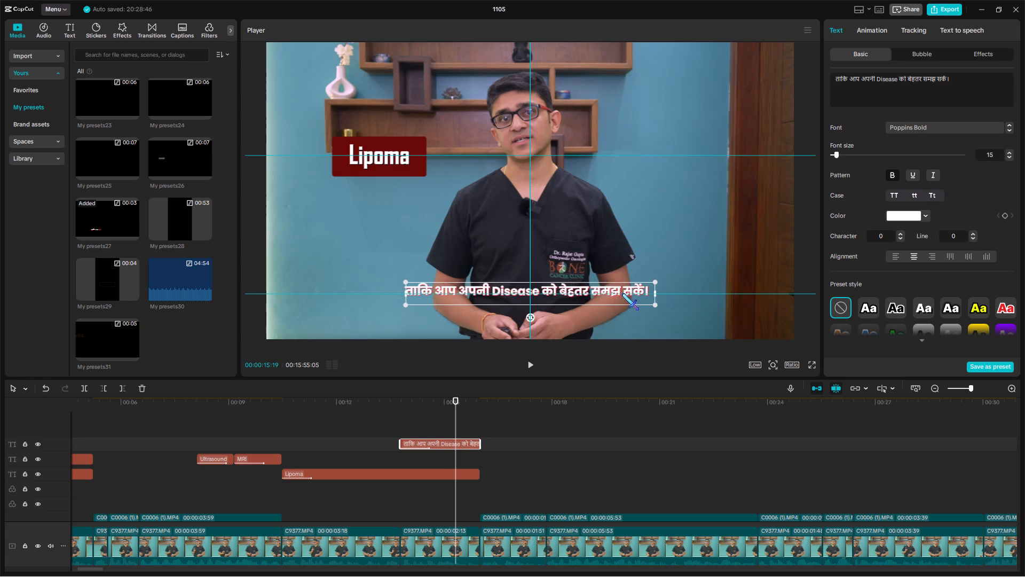
{"action": "left_click_drag", "start_coordinate": [622, 293], "coordinate": [625, 295]}
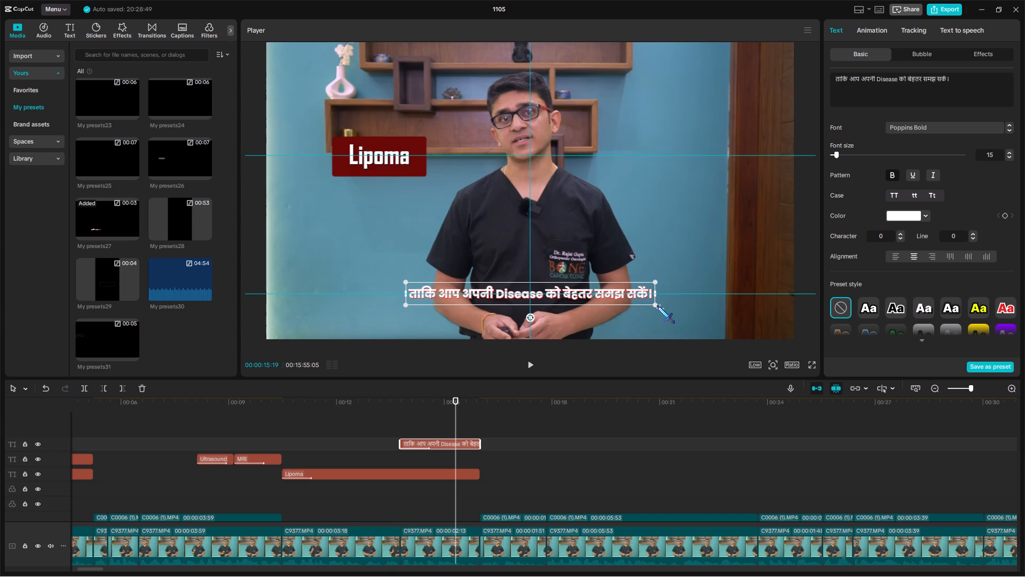
{"action": "left_click", "coordinate": [658, 307]}
{"action": "scroll", "coordinate": [474, 475], "scroll_direction": "up", "scroll_amount": 4}
{"action": "left_click", "coordinate": [402, 424]}
{"action": "scroll", "coordinate": [402, 424], "scroll_direction": "up", "scroll_amount": 2}
{"action": "key", "text": "space"}
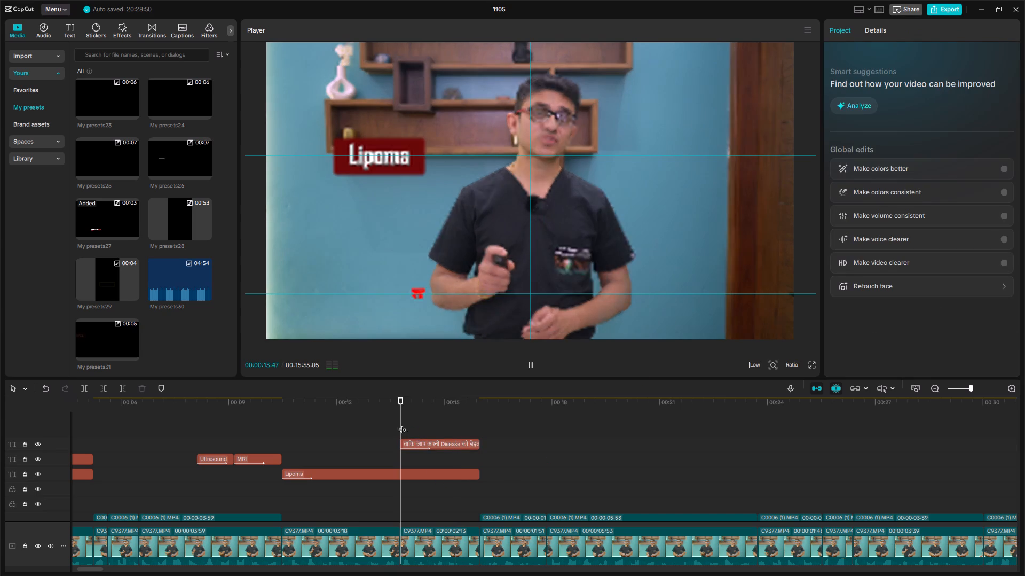
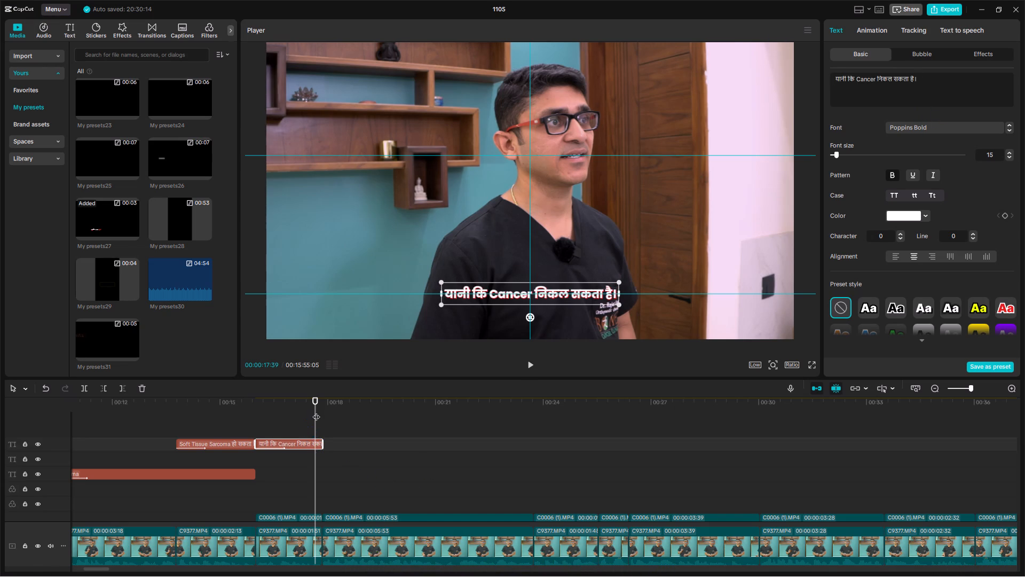
{"action": "left_click", "coordinate": [320, 414]}
{"action": "key", "text": "space"}
Delete the 00:00:05:53 side-angle C0006 (1).MP4 clip that follows the Cancer subtitle on the upper video track.
{"action": "scroll", "coordinate": [336, 438], "scroll_direction": "down", "scroll_amount": 3}
{"action": "left_click", "coordinate": [364, 477]}
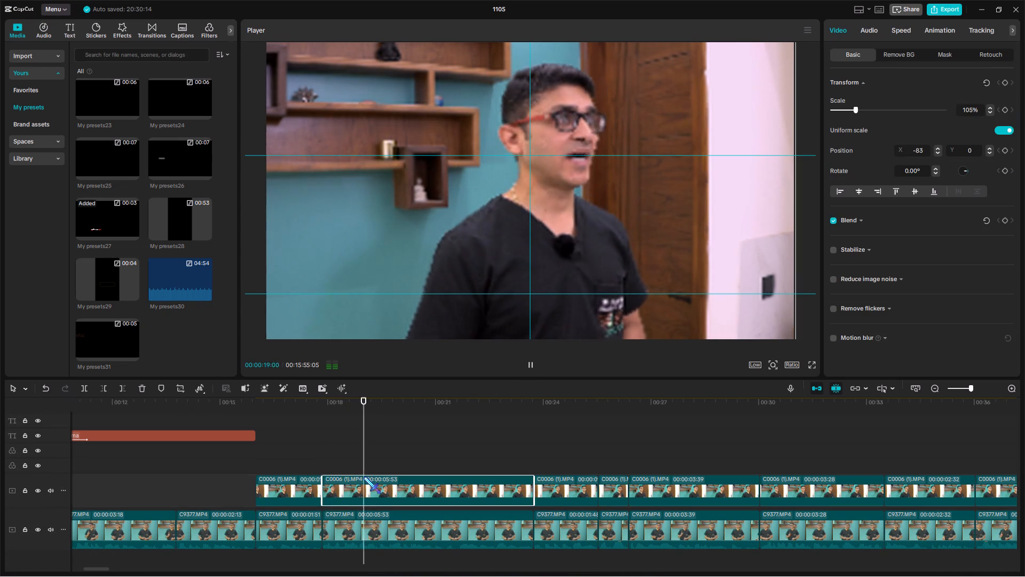
{"action": "key", "text": "BackSpace"}
Replay the Cancer subtitle from 00:00:16:00 into the front-angle shot that follows it.
{"action": "left_click", "coordinate": [321, 439]}
{"action": "left_click", "coordinate": [273, 454]}
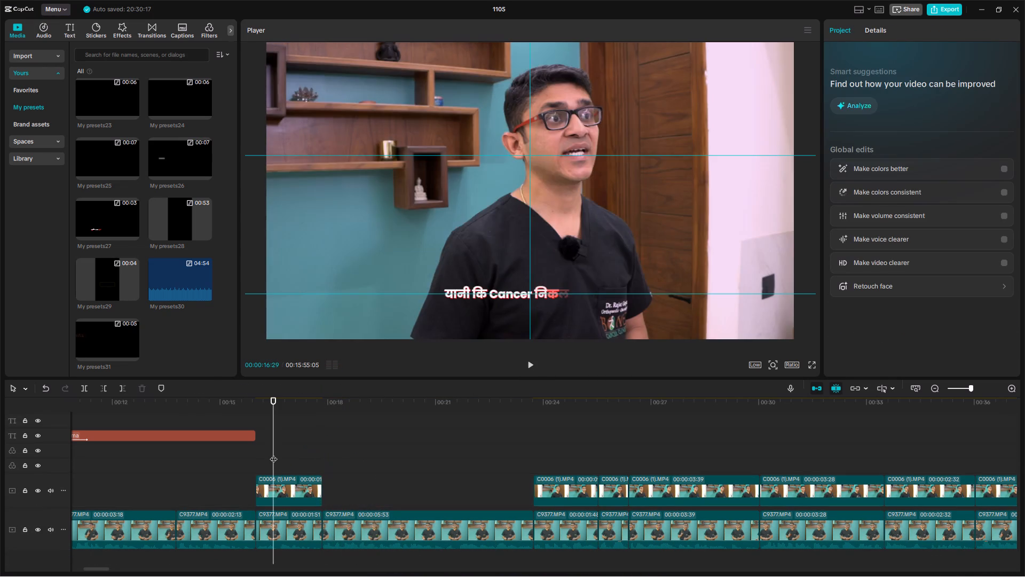
{"action": "key", "text": "space"}
{"action": "left_click", "coordinate": [277, 455]}
{"action": "left_click", "coordinate": [259, 451]}
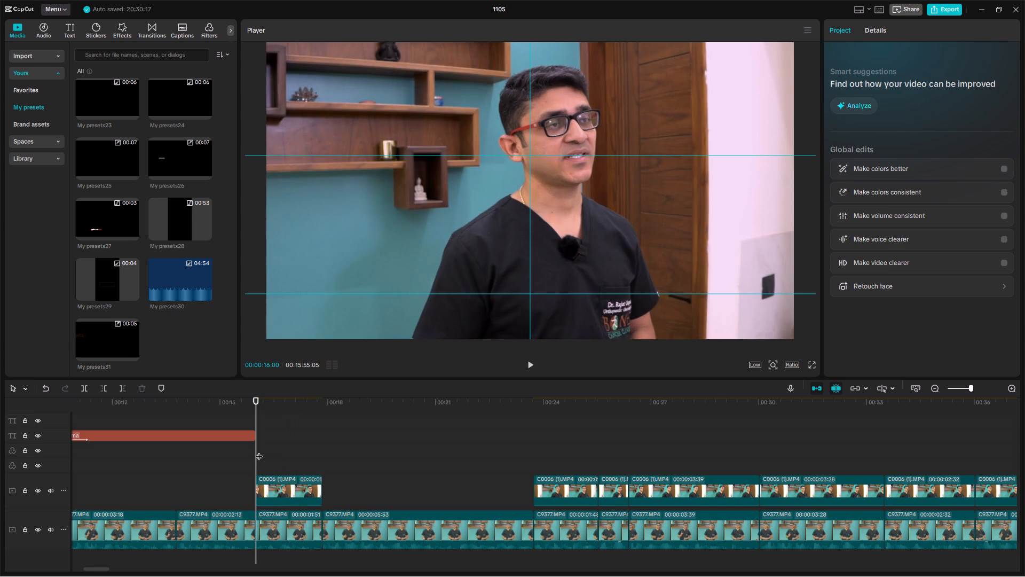
{"action": "key", "text": "space"}
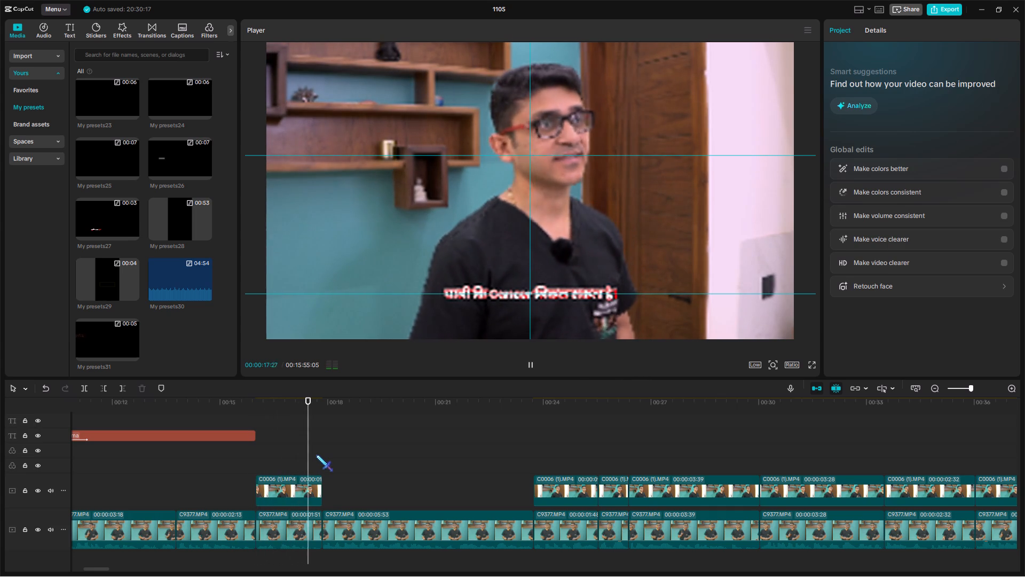
{"action": "scroll", "coordinate": [400, 498], "scroll_direction": "up", "scroll_amount": 4}
{"action": "scroll", "coordinate": [322, 479], "scroll_direction": "up", "scroll_amount": 4}
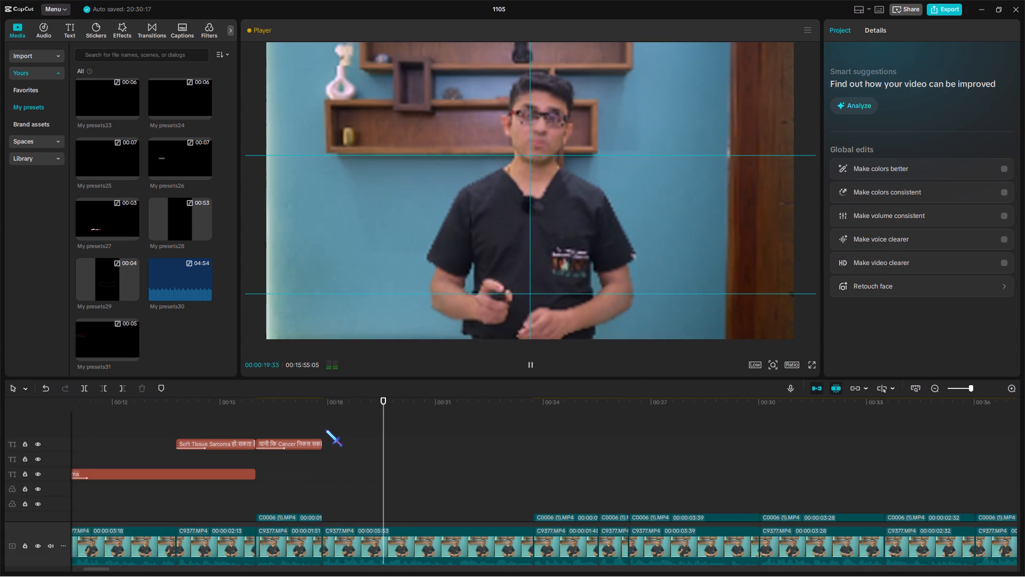
Import six PNGs from a png search of Downloads: Doctor Consulting, Inflamed Elbow Lump, both Knee Lump Examinations, Calf Lump Health and Medical Thigh Lump.
{"action": "left_click", "coordinate": [326, 424]}
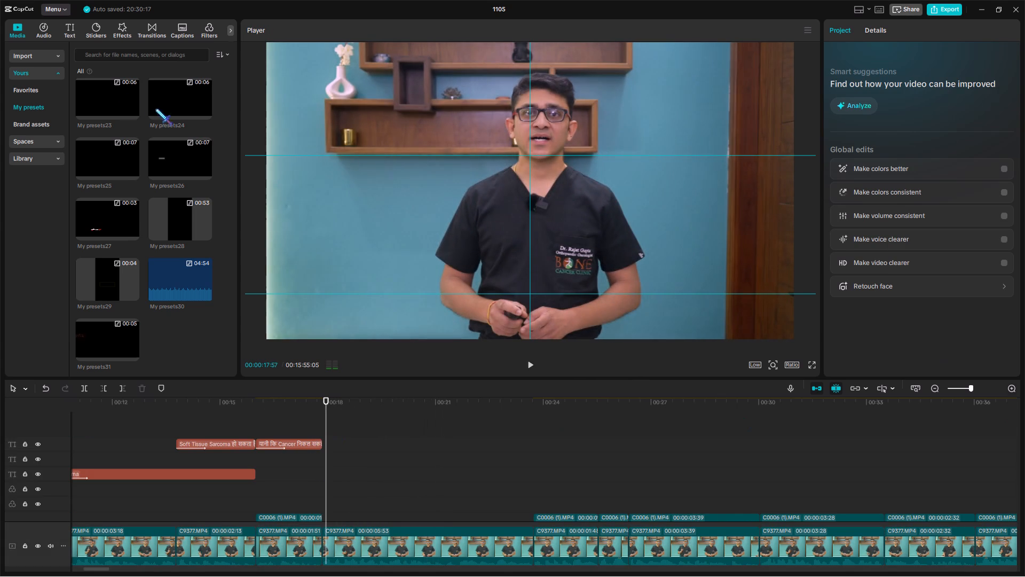
{"action": "left_click", "coordinate": [28, 55]}
{"action": "left_click", "coordinate": [84, 58]}
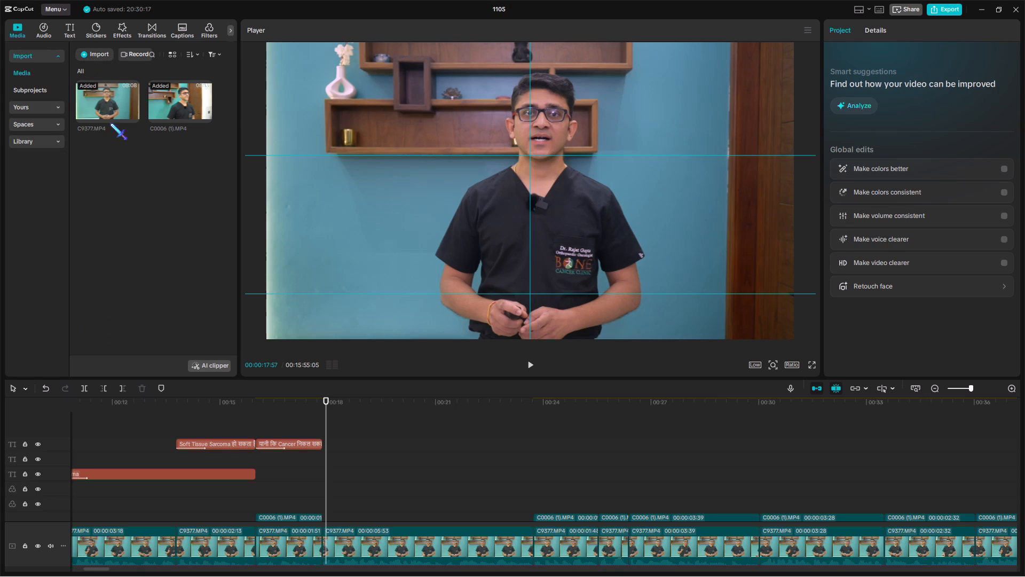
{"action": "left_click", "coordinate": [96, 153]}
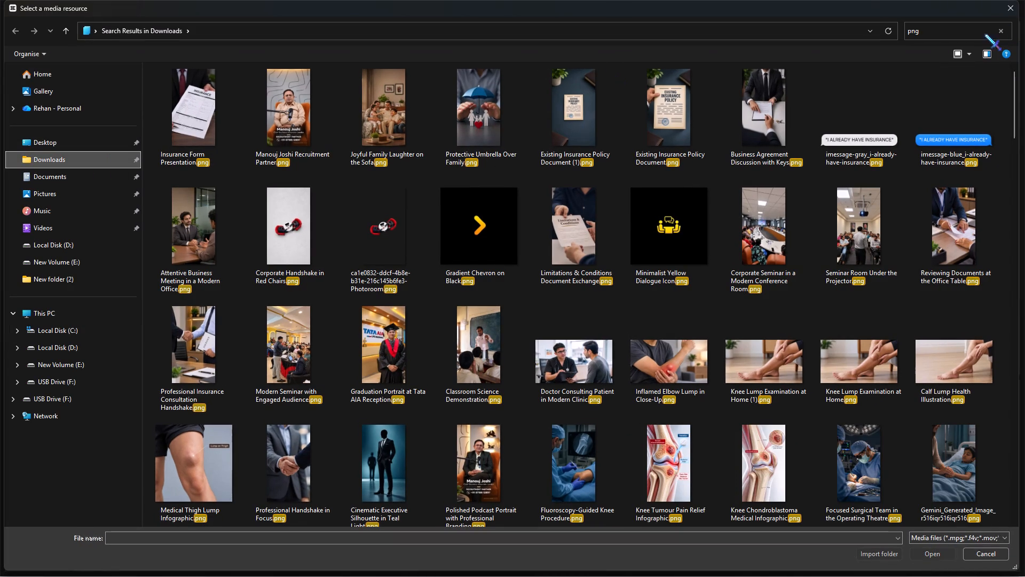
{"action": "left_click", "coordinate": [984, 34]}
{"action": "key", "text": "p"}
{"action": "type", "text": "ng"}
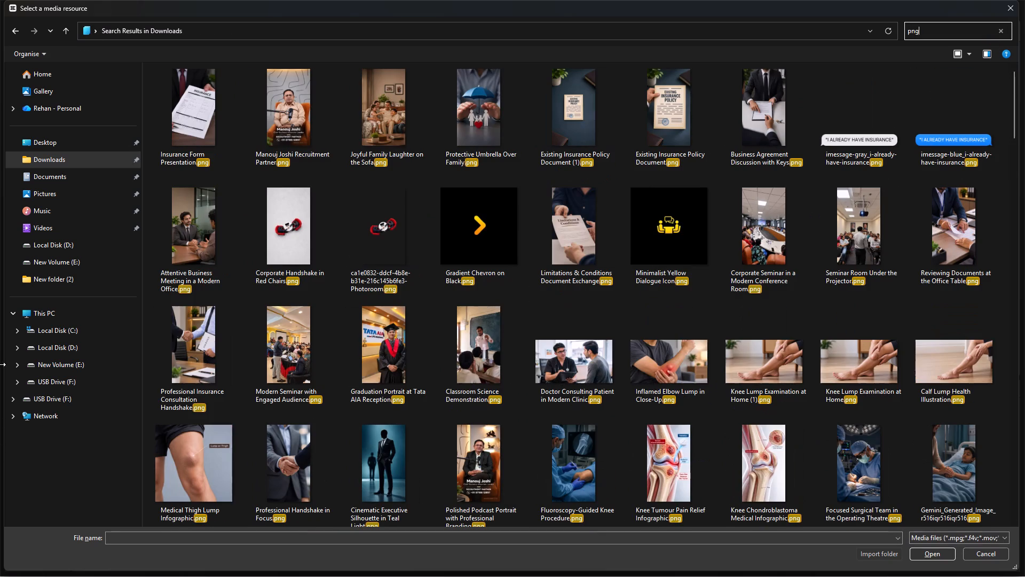
{"action": "left_click", "coordinate": [683, 367], "text": "ctrl"}
{"action": "left_click", "coordinate": [596, 367], "text": "ctrl"}
{"action": "left_click", "coordinate": [762, 367], "text": "ctrl"}
{"action": "left_click", "coordinate": [863, 361], "text": "ctrl"}
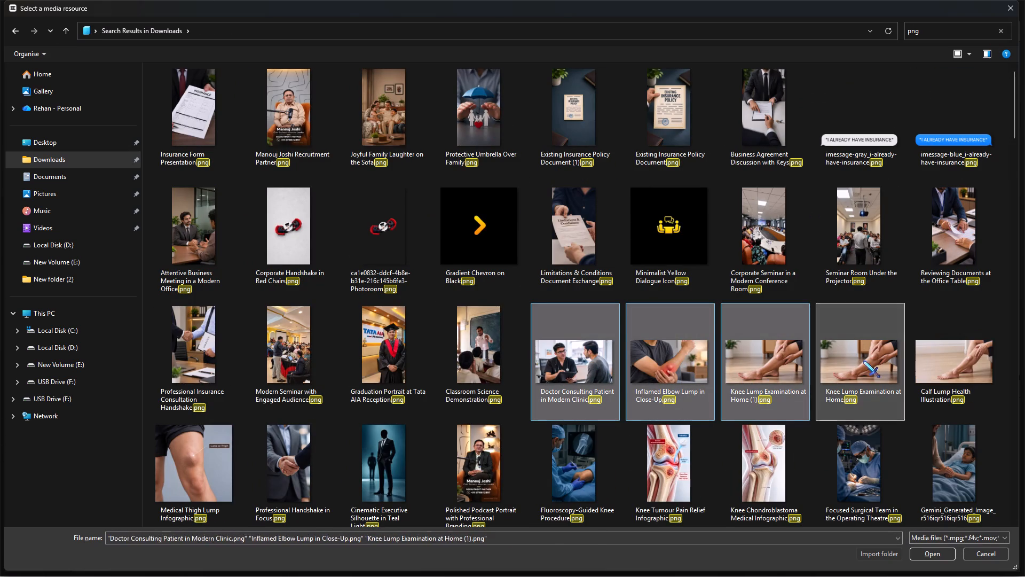
{"action": "left_click", "coordinate": [968, 372], "text": "ctrl"}
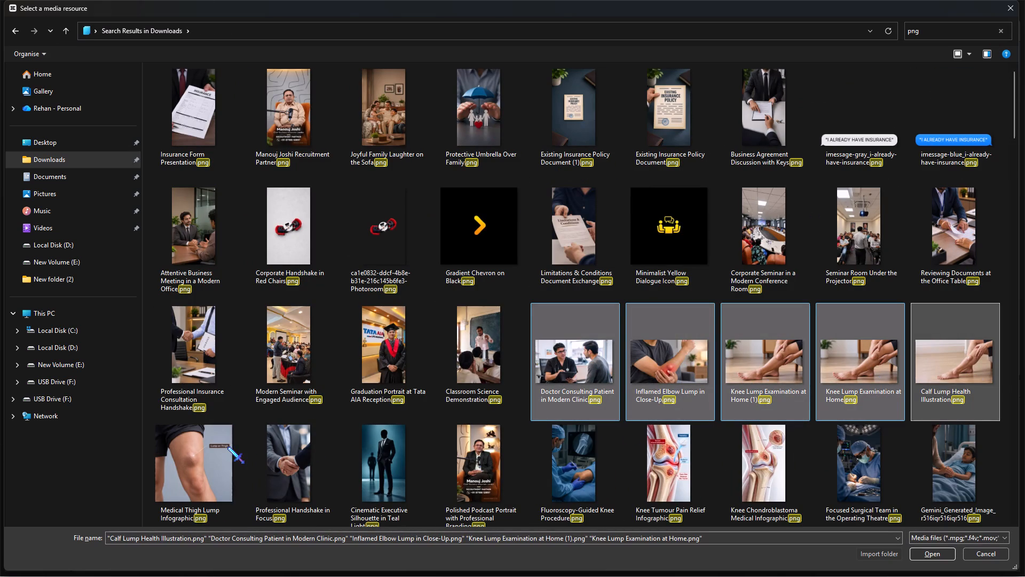
{"action": "left_click", "coordinate": [227, 447], "text": "ctrl"}
{"action": "key", "text": "Return"}
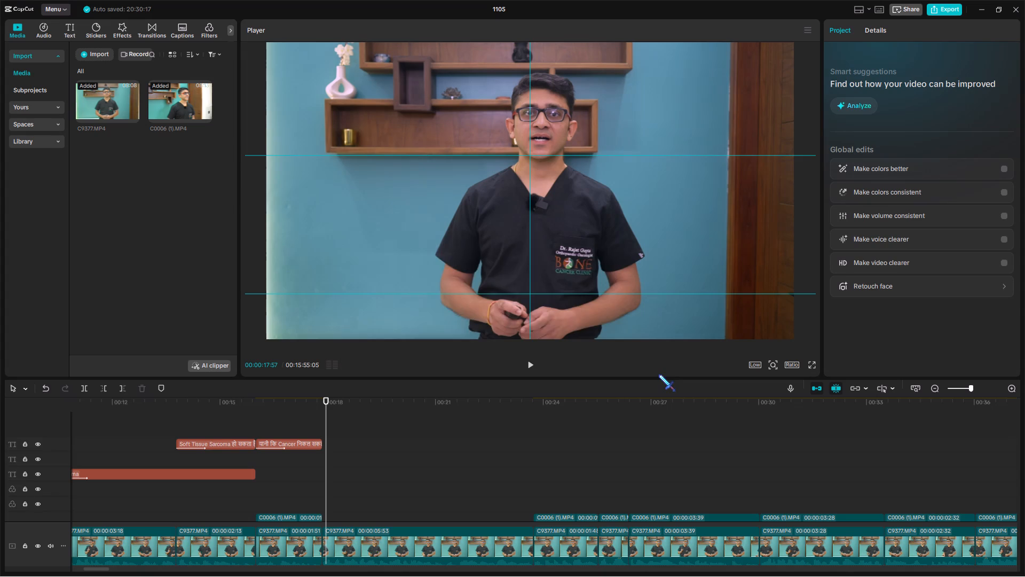
Place the Inflamed Elbow Lump in Close-Up image on a new top track, starting where the Cancer subtitle ends.
{"action": "left_click", "coordinate": [198, 218]}
{"action": "left_click", "coordinate": [186, 165]}
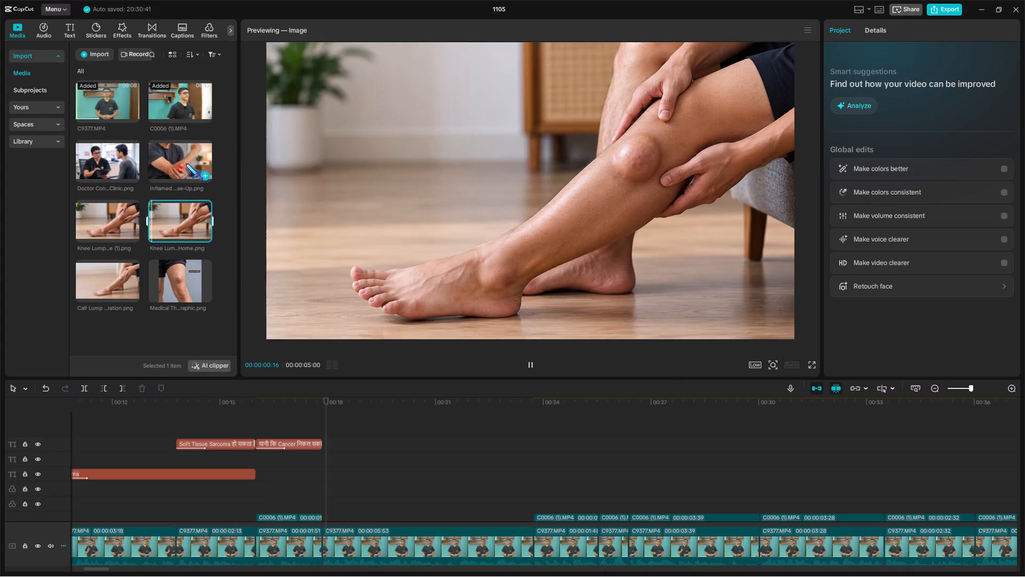
{"action": "left_click_drag", "start_coordinate": [180, 161], "coordinate": [322, 412]}
Play through the elbow image and trim its end to 00:00:19:41.
{"action": "scroll", "coordinate": [327, 428], "scroll_direction": "up", "scroll_amount": 2}
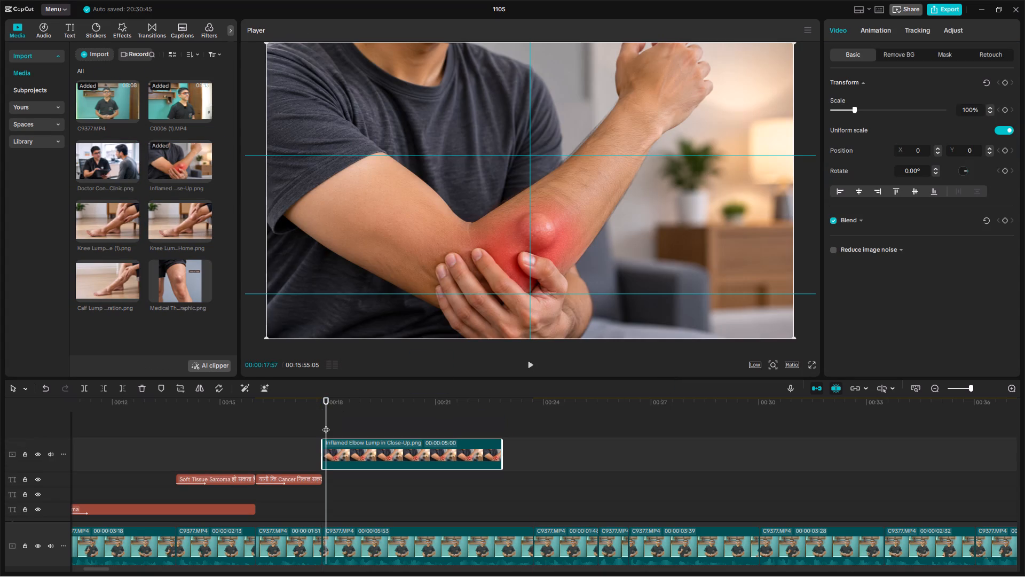
{"action": "left_click", "coordinate": [326, 422]}
{"action": "key", "text": "space"}
{"action": "scroll", "coordinate": [404, 450], "scroll_direction": "down", "scroll_amount": 5}
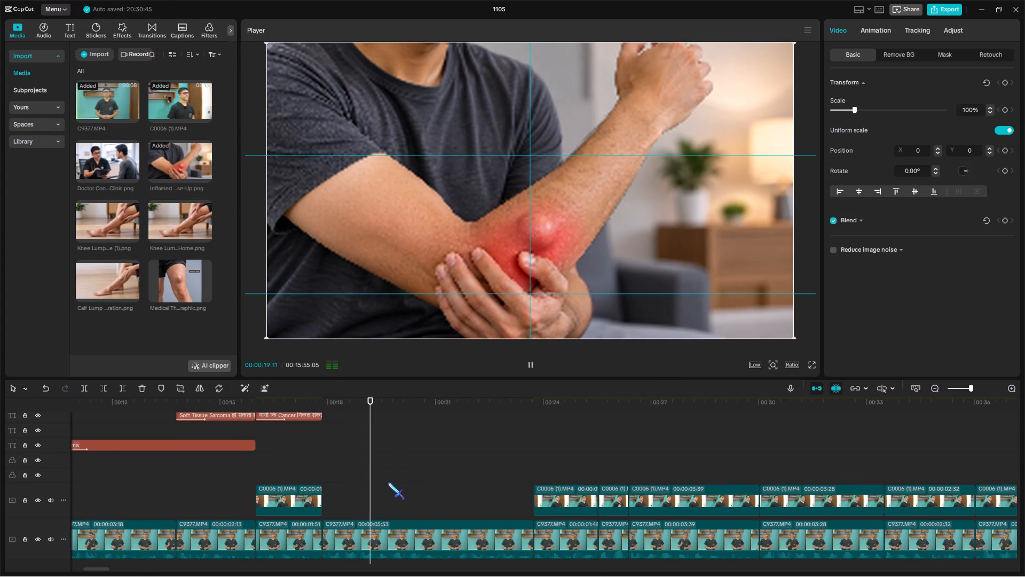
{"action": "left_click", "coordinate": [388, 482]}
{"action": "key", "text": "space"}
{"action": "left_click", "coordinate": [388, 482]}
{"action": "scroll", "coordinate": [388, 483], "scroll_direction": "up", "scroll_amount": 10}
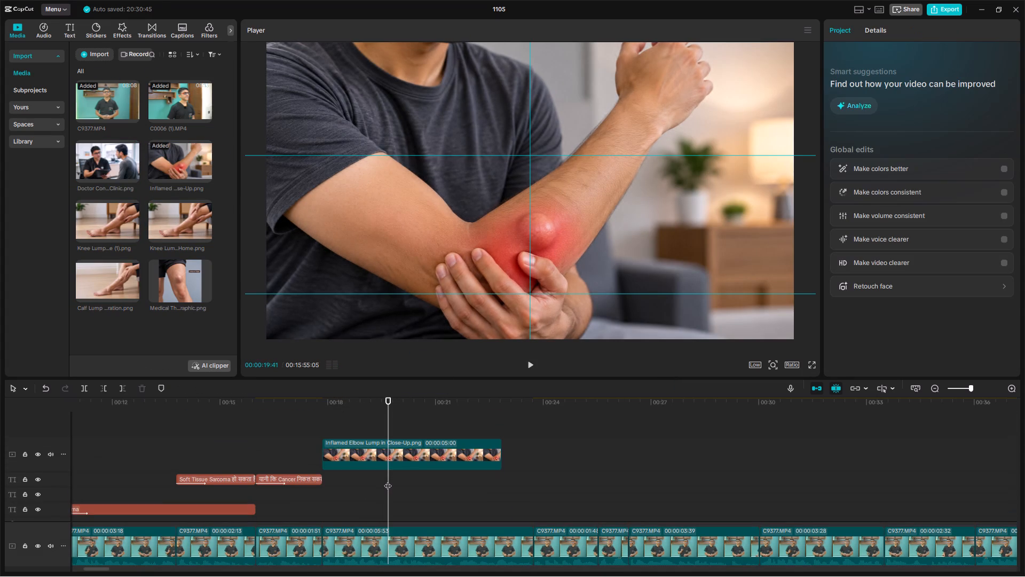
{"action": "left_click", "coordinate": [389, 456]}
{"action": "key", "text": "w"}
Copy the opening Lump/Swelling title and paste it at 00:00:17:51, where the elbow image starts.
{"action": "left_click", "coordinate": [311, 423]}
{"action": "left_click_drag", "start_coordinate": [311, 423], "coordinate": [178, 491]}
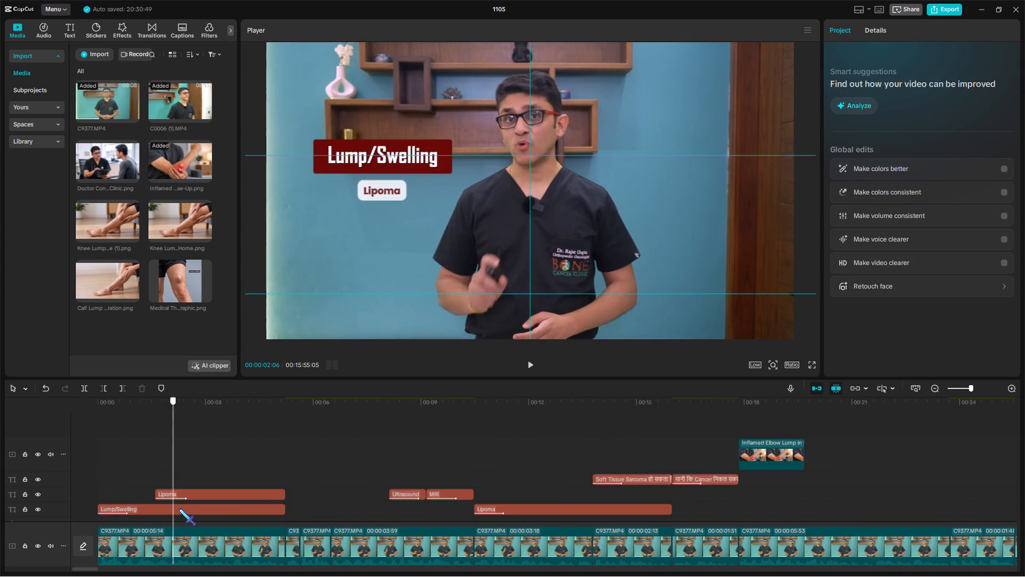
{"action": "left_click", "coordinate": [179, 510]}
{"action": "key", "text": "ctrl+c"}
{"action": "left_click", "coordinate": [321, 468]}
{"action": "left_click_drag", "start_coordinate": [321, 468], "coordinate": [851, 472]}
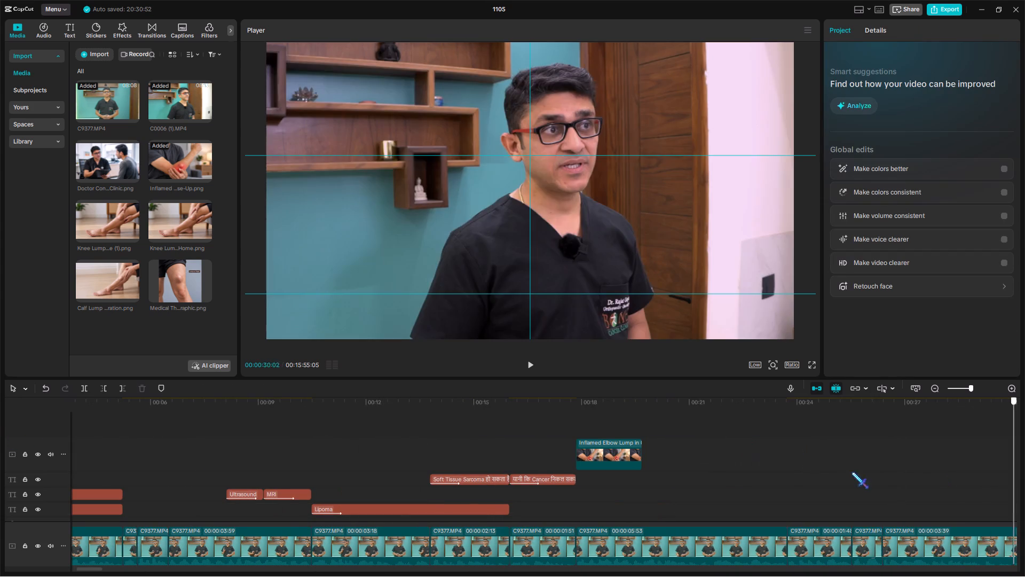
{"action": "left_click_drag", "start_coordinate": [851, 472], "coordinate": [578, 381]}
{"action": "left_click", "coordinate": [578, 380], "text": "ctrl"}
{"action": "key", "text": "ctrl+v"}
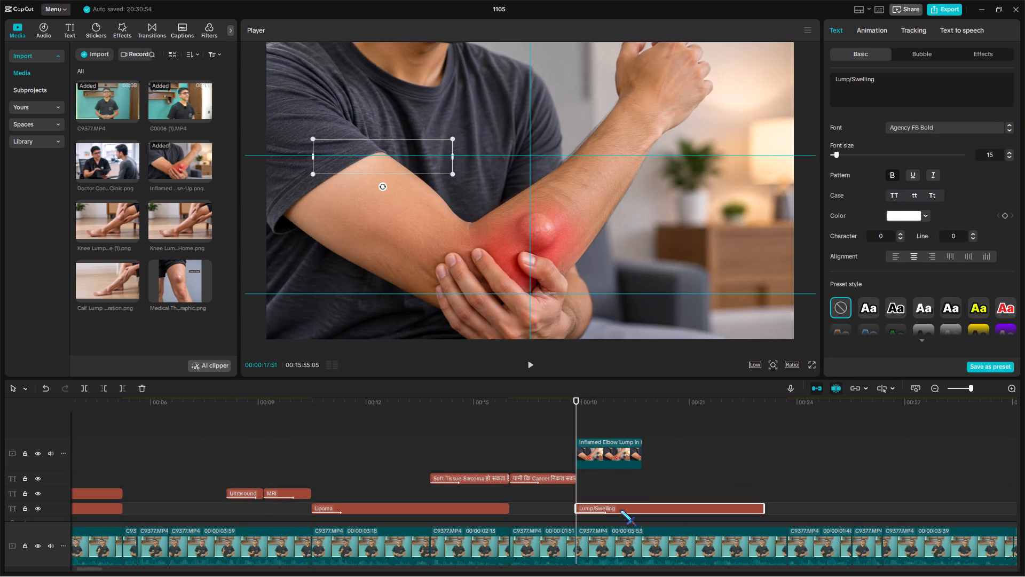
Move the pasted Lump/Swelling title to a track above the elbow image and trim its end to match the image.
{"action": "left_click_drag", "start_coordinate": [620, 510], "coordinate": [619, 423]}
{"action": "left_click_drag", "start_coordinate": [633, 406], "coordinate": [626, 426]}
{"action": "key", "text": "w"}
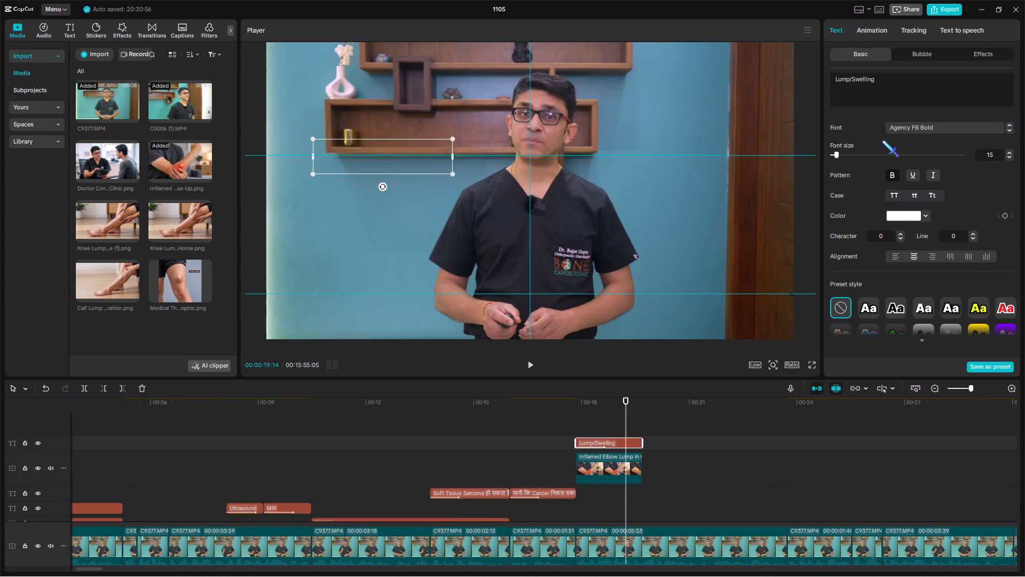
Shorten the pasted title's text to "Lump".
{"action": "left_click_drag", "start_coordinate": [869, 83], "coordinate": [1011, 79]}
{"action": "key", "text": "BackSpace"}
{"action": "key", "text": "BackSpace"}
{"action": "key", "text": "BackSpace"}
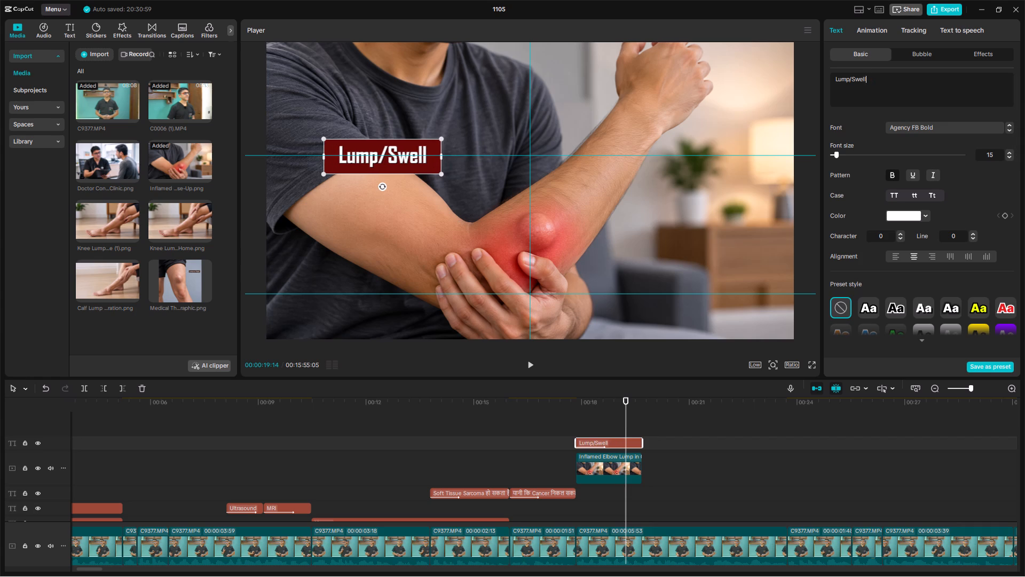
{"action": "key", "text": "BackSpace"}
{"action": "key", "text": "BackSpace"}
{"action": "key", "text": "BackSpace"}
{"action": "key", "text": "BackSpace"}
{"action": "key", "text": "BackSpace"}
{"action": "key", "text": "BackSpace"}
{"action": "key", "text": "BackSpace"}
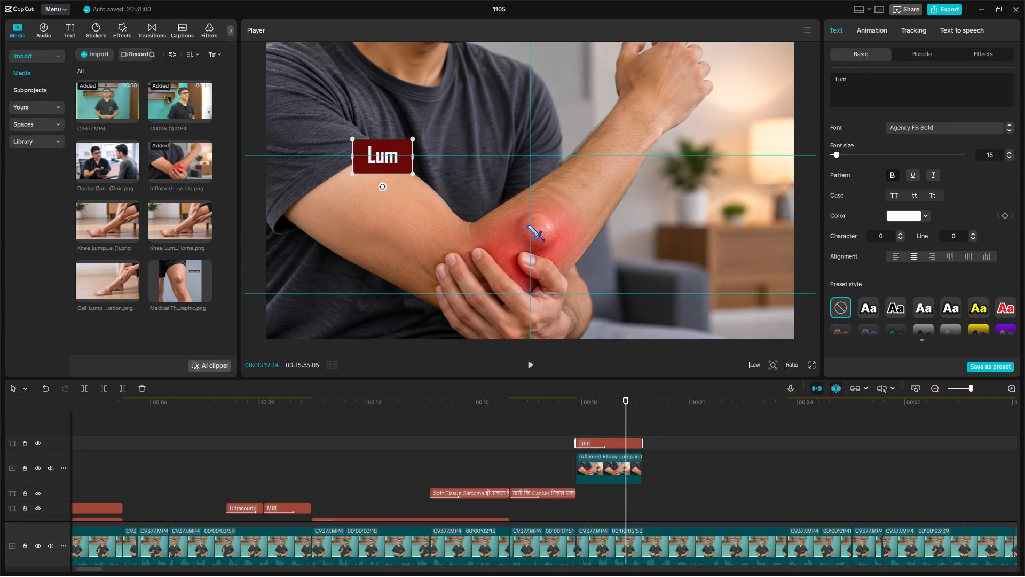
{"action": "key", "text": "p"}
Scale the Lump title down slightly and move it to the upper-left corner of the elbow picture.
{"action": "left_click", "coordinate": [631, 432]}
{"action": "left_click", "coordinate": [627, 433]}
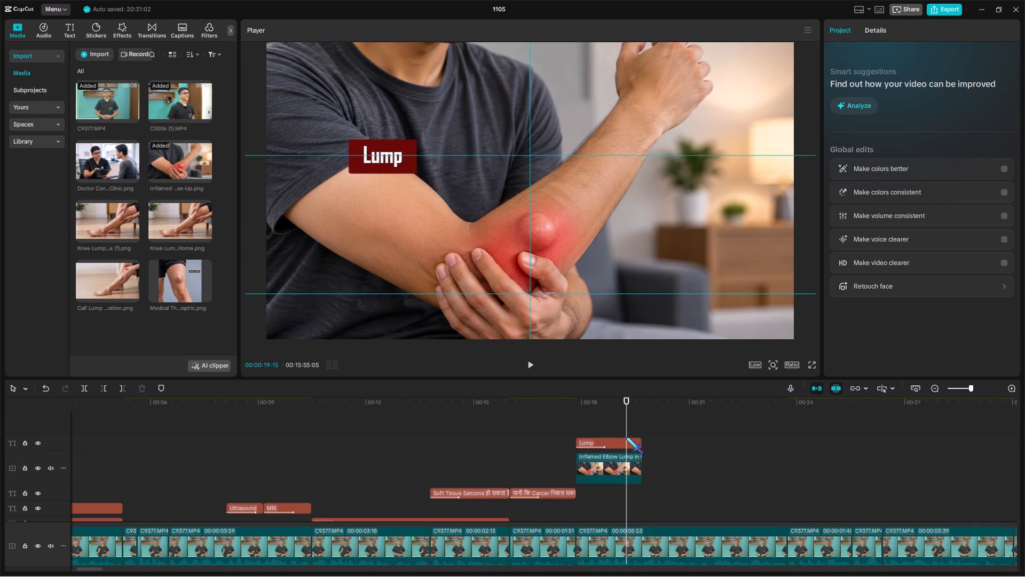
{"action": "left_click", "coordinate": [627, 441]}
{"action": "left_click_drag", "start_coordinate": [417, 175], "coordinate": [409, 173]}
{"action": "left_click_drag", "start_coordinate": [401, 165], "coordinate": [400, 162]}
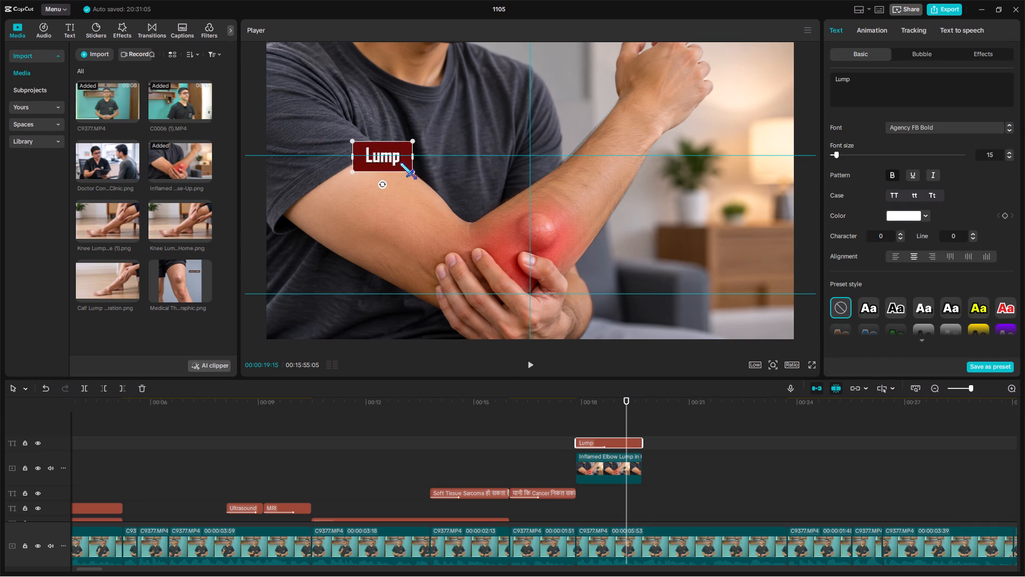
{"action": "left_click_drag", "start_coordinate": [400, 162], "coordinate": [327, 76]}
Play on past the elbow image and delete the three C0006 (1).MP4 clips preceding the 00:00:03:28 one on the upper video track.
{"action": "scroll", "coordinate": [635, 443], "scroll_direction": "up", "scroll_amount": 2}
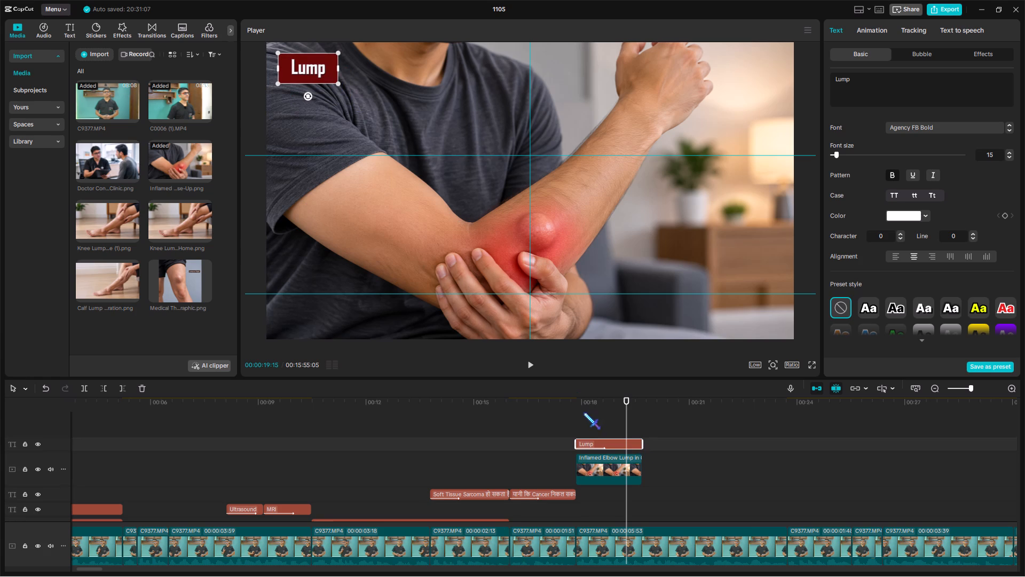
{"action": "left_click_drag", "start_coordinate": [584, 412], "coordinate": [408, 426]}
{"action": "key", "text": "space"}
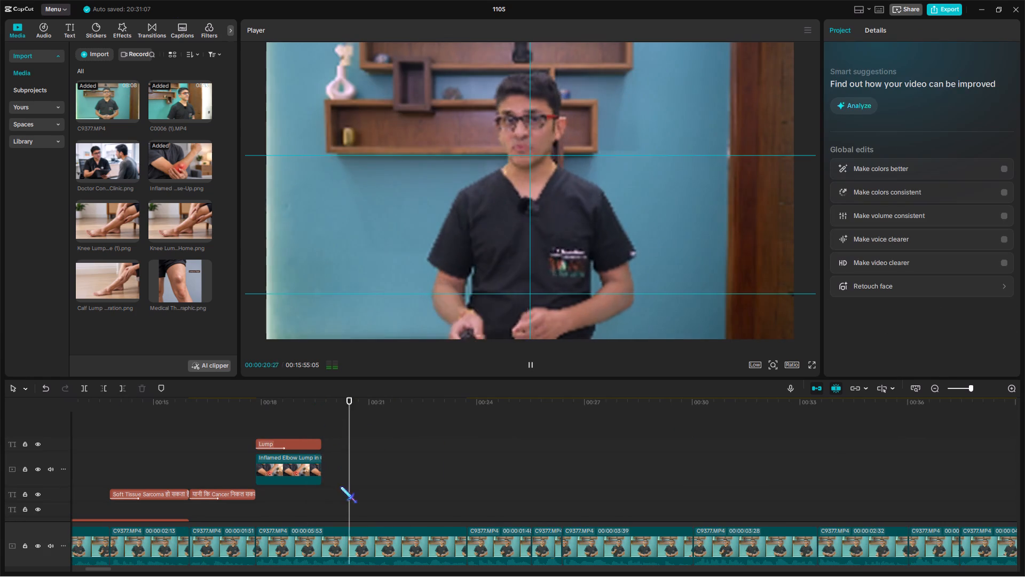
{"action": "left_click", "coordinate": [293, 445]}
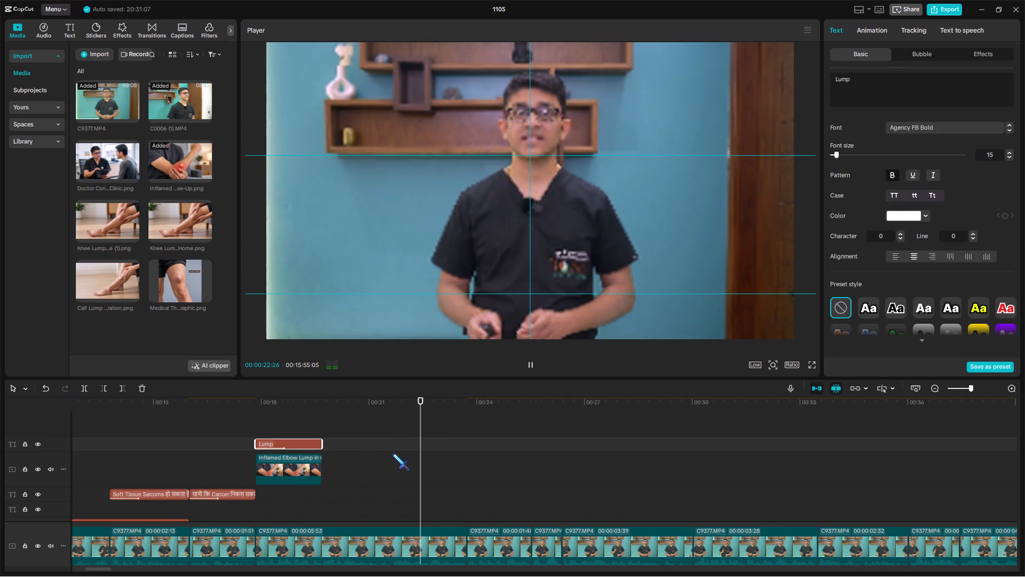
{"action": "scroll", "coordinate": [431, 462], "scroll_direction": "down", "scroll_amount": 9}
{"action": "left_click_drag", "start_coordinate": [438, 466], "coordinate": [609, 476]}
{"action": "scroll", "coordinate": [549, 480], "scroll_direction": "up", "scroll_amount": 2}
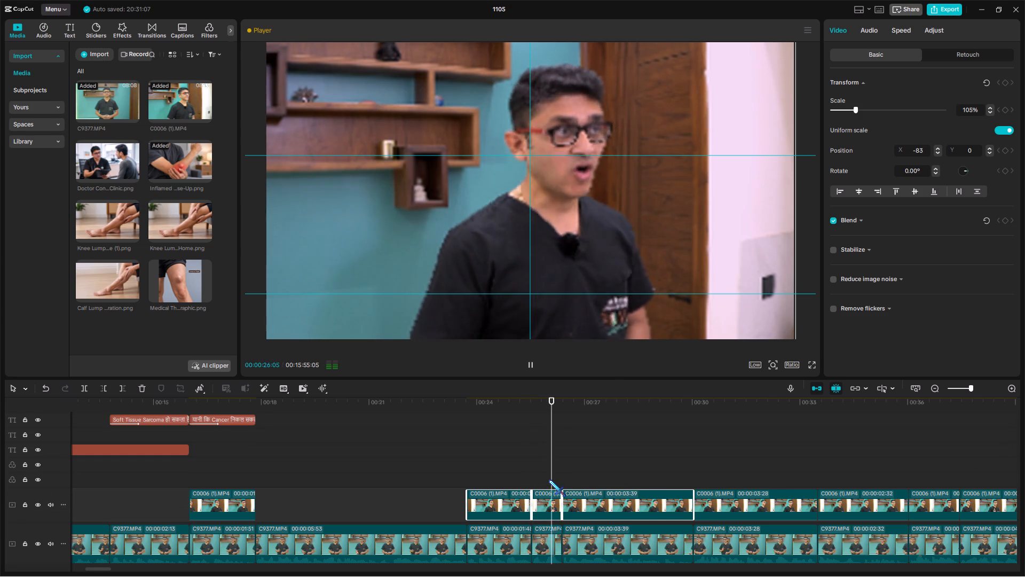
{"action": "key", "text": "BackSpace"}
Listen from 00:00:26:23, then search Downloads for "sur" and import the Team of surgeons during an operation image.
{"action": "left_click", "coordinate": [559, 470]}
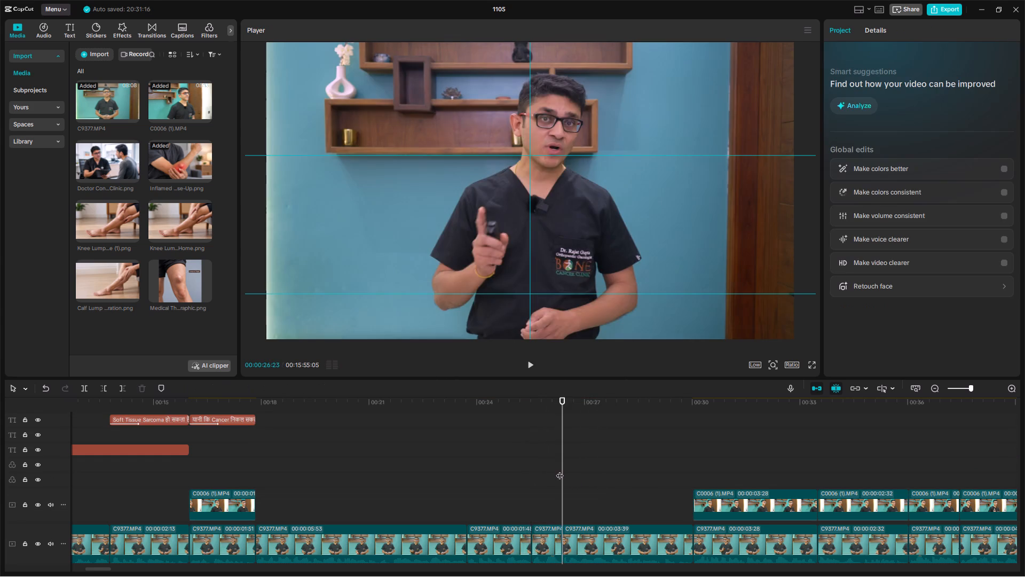
{"action": "key", "text": "space"}
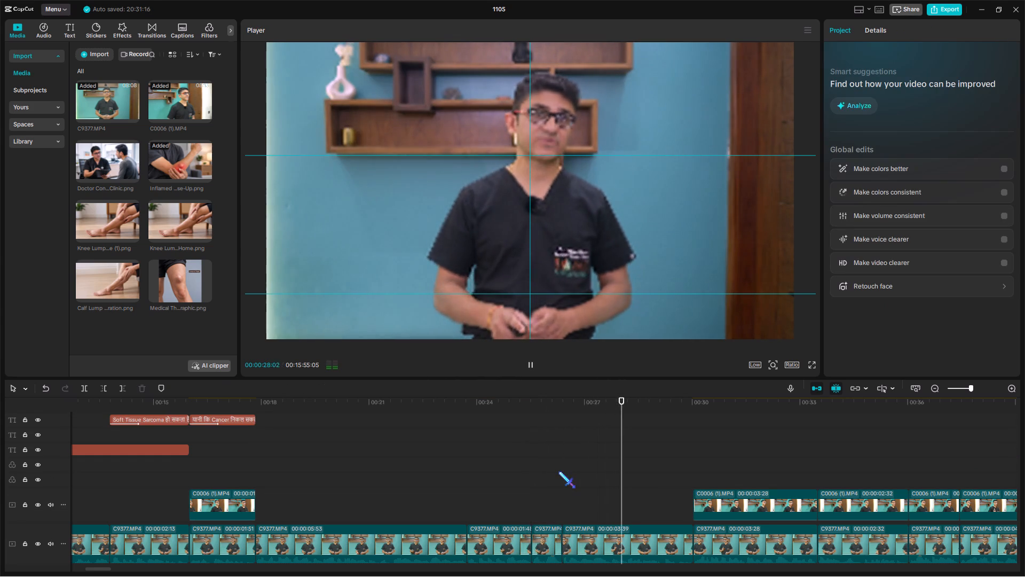
{"action": "left_click", "coordinate": [558, 471]}
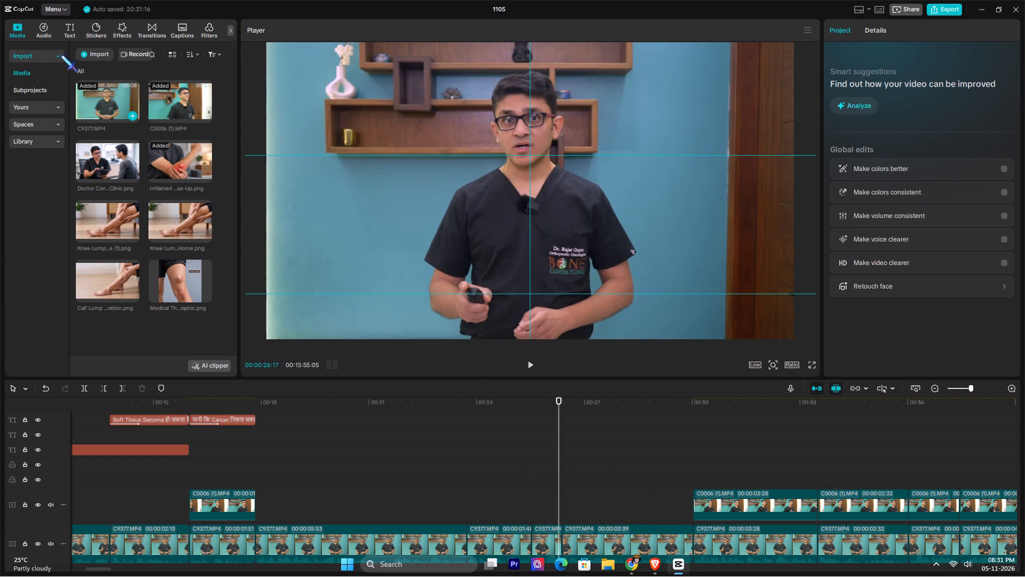
{"action": "left_click", "coordinate": [87, 55]}
{"action": "left_click", "coordinate": [86, 160]}
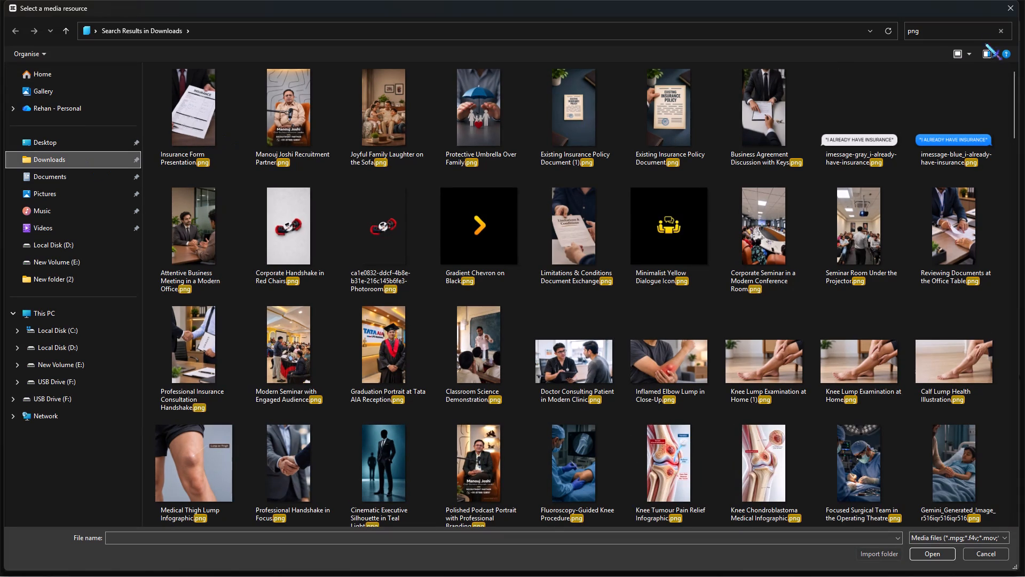
{"action": "left_click", "coordinate": [964, 33]}
{"action": "key", "text": "s"}
{"action": "key", "text": "u"}
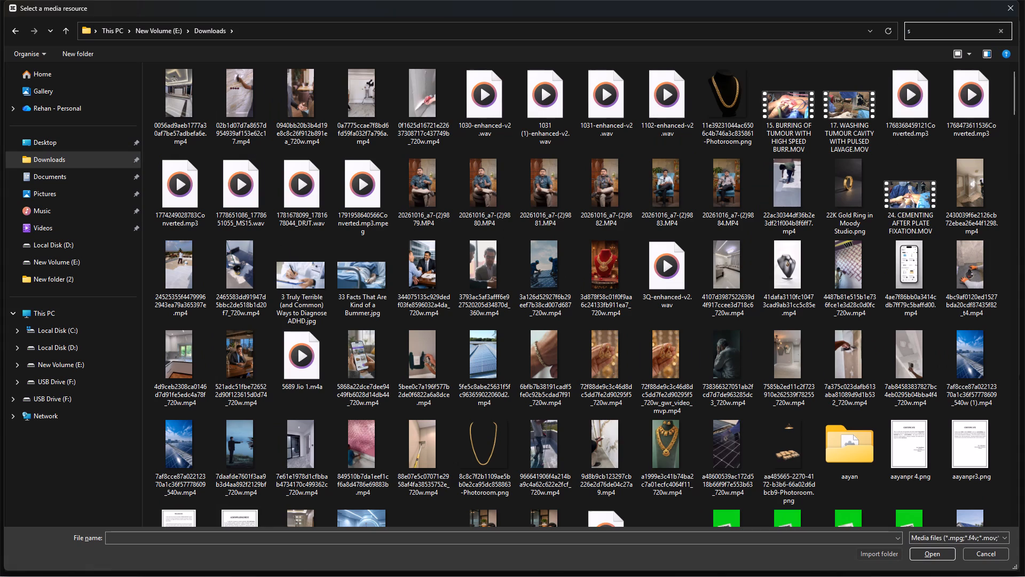
{"action": "key", "text": "r"}
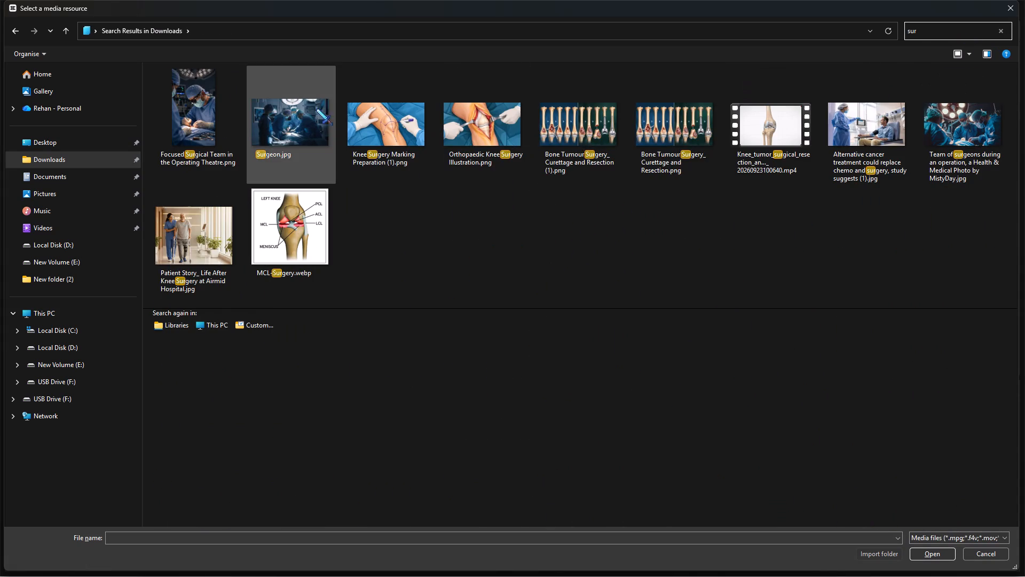
{"action": "double_click", "coordinate": [947, 112]}
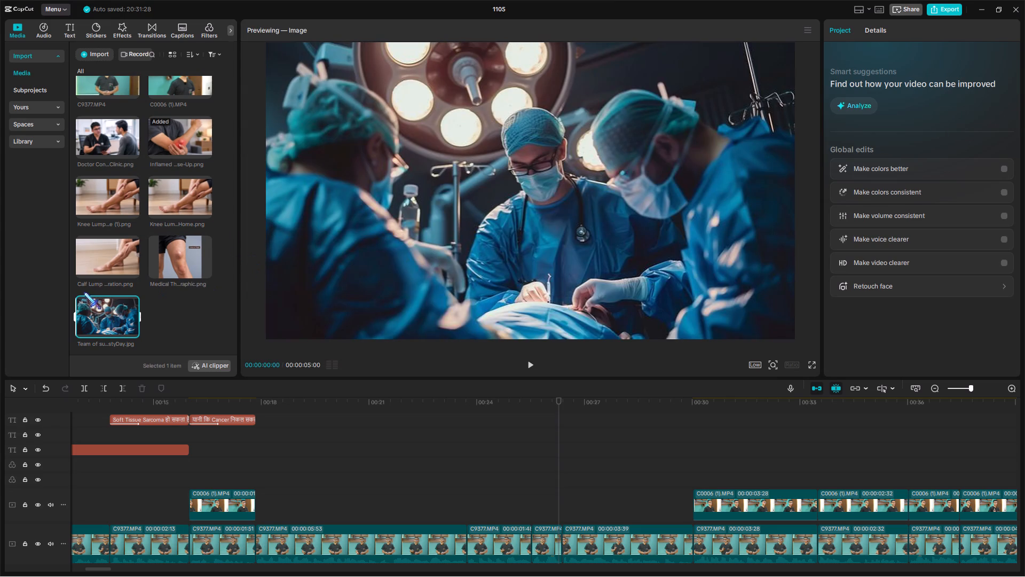
Place the Team of surgeons image on the elbow image's track, starting with the 00:00:03:39 C9377.MP4 clip.
{"action": "left_click_drag", "start_coordinate": [104, 319], "coordinate": [564, 509]}
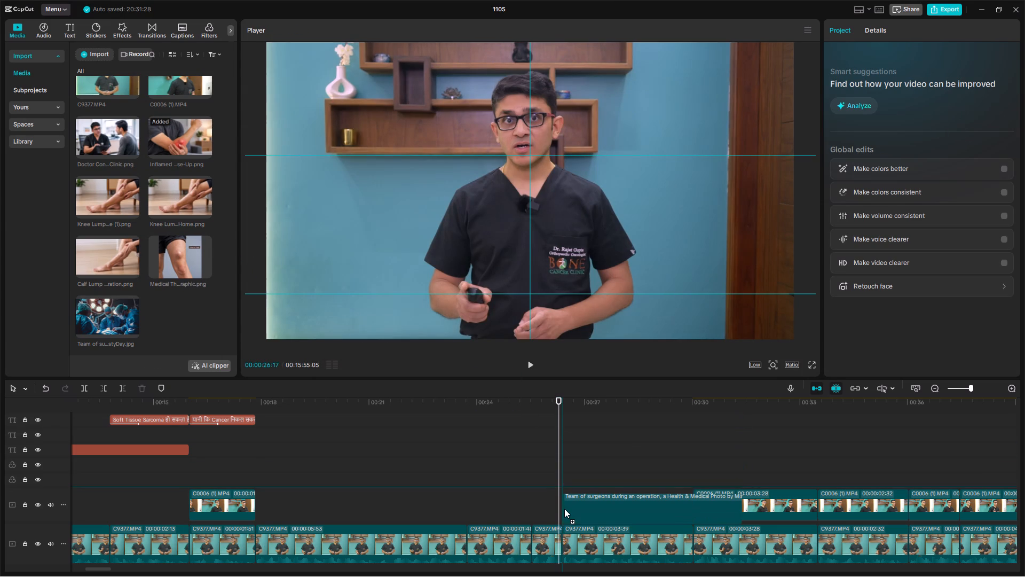
{"action": "left_click_drag", "start_coordinate": [564, 509], "coordinate": [560, 397]}
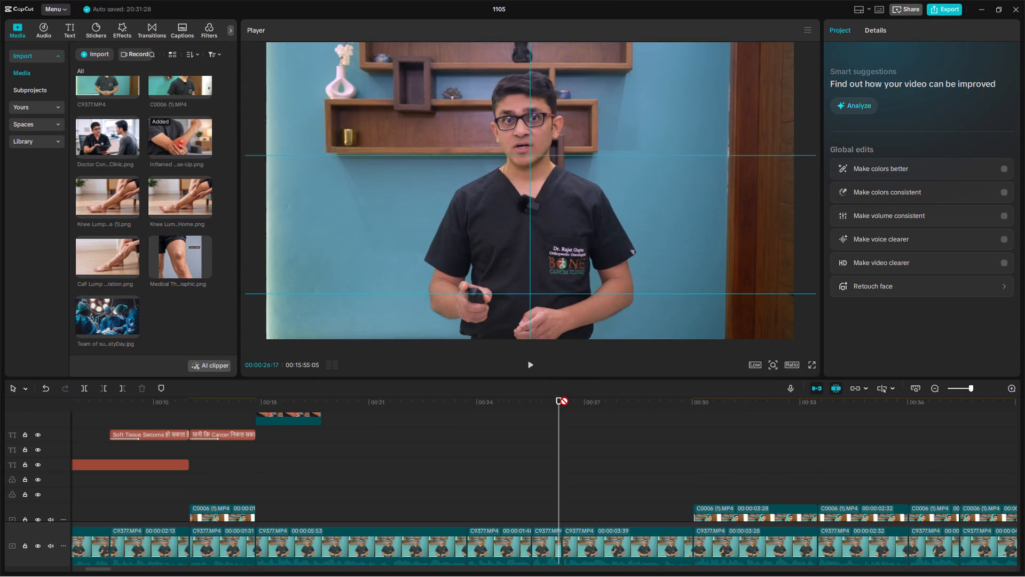
{"action": "left_click_drag", "start_coordinate": [560, 397], "coordinate": [561, 453]}
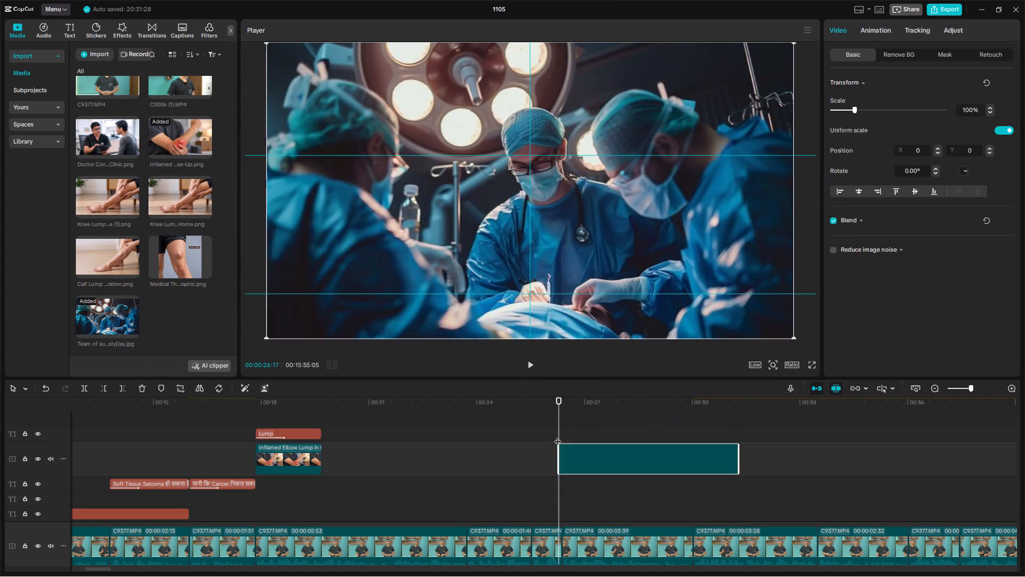
{"action": "left_click", "coordinate": [546, 433]}
{"action": "left_click", "coordinate": [595, 459]}
Play through the Team of surgeons image and trim its end to the end of the 00:00:03:39 C9377.MP4 clip.
{"action": "left_click", "coordinate": [559, 427]}
{"action": "left_click_drag", "start_coordinate": [559, 428], "coordinate": [561, 431]}
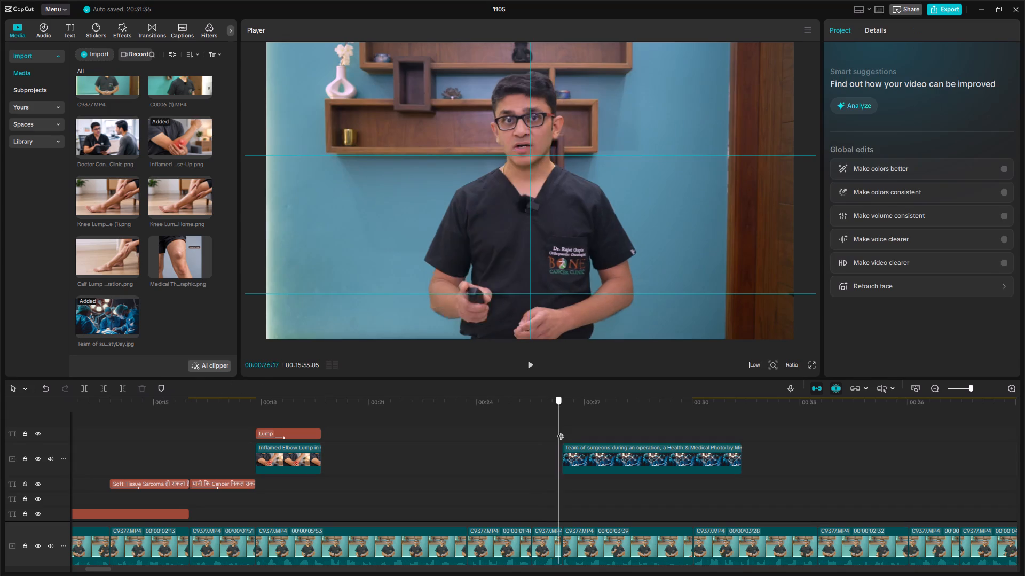
{"action": "left_click_drag", "start_coordinate": [561, 431], "coordinate": [561, 433]}
{"action": "key", "text": "space"}
{"action": "left_click_drag", "start_coordinate": [545, 429], "coordinate": [1024, 431]}
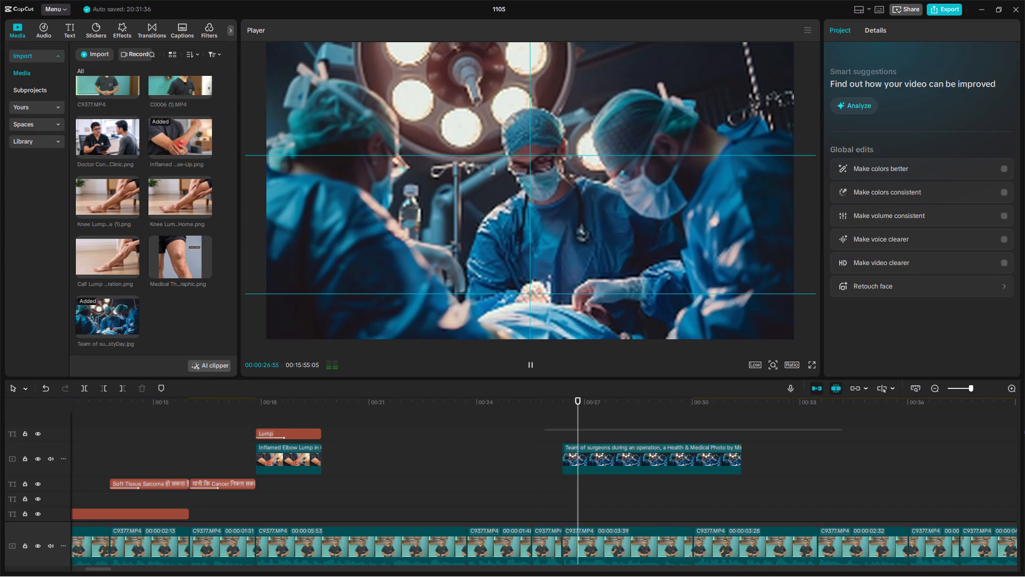
{"action": "left_click_drag", "start_coordinate": [1024, 431], "coordinate": [431, 433]}
{"action": "scroll", "coordinate": [435, 441], "scroll_direction": "down", "scroll_amount": 6}
{"action": "scroll", "coordinate": [496, 464], "scroll_direction": "up", "scroll_amount": 4}
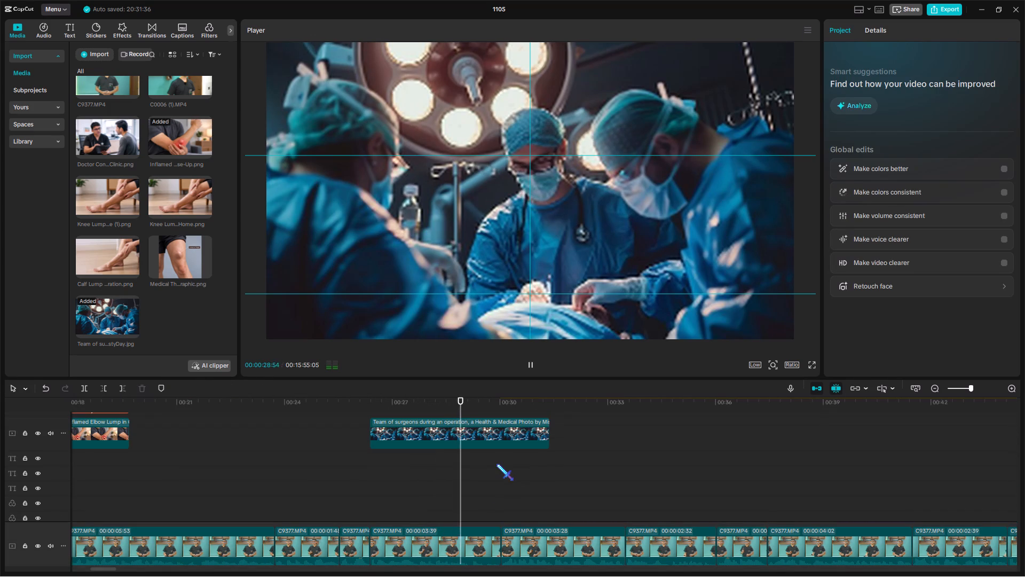
{"action": "left_click", "coordinate": [499, 457]}
{"action": "left_click_drag", "start_coordinate": [500, 457], "coordinate": [503, 464]}
{"action": "left_click", "coordinate": [498, 434]}
{"action": "key", "text": "w"}
{"action": "left_click", "coordinate": [473, 457]}
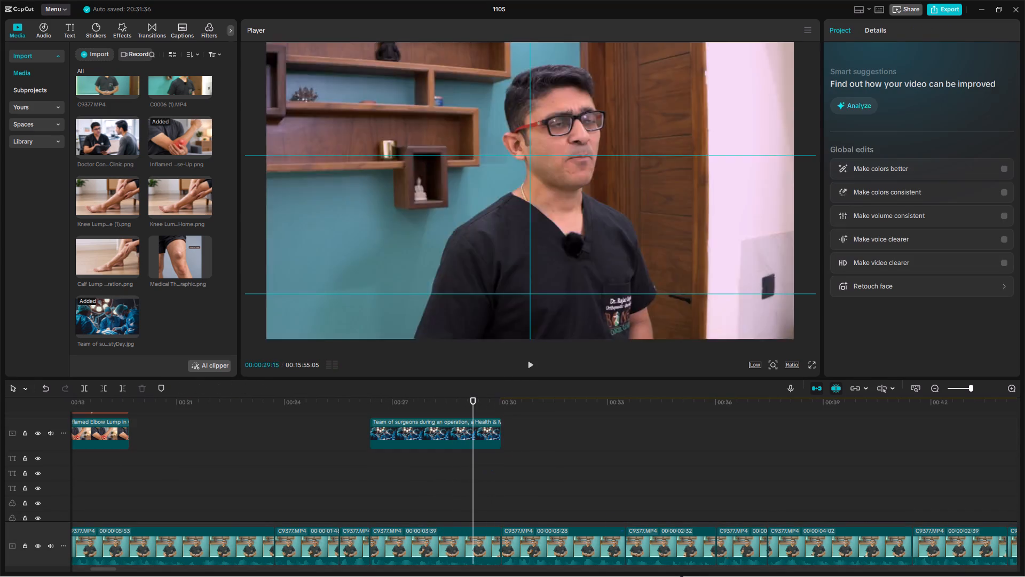
Switch to Chrome and search Pinterest for "surgery video", narrowing the search to "surgery video 16:9".
{"action": "left_click", "coordinate": [651, 568]}
{"action": "left_click", "coordinate": [630, 567]}
{"action": "left_click", "coordinate": [467, 0]}
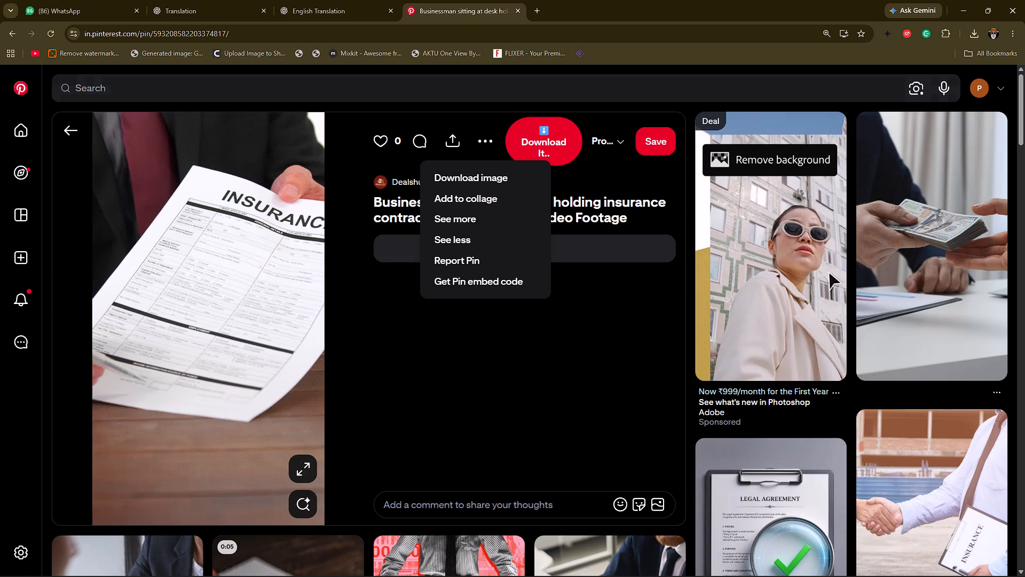
{"action": "left_click", "coordinate": [460, 91]}
{"action": "type", "text": "sur"}
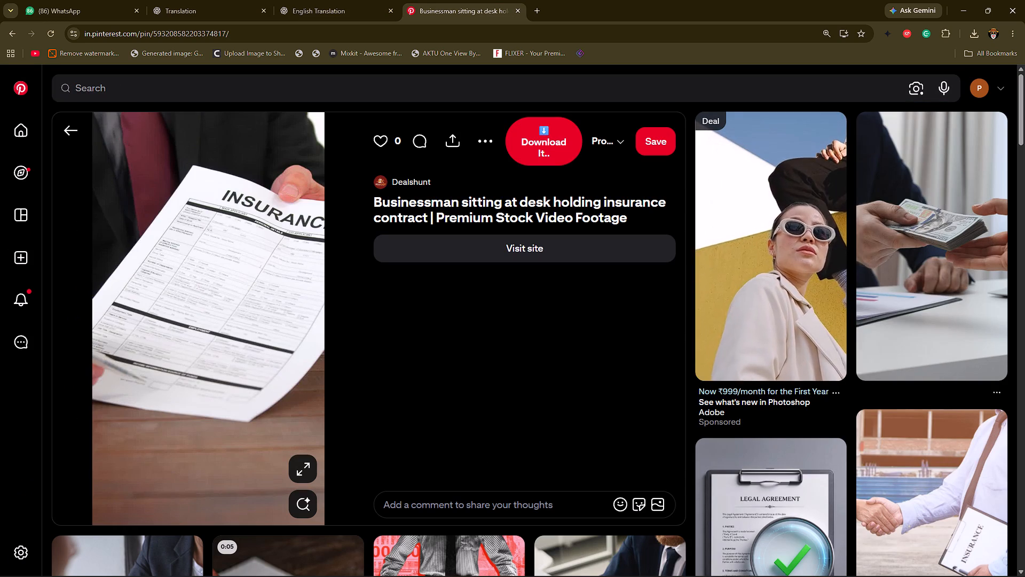
{"action": "left_click", "coordinate": [460, 91]}
{"action": "type", "text": "surgery vv"}
{"action": "key", "text": "BackSpace"}
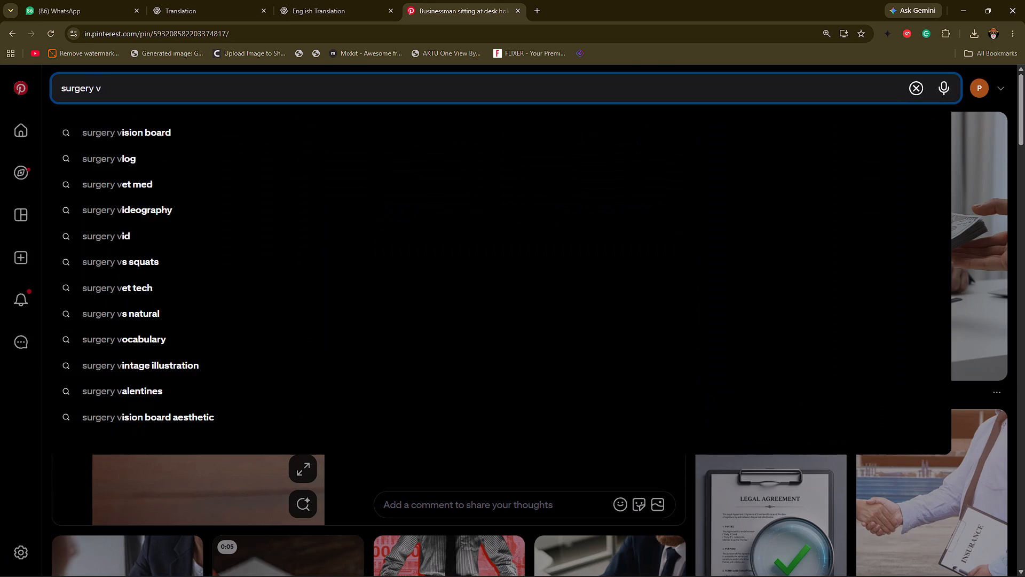
{"action": "type", "text": "ideo"}
{"action": "key", "text": "Return"}
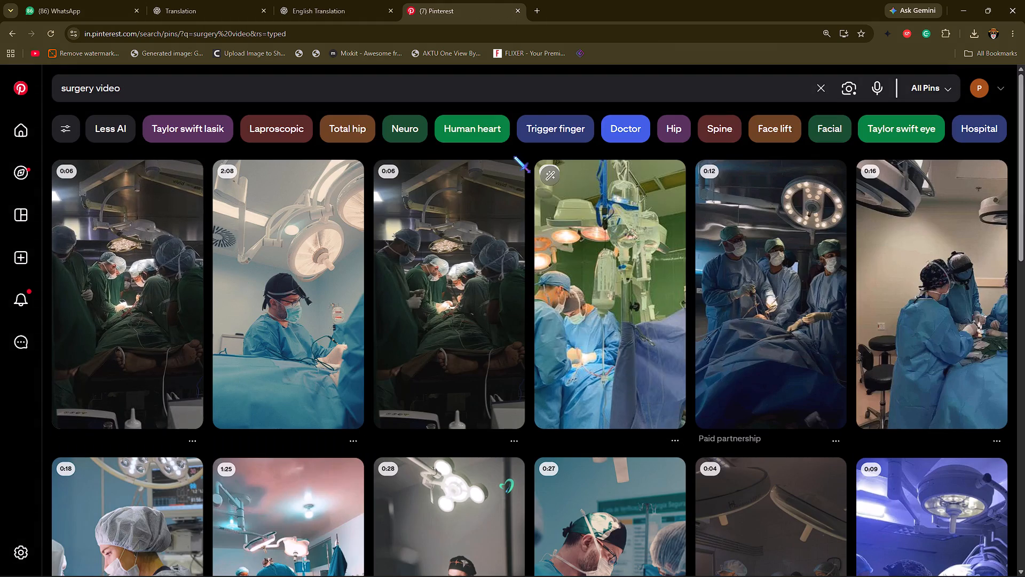
{"action": "left_click", "coordinate": [369, 80]}
{"action": "key", "text": "space"}
{"action": "type", "text": "1"}
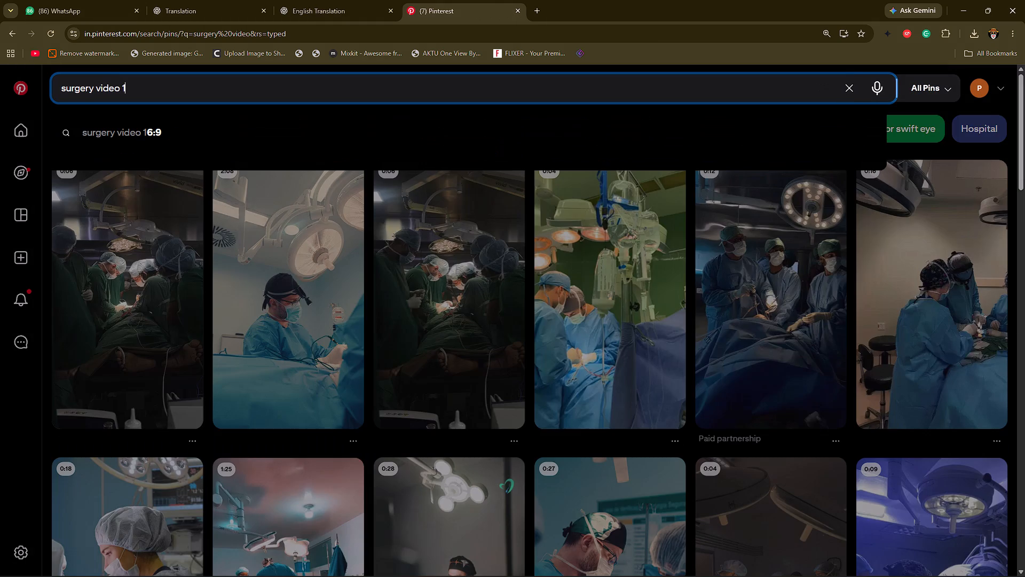
{"action": "key", "text": "6"}
{"action": "type", "text": ":9"}
{"action": "key", "text": "Return"}
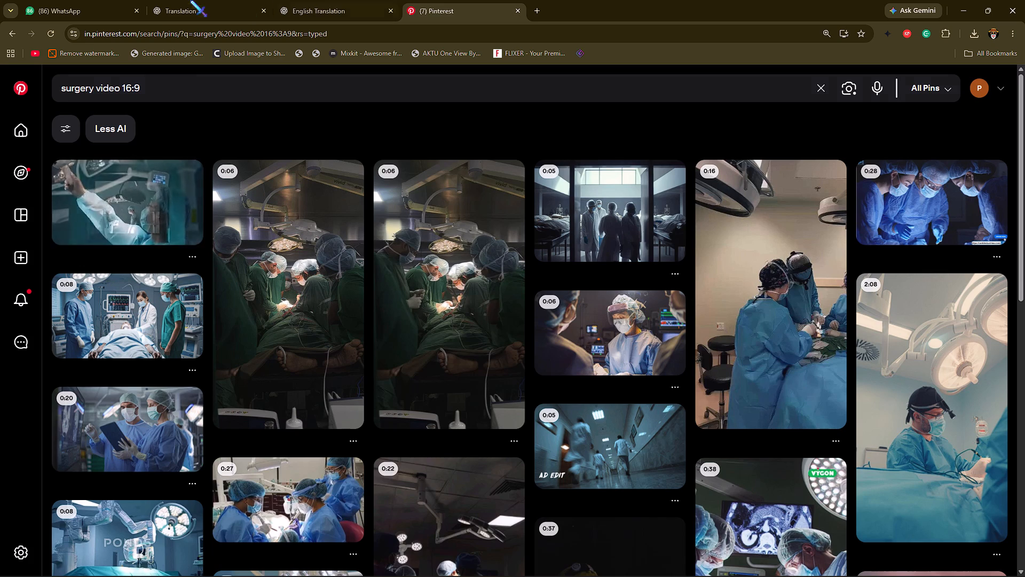
Browse the 16:9 surgery results, then extend the Pinterest search to "surgery video 16:9 ai".
{"action": "scroll", "coordinate": [616, 315], "scroll_direction": "down", "scroll_amount": 7}
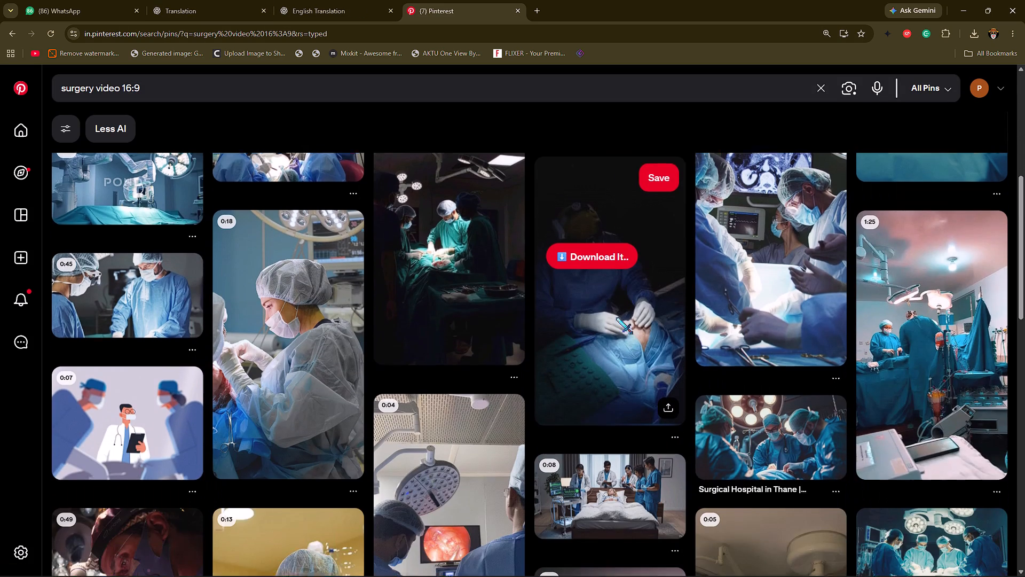
{"action": "scroll", "coordinate": [604, 318], "scroll_direction": "down", "scroll_amount": 5}
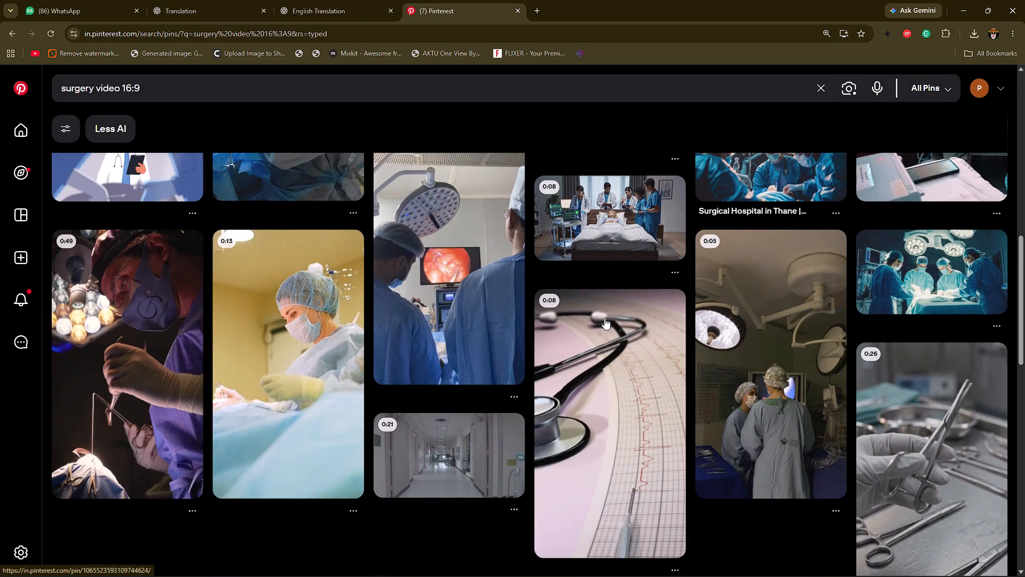
{"action": "scroll", "coordinate": [607, 331], "scroll_direction": "down", "scroll_amount": 5}
{"action": "scroll", "coordinate": [674, 385], "scroll_direction": "up", "scroll_amount": 2}
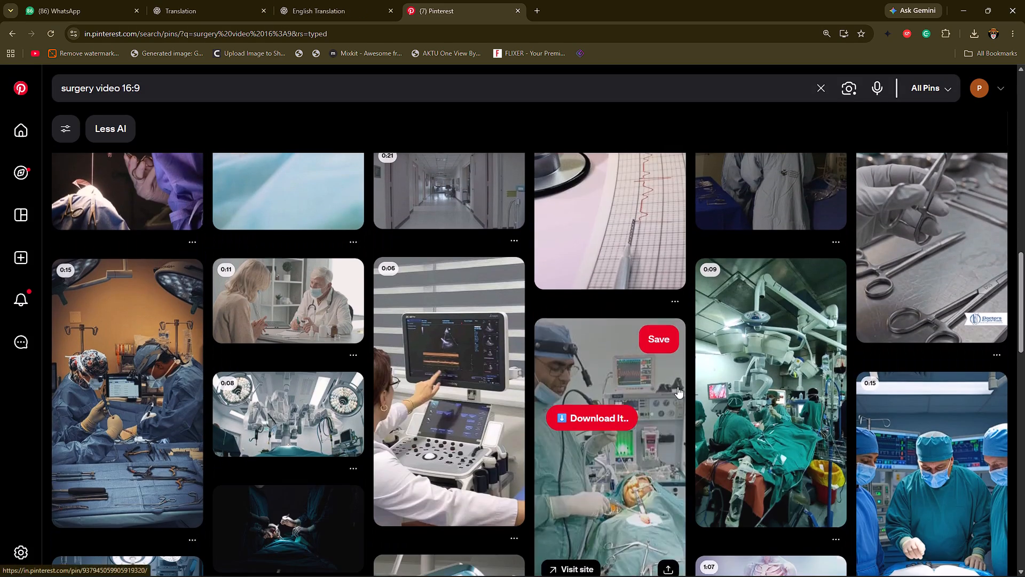
{"action": "scroll", "coordinate": [677, 387], "scroll_direction": "up", "scroll_amount": 3}
{"action": "left_click", "coordinate": [305, 95]}
{"action": "key", "text": "space"}
{"action": "key", "text": "a"}
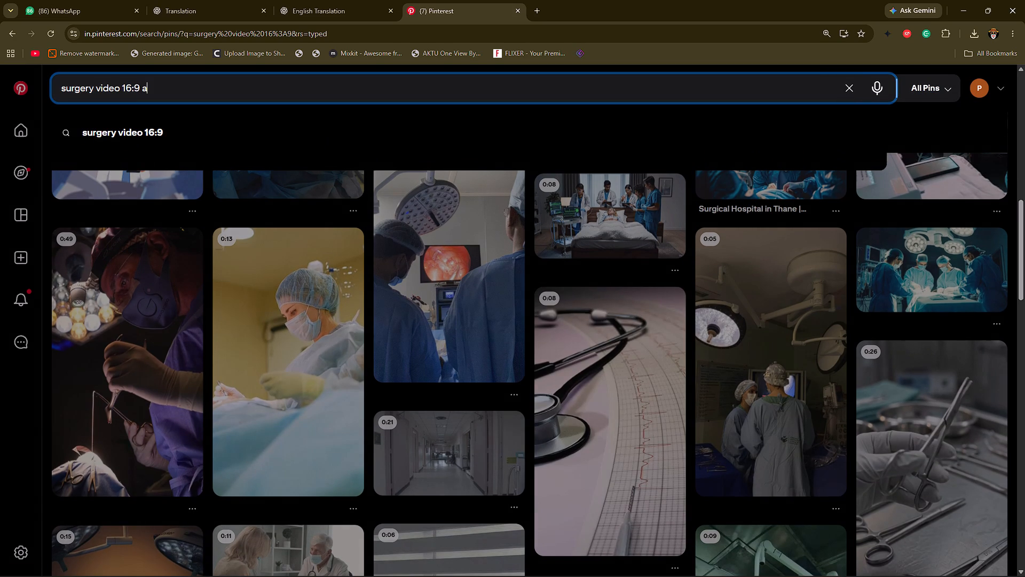
{"action": "key", "text": "i"}
{"action": "key", "text": "Return"}
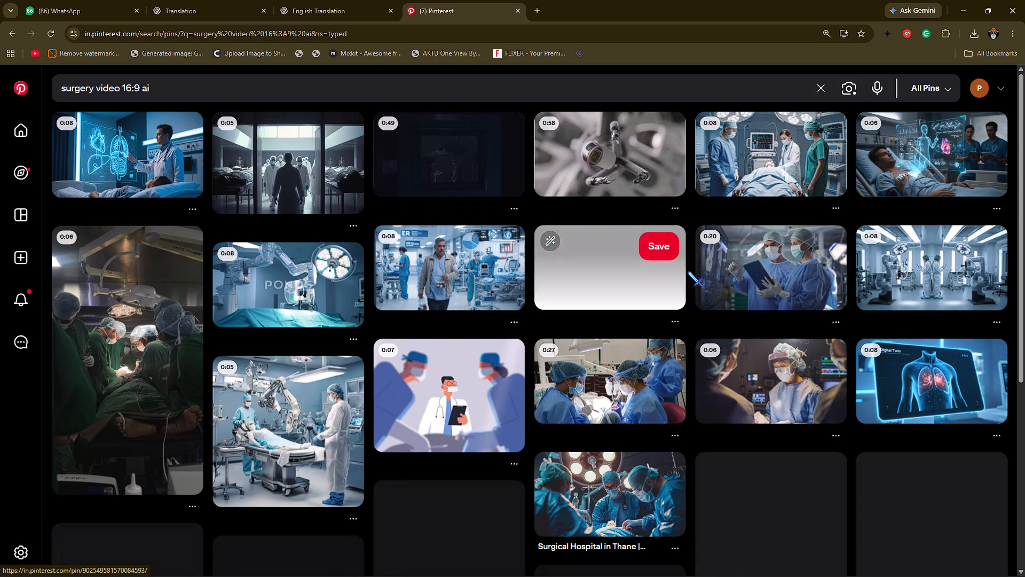
Open the VETERINARY INSTRUMENTS surgery video pin, download its video through KlickPin and close the downloader page.
{"action": "left_click", "coordinate": [591, 293]}
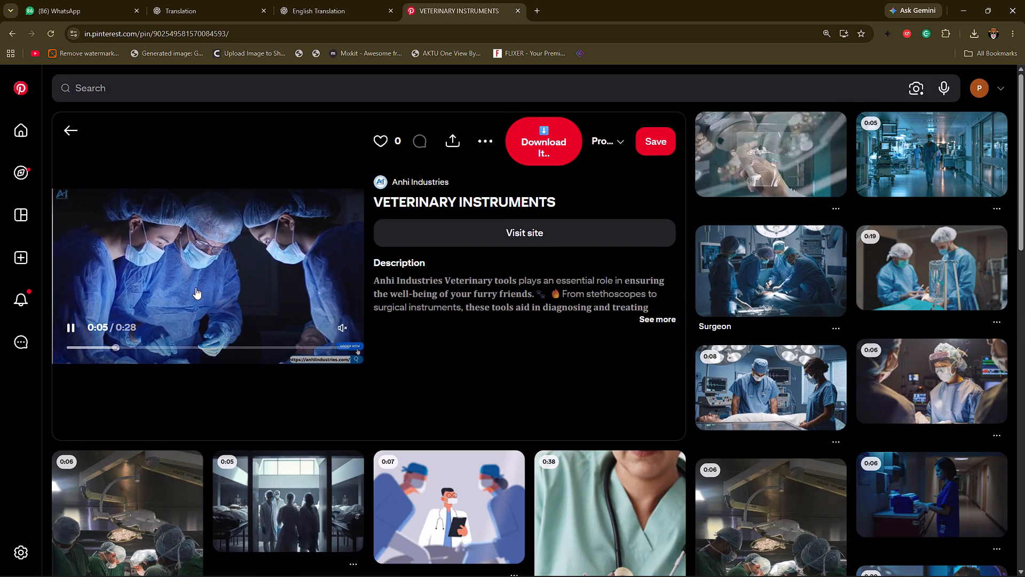
{"action": "left_click", "coordinate": [539, 153]}
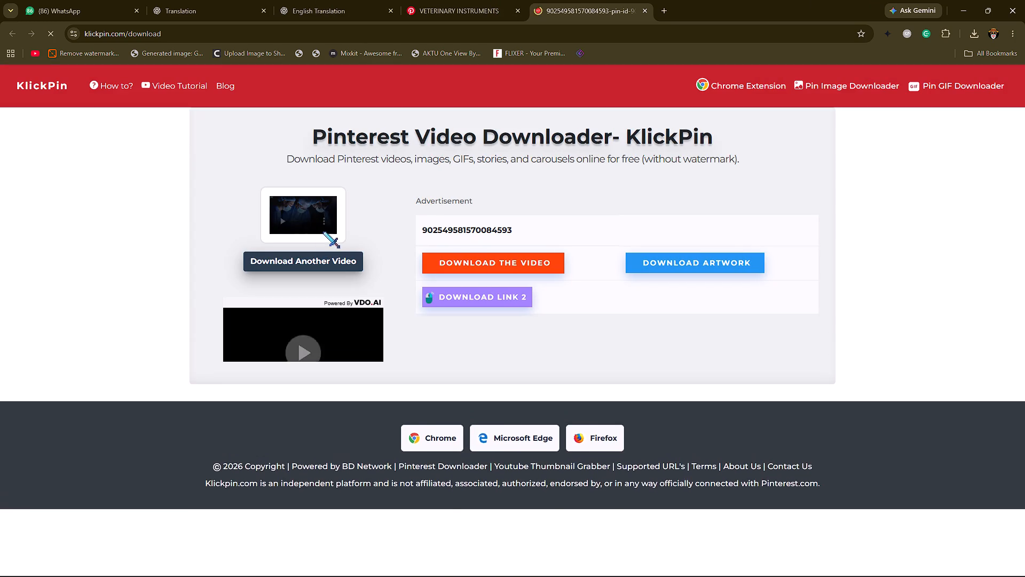
{"action": "left_click", "coordinate": [321, 186]}
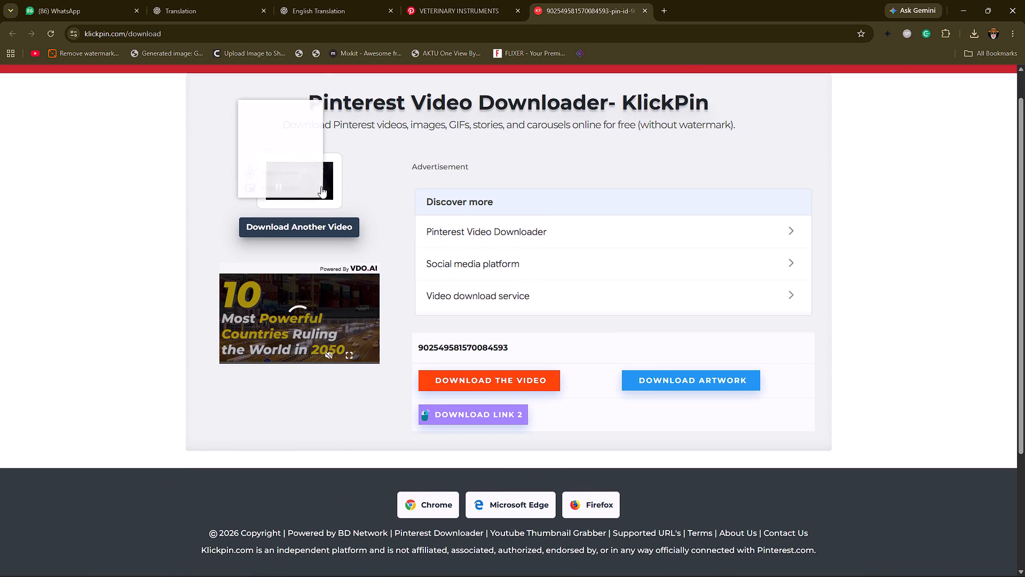
{"action": "left_click", "coordinate": [277, 123]}
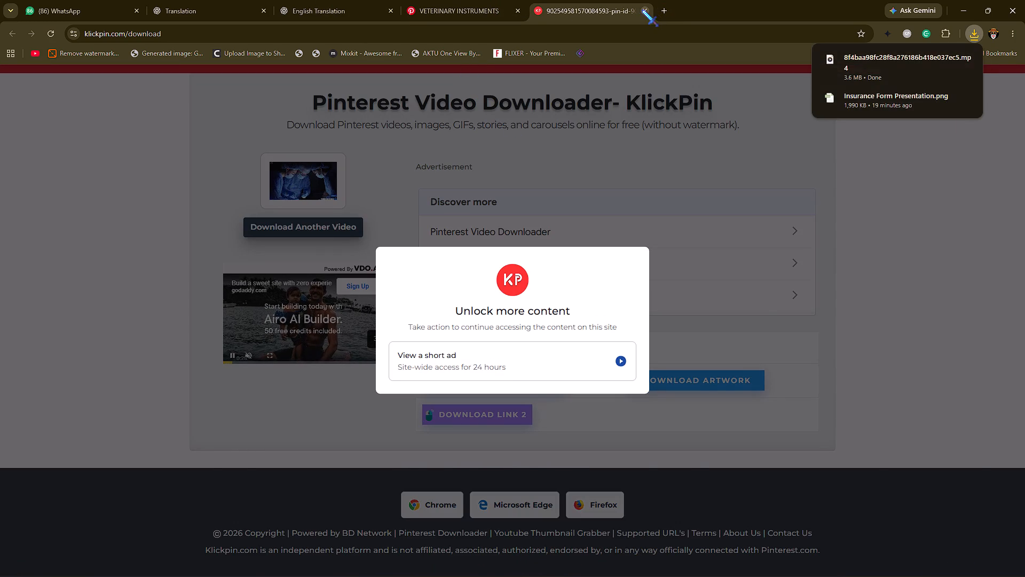
{"action": "left_click", "coordinate": [642, 10]}
Return to CapCut, search Downloads for "8f" and import the surgery video 8f4baa98fc28f8a276186b418e037ec5.mp4.
{"action": "left_click", "coordinate": [673, 567]}
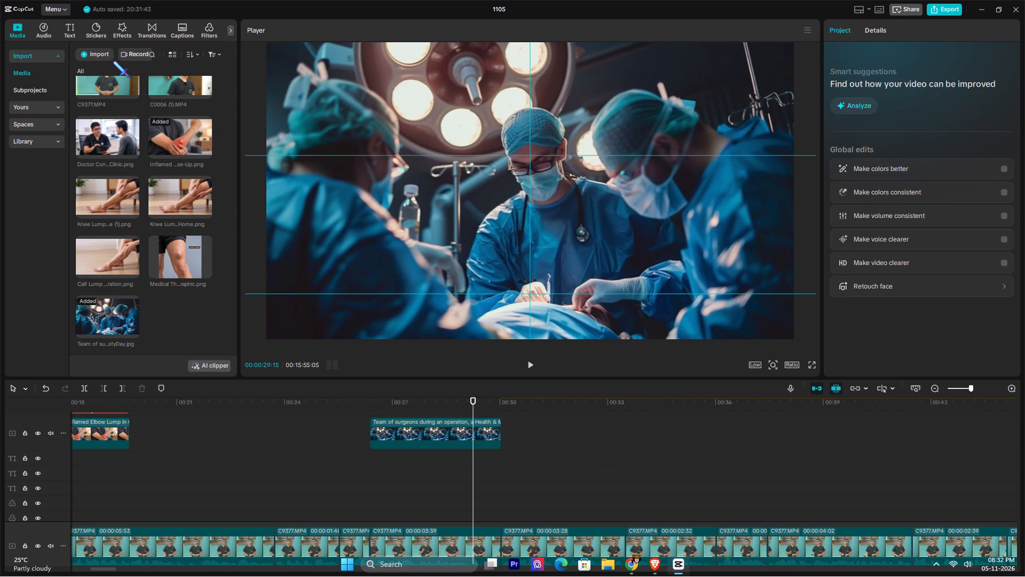
{"action": "left_click", "coordinate": [108, 54]}
{"action": "left_click", "coordinate": [84, 164]}
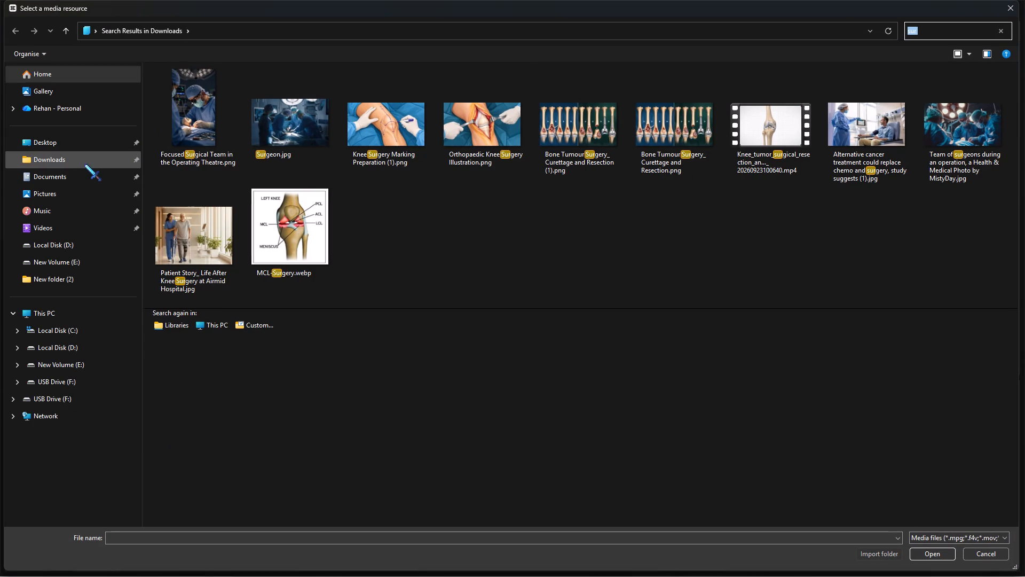
{"action": "left_click", "coordinate": [944, 30]}
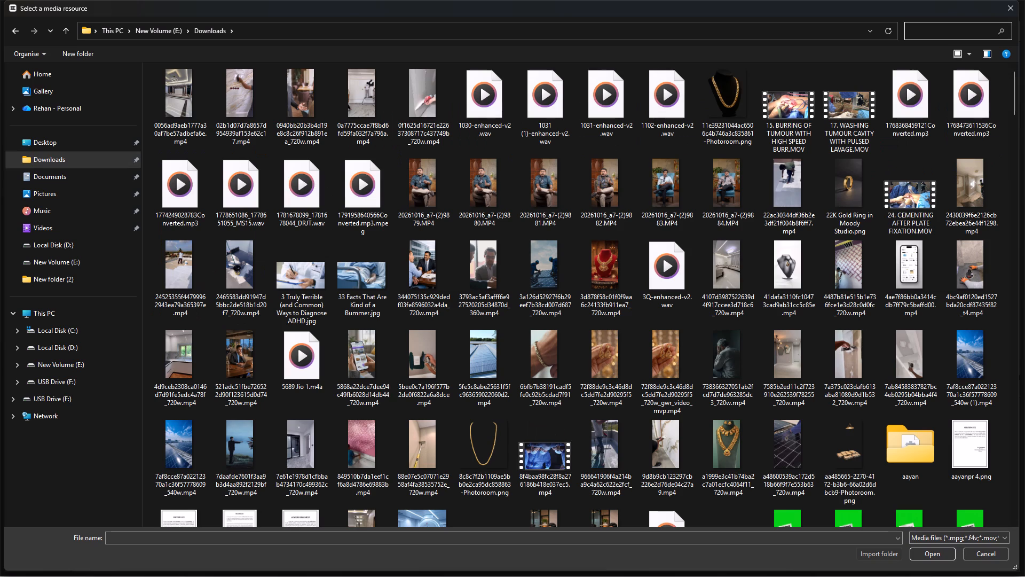
{"action": "type", "text": "mp"}
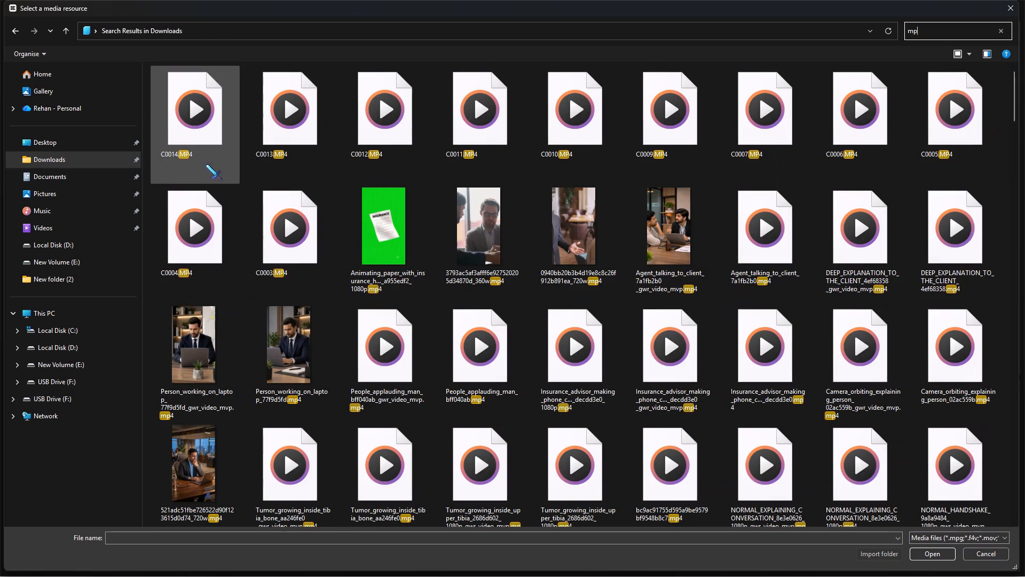
{"action": "key", "text": "4"}
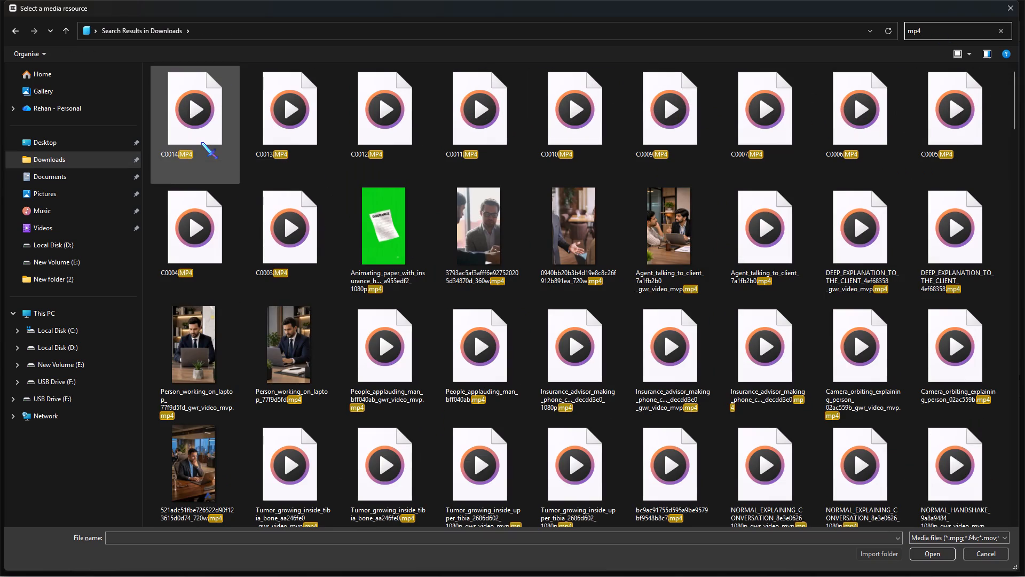
{"action": "left_click", "coordinate": [997, 32]}
{"action": "key", "text": "8"}
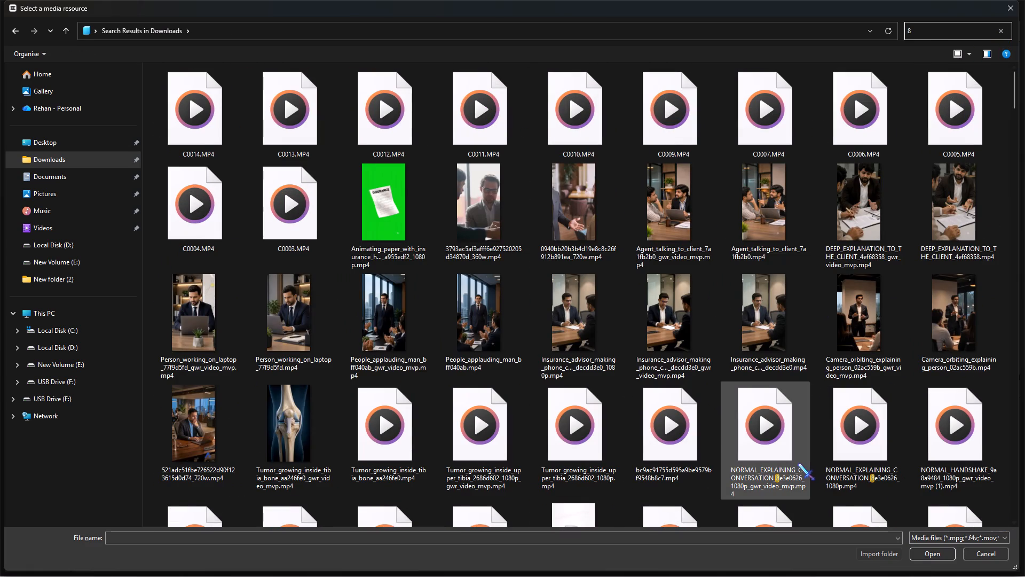
{"action": "key", "text": "f"}
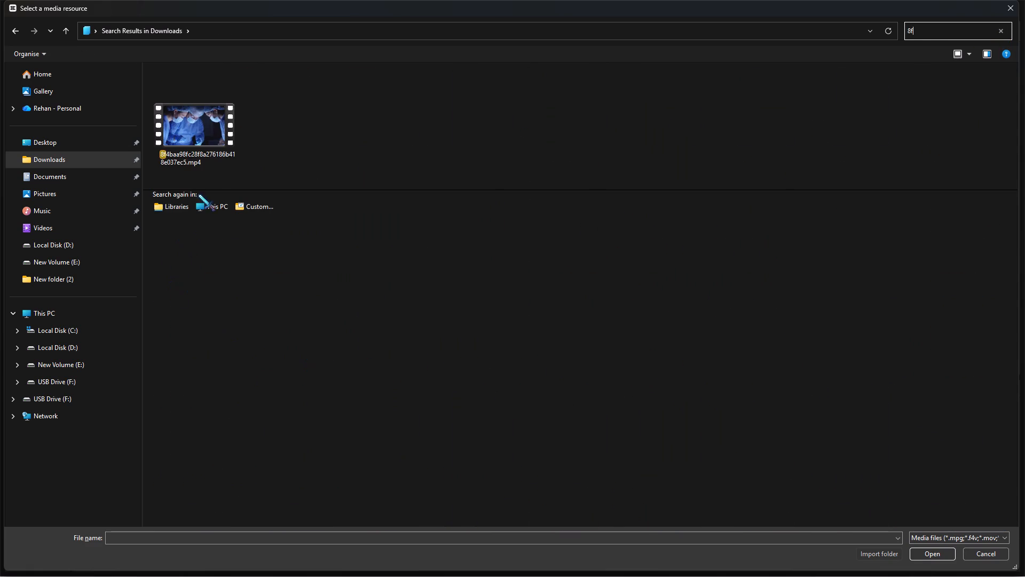
{"action": "double_click", "coordinate": [193, 157]}
Replace the Team of surgeons image on the timeline with the imported surgery video and skim through the new clip.
{"action": "left_click_drag", "start_coordinate": [178, 315], "coordinate": [414, 411]}
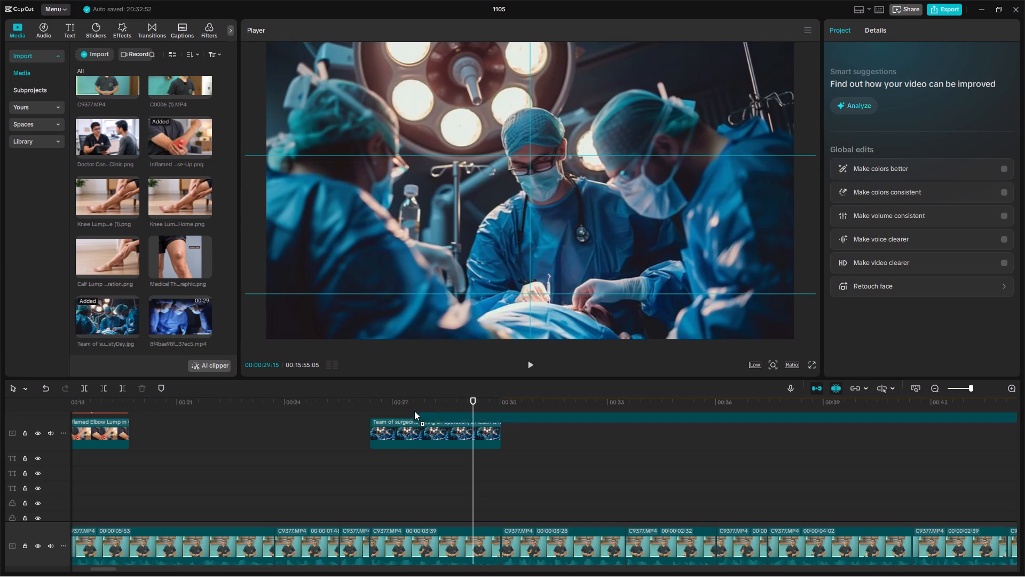
{"action": "left_click_drag", "start_coordinate": [414, 411], "coordinate": [412, 424]}
{"action": "left_click", "coordinate": [560, 381]}
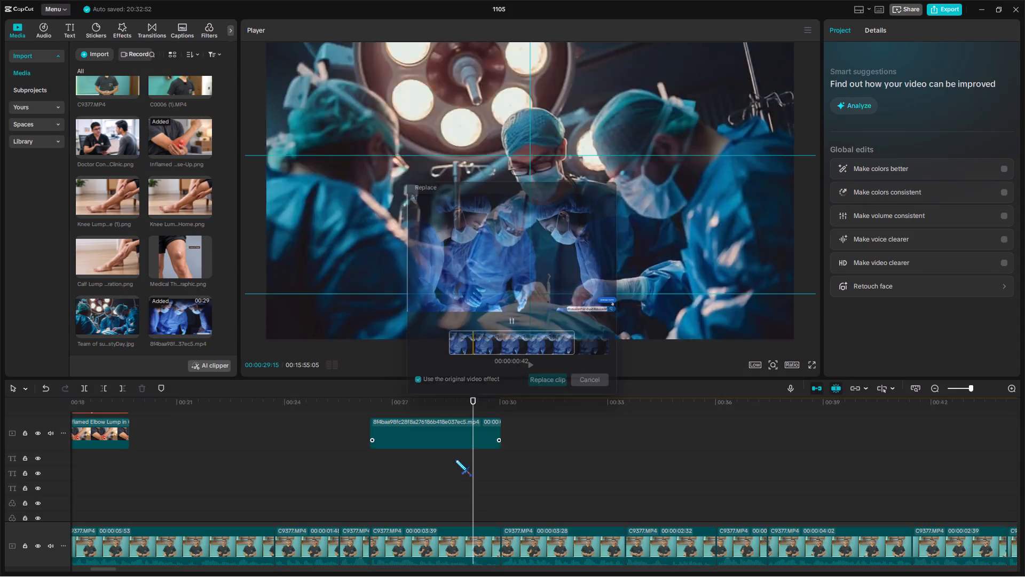
{"action": "left_click", "coordinate": [455, 459]}
{"action": "left_click", "coordinate": [368, 408]}
{"action": "left_click_drag", "start_coordinate": [368, 408], "coordinate": [395, 416]}
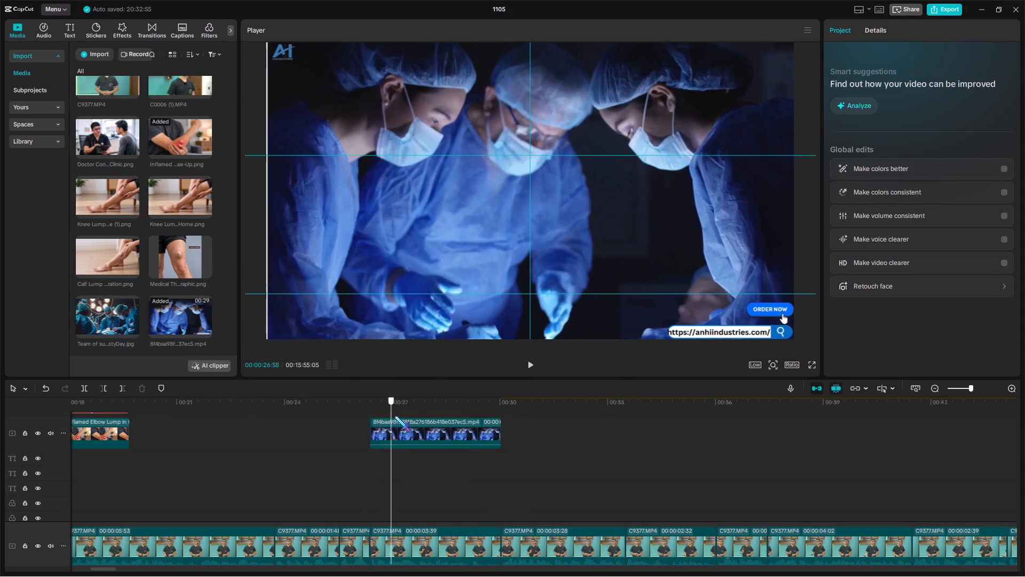
{"action": "left_click_drag", "start_coordinate": [395, 416], "coordinate": [421, 433]}
Scale the surgery video to 115% and lower it to Y -140, pushing its logo and web banner out of frame.
{"action": "left_click", "coordinate": [421, 439]}
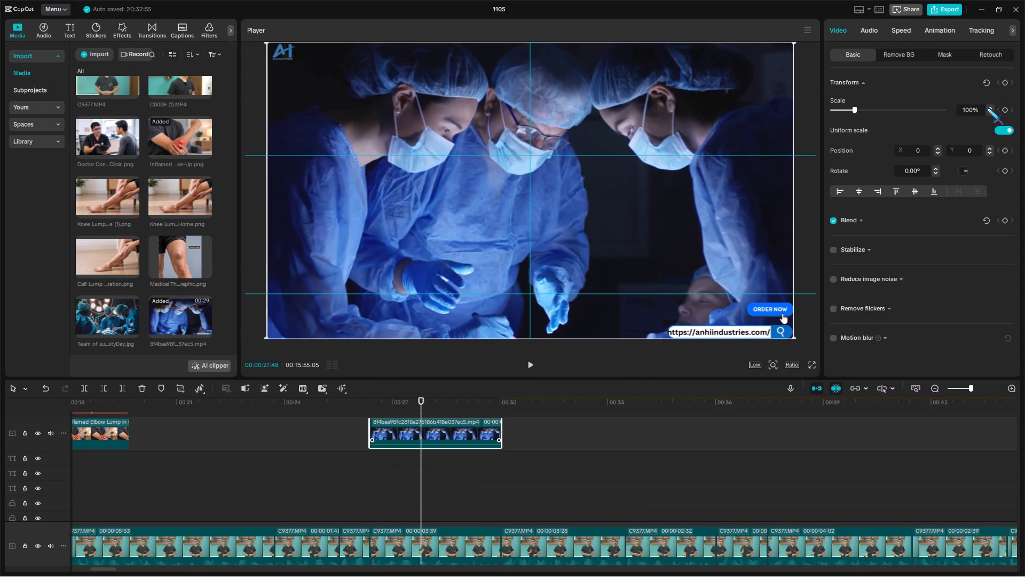
{"action": "triple_click", "coordinate": [988, 108]}
{"action": "triple_click", "coordinate": [988, 108]}
{"action": "triple_click", "coordinate": [988, 108]}
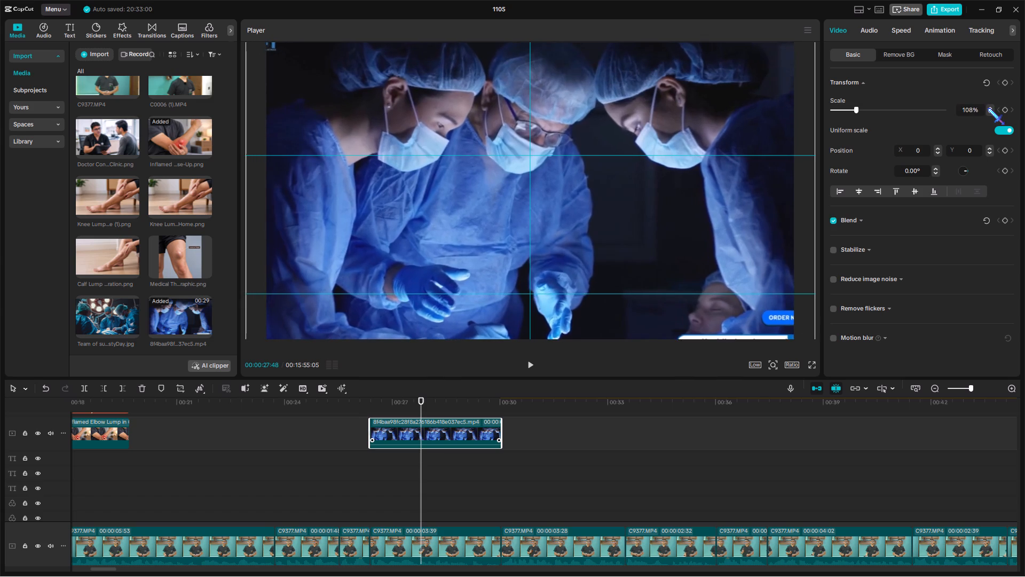
{"action": "triple_click", "coordinate": [988, 108]}
{"action": "left_click", "coordinate": [988, 108]}
{"action": "left_click_drag", "start_coordinate": [628, 182], "coordinate": [633, 200]}
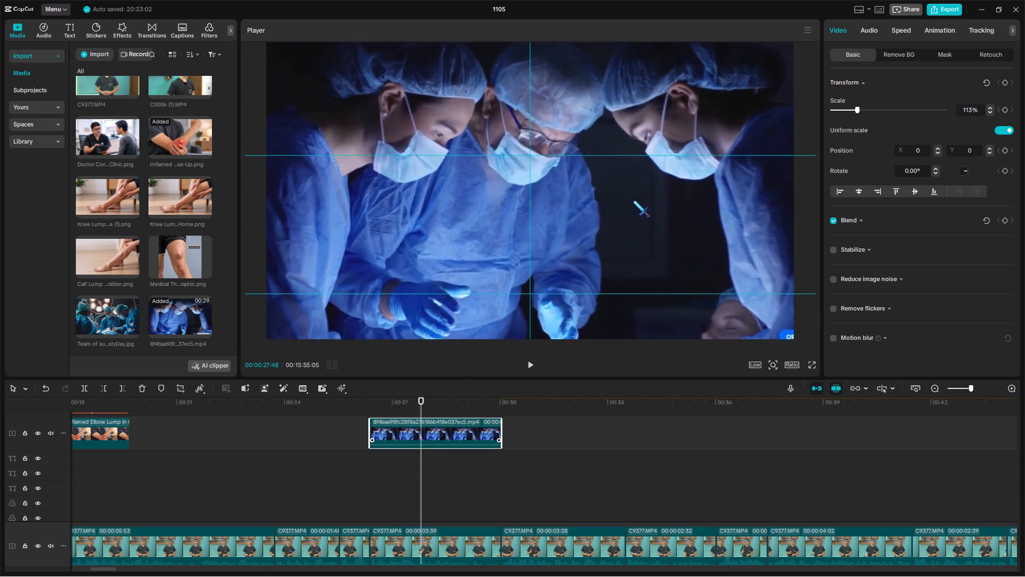
{"action": "left_click_drag", "start_coordinate": [633, 200], "coordinate": [628, 198]}
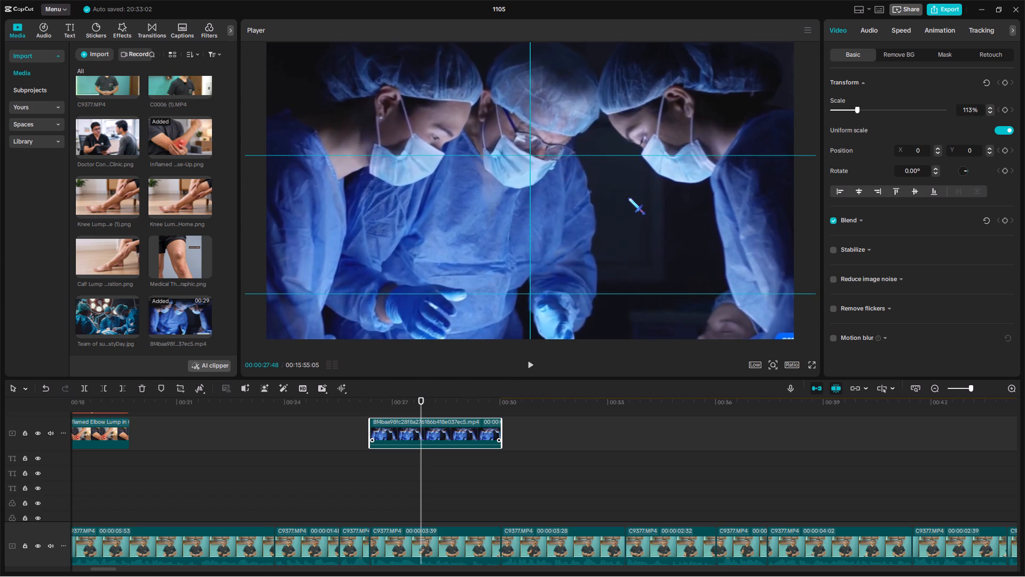
{"action": "left_click_drag", "start_coordinate": [628, 198], "coordinate": [630, 201]}
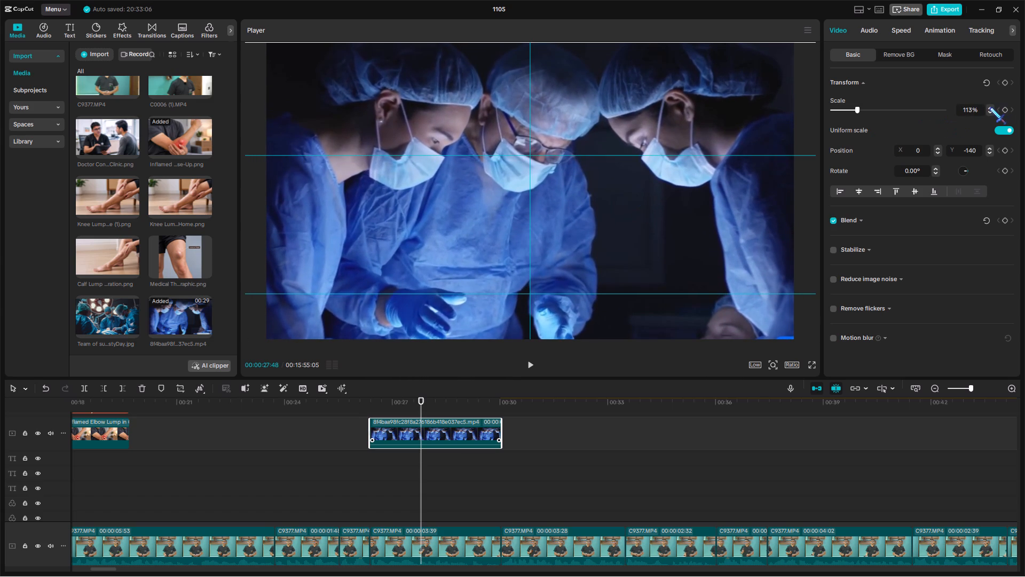
{"action": "left_click", "coordinate": [990, 107]}
{"action": "left_click", "coordinate": [990, 107]}
{"action": "left_click", "coordinate": [650, 157]}
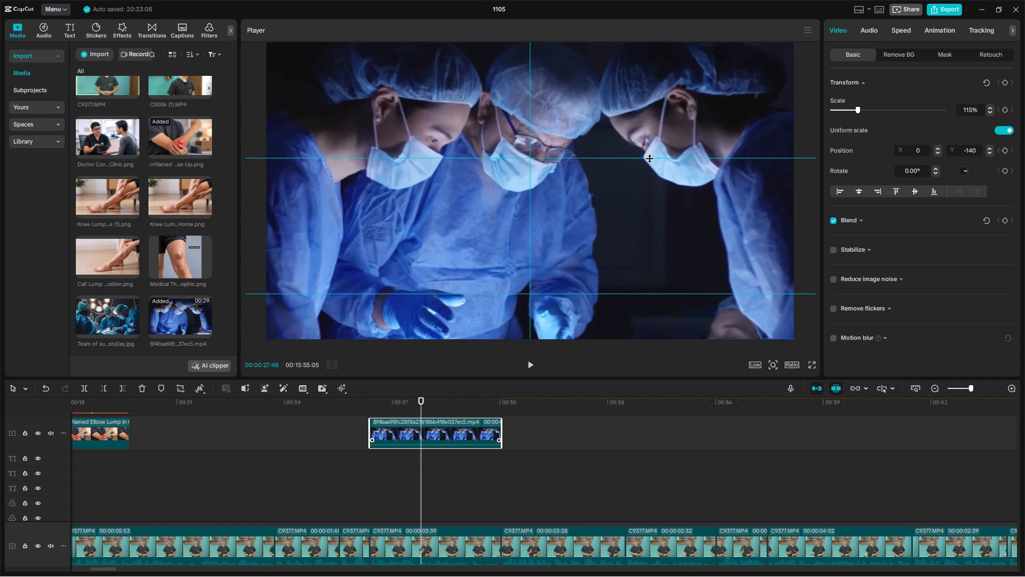
Lower the surgery video slightly further, to position Y -147.
{"action": "left_click", "coordinate": [650, 158]}
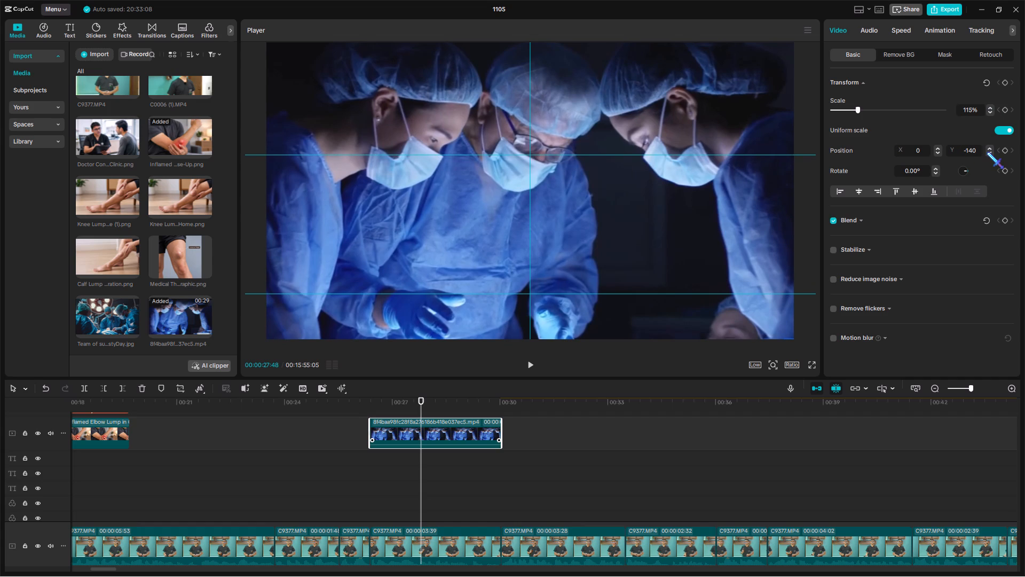
{"action": "left_click", "coordinate": [989, 153]}
Apply the Zoom 1 combo animation to the surgery video clip after playing it from its start.
{"action": "scroll", "coordinate": [427, 419], "scroll_direction": "up", "scroll_amount": 3}
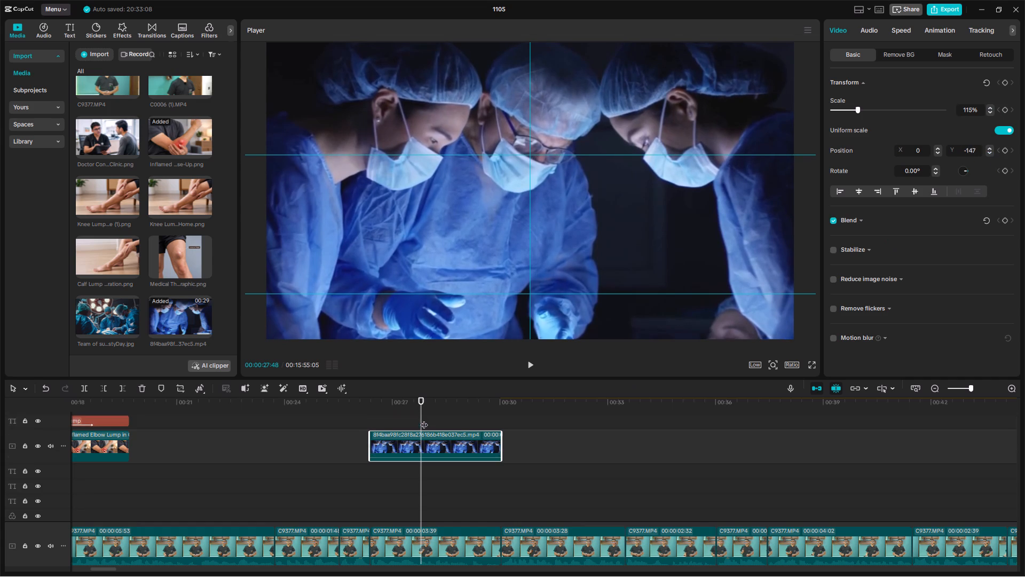
{"action": "scroll", "coordinate": [424, 419], "scroll_direction": "up", "scroll_amount": 1}
{"action": "left_click", "coordinate": [369, 423]}
{"action": "key", "text": "space"}
{"action": "left_click", "coordinate": [392, 456]}
{"action": "left_click", "coordinate": [952, 32]}
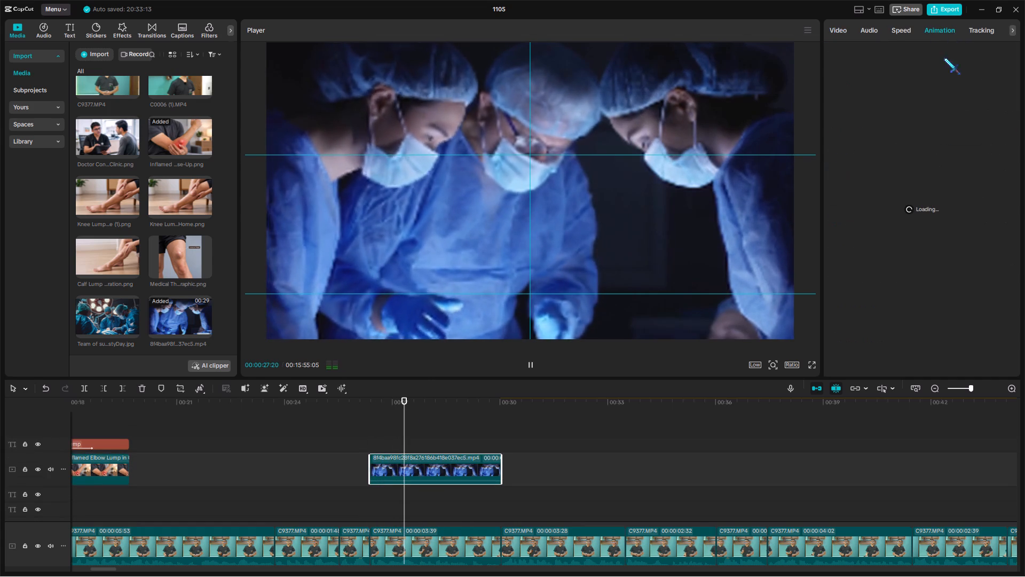
{"action": "left_click", "coordinate": [987, 59]}
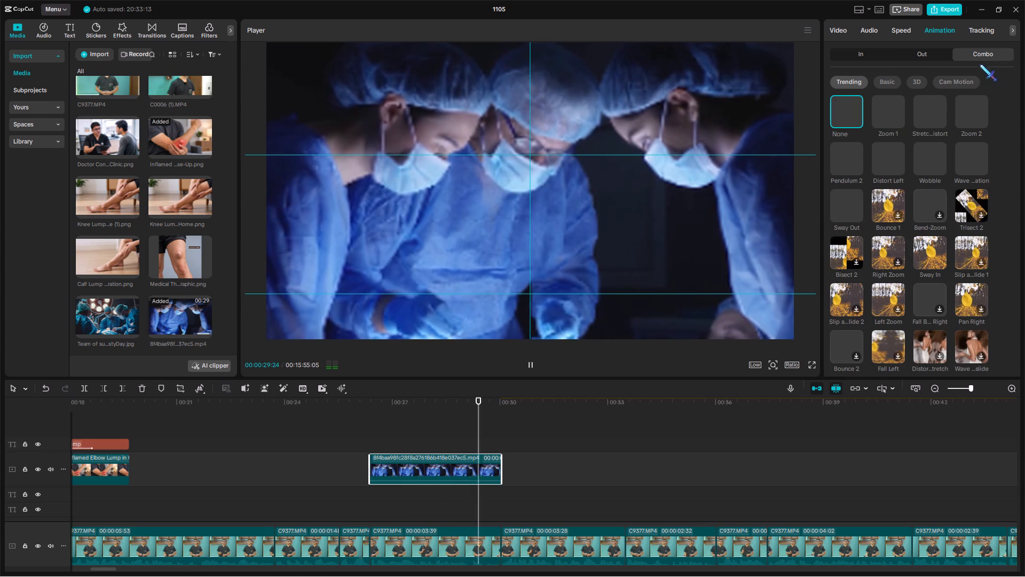
{"action": "left_click", "coordinate": [891, 116]}
Copy the Lump title from the elbow clip to the surgery video's start and extend it to the clip's end.
{"action": "left_click", "coordinate": [306, 441]}
{"action": "left_click_drag", "start_coordinate": [306, 441], "coordinate": [302, 441]}
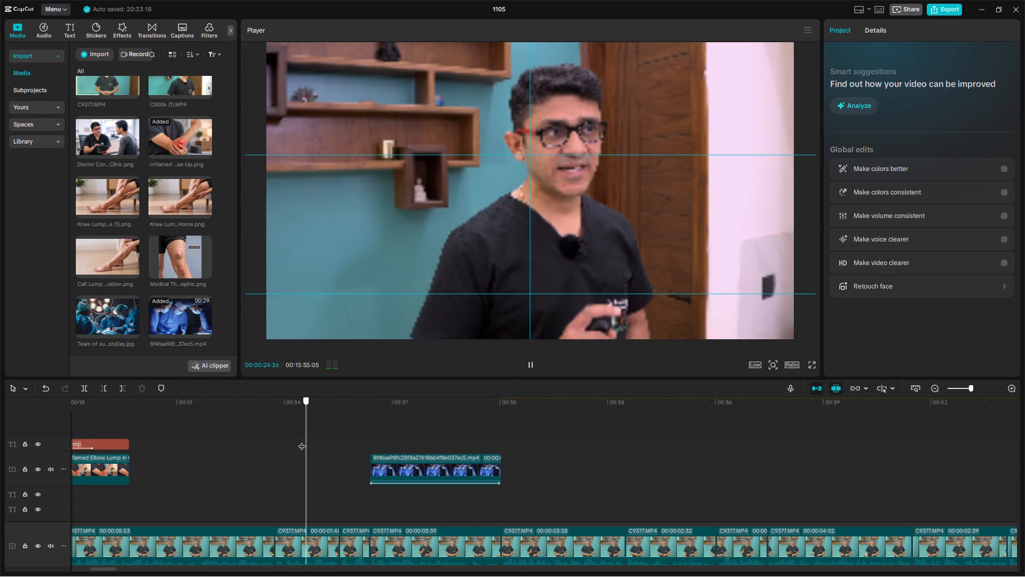
{"action": "left_click_drag", "start_coordinate": [302, 441], "coordinate": [246, 438]}
{"action": "left_click", "coordinate": [111, 428]}
{"action": "left_click", "coordinate": [107, 442]}
{"action": "key", "text": "ctrl+c"}
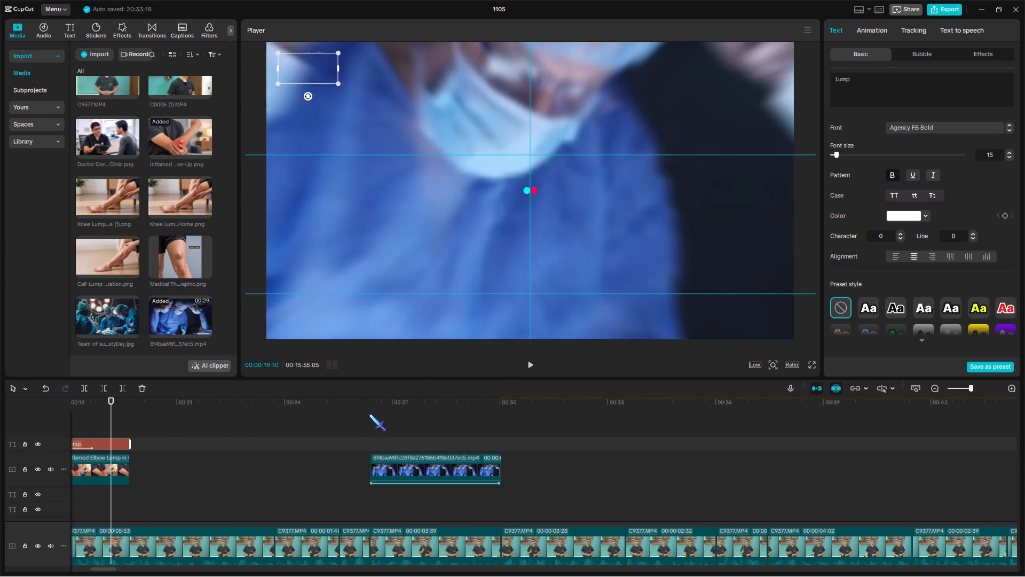
{"action": "double_click", "coordinate": [369, 409]}
{"action": "key", "text": "ctrl+v"}
{"action": "left_click_drag", "start_coordinate": [437, 442], "coordinate": [492, 419]}
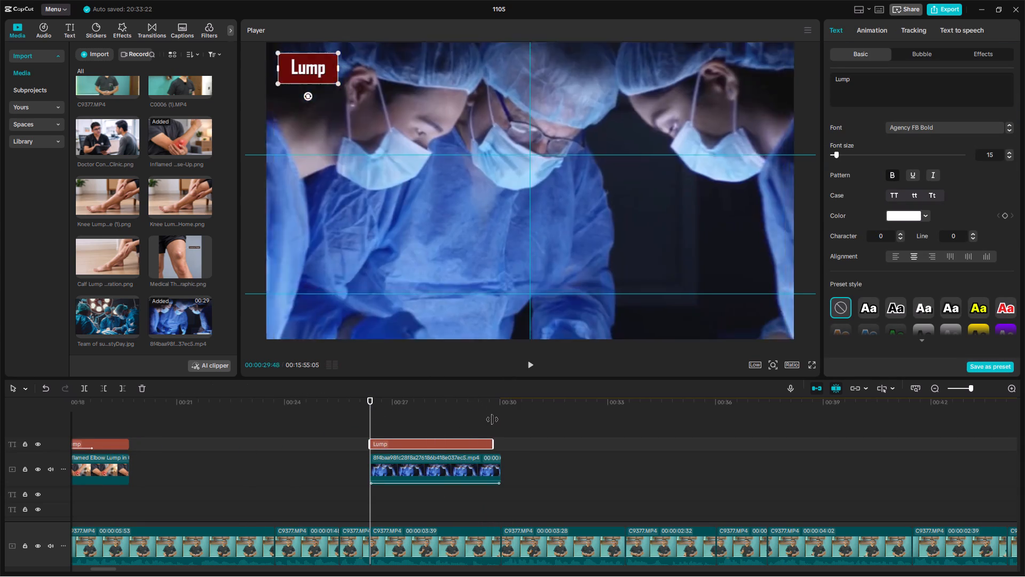
{"action": "left_click_drag", "start_coordinate": [492, 419], "coordinate": [499, 417]}
Change the text of the copied title over the surgery video to "More Extensive Surgery".
{"action": "left_click", "coordinate": [370, 426]}
{"action": "key", "text": "space"}
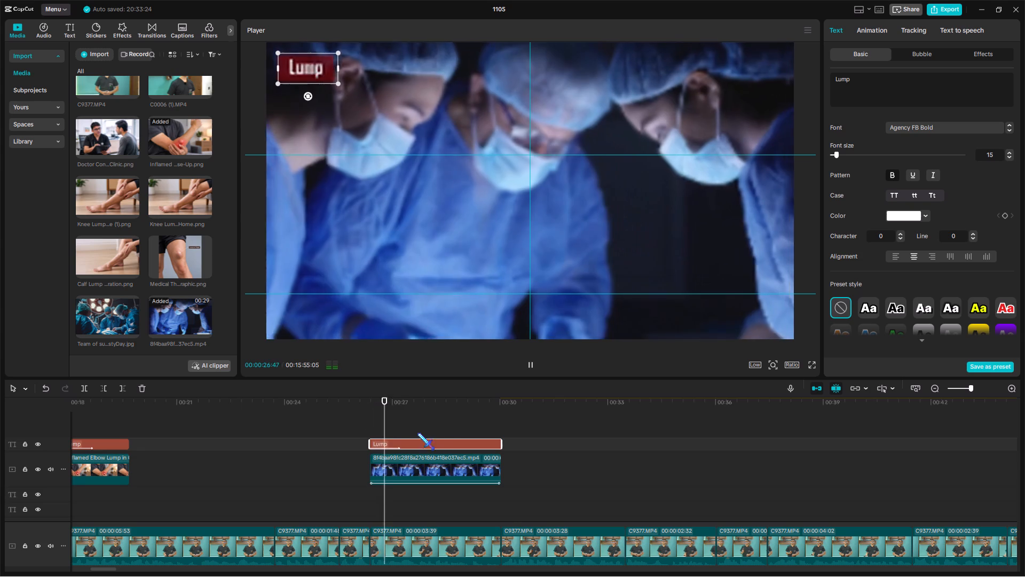
{"action": "left_click_drag", "start_coordinate": [879, 91], "coordinate": [800, 63]}
{"action": "key", "text": "space"}
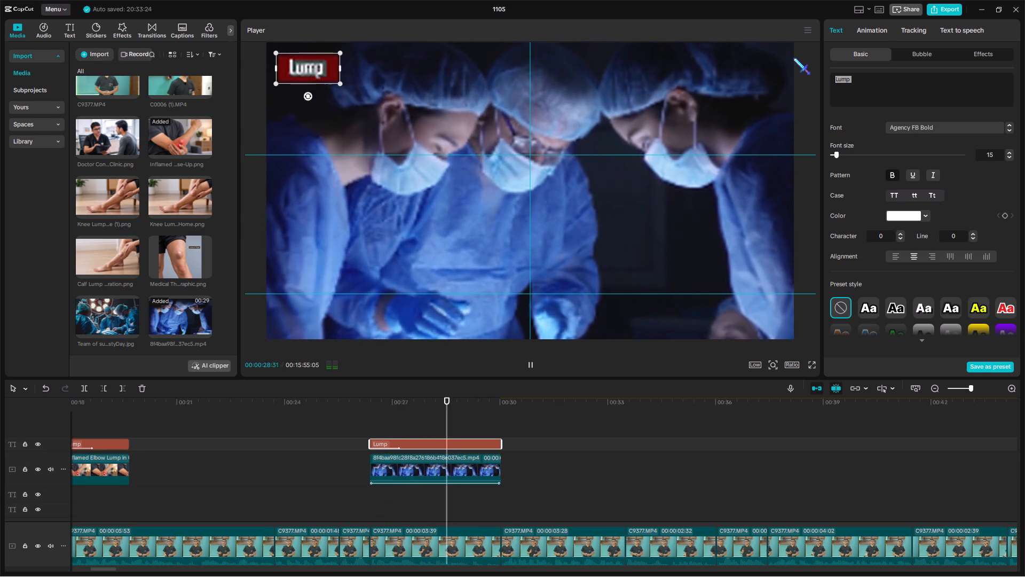
{"action": "left_click", "coordinate": [429, 419]}
{"action": "left_click", "coordinate": [433, 444]}
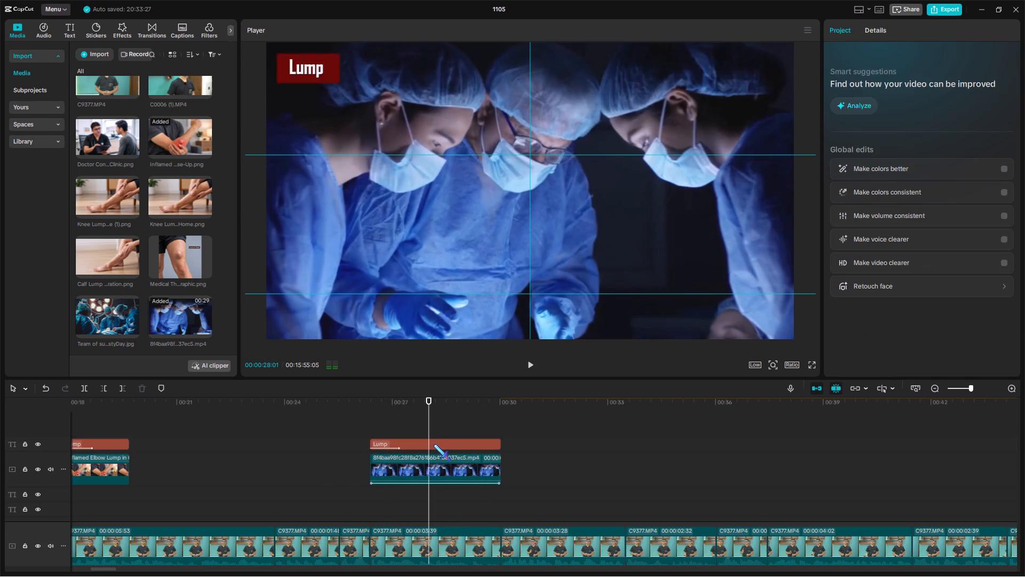
{"action": "left_click_drag", "start_coordinate": [869, 90], "coordinate": [787, 63]}
{"action": "type", "text": "More"}
{"action": "key", "text": "space"}
{"action": "type", "text": "Extenst"}
{"action": "key", "text": "BackSpace"}
{"action": "type", "text": "ive"}
{"action": "key", "text": "space"}
{"action": "type", "text": "Surgery"}
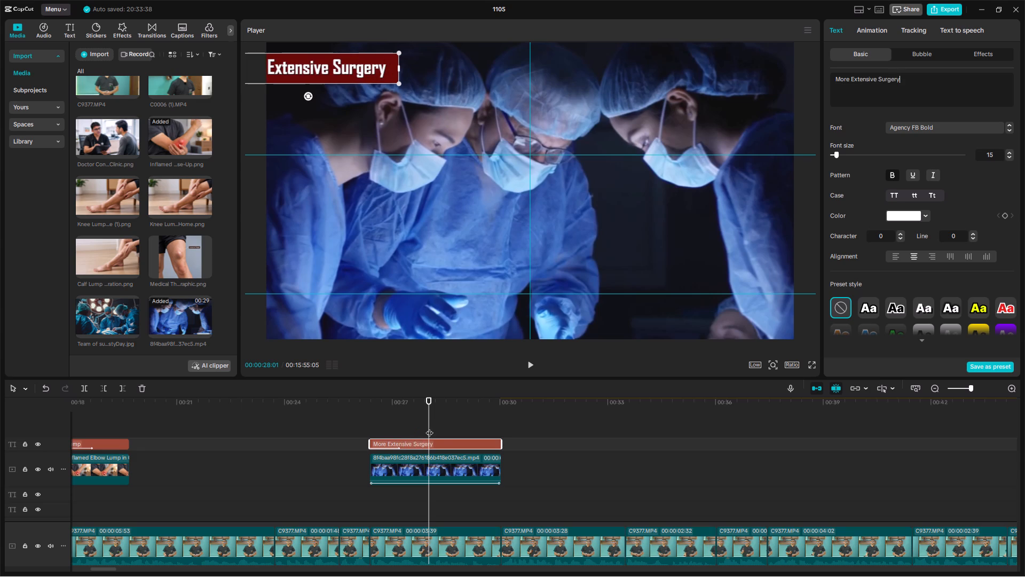
Scale down the More Extensive Surgery title and place it inside the frame's upper-left corner.
{"action": "left_click", "coordinate": [453, 427]}
{"action": "left_click", "coordinate": [452, 441]}
{"action": "left_click_drag", "start_coordinate": [357, 68], "coordinate": [439, 87]}
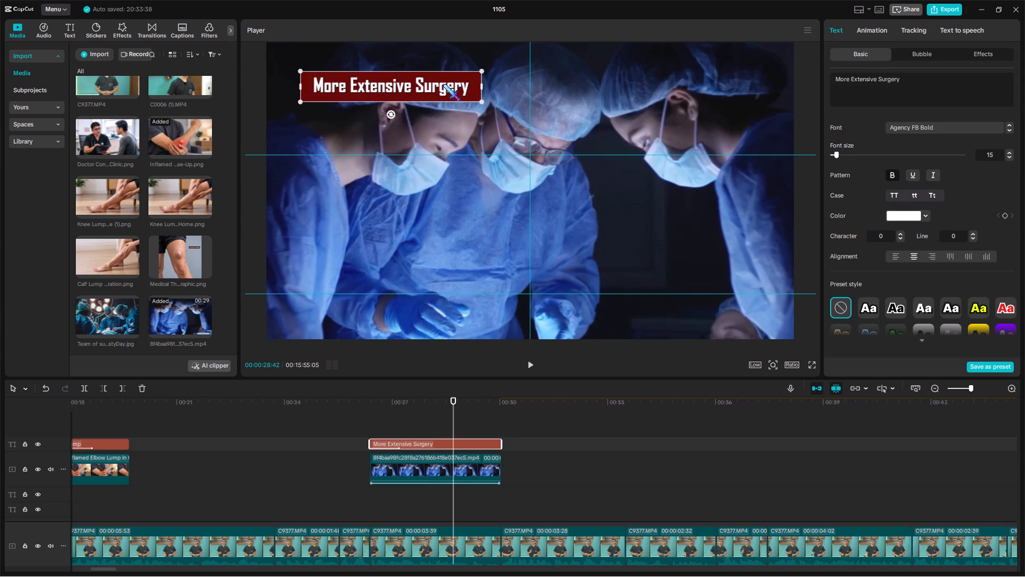
{"action": "left_click_drag", "start_coordinate": [479, 73], "coordinate": [443, 90]}
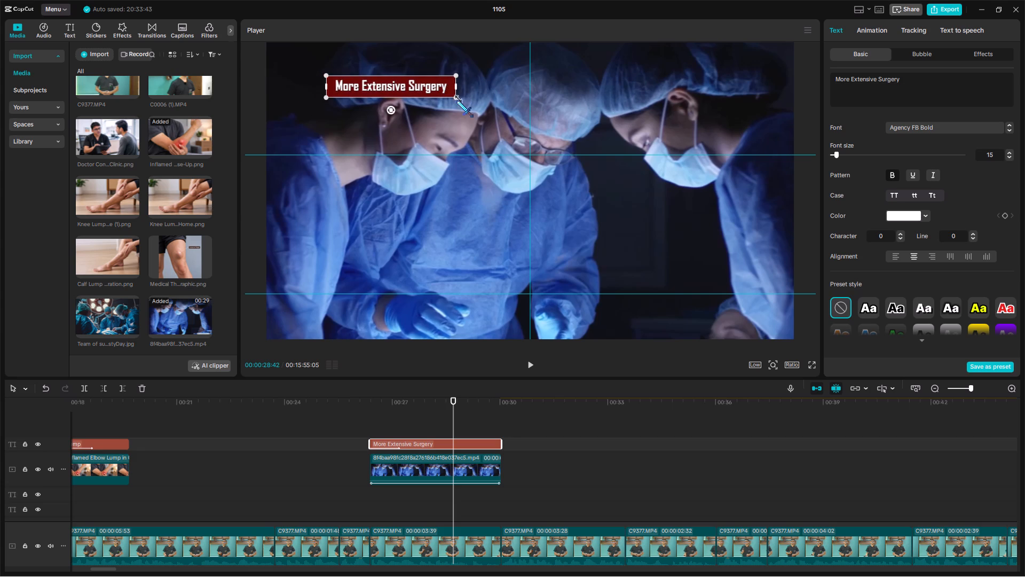
{"action": "left_click_drag", "start_coordinate": [456, 100], "coordinate": [463, 108]}
{"action": "left_click_drag", "start_coordinate": [432, 85], "coordinate": [396, 68]}
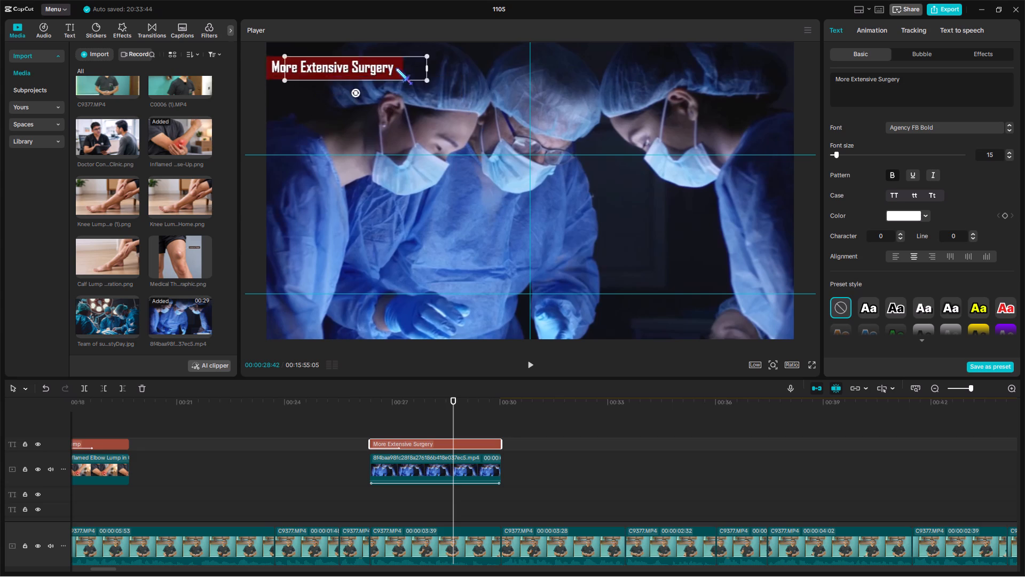
{"action": "left_click_drag", "start_coordinate": [396, 68], "coordinate": [389, 63]}
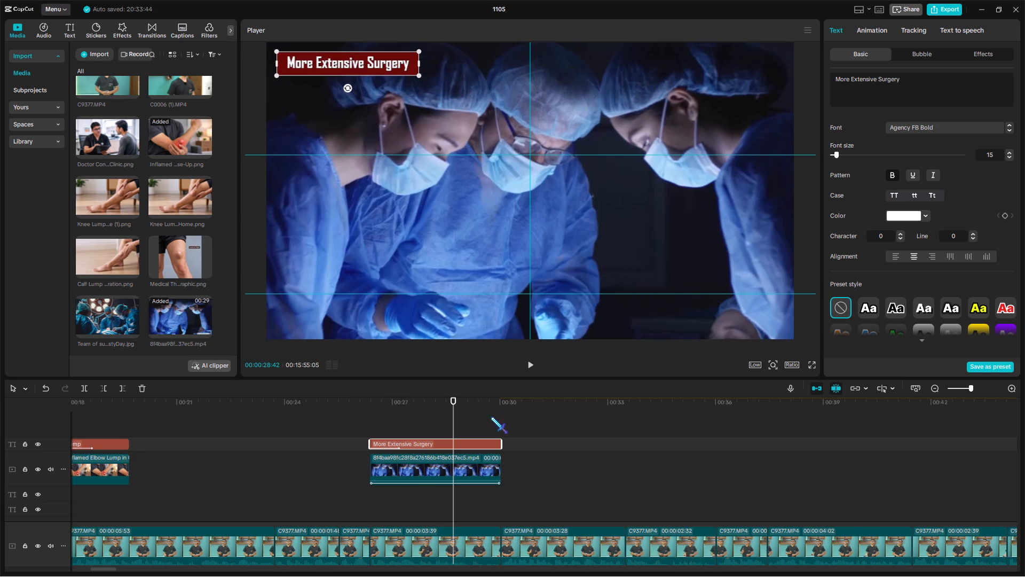
Play on past the surgery clip to hear the doctor's next words and look over the two camera tracks.
{"action": "left_click", "coordinate": [490, 428]}
{"action": "key", "text": "space"}
{"action": "left_click_drag", "start_coordinate": [459, 428], "coordinate": [441, 393]}
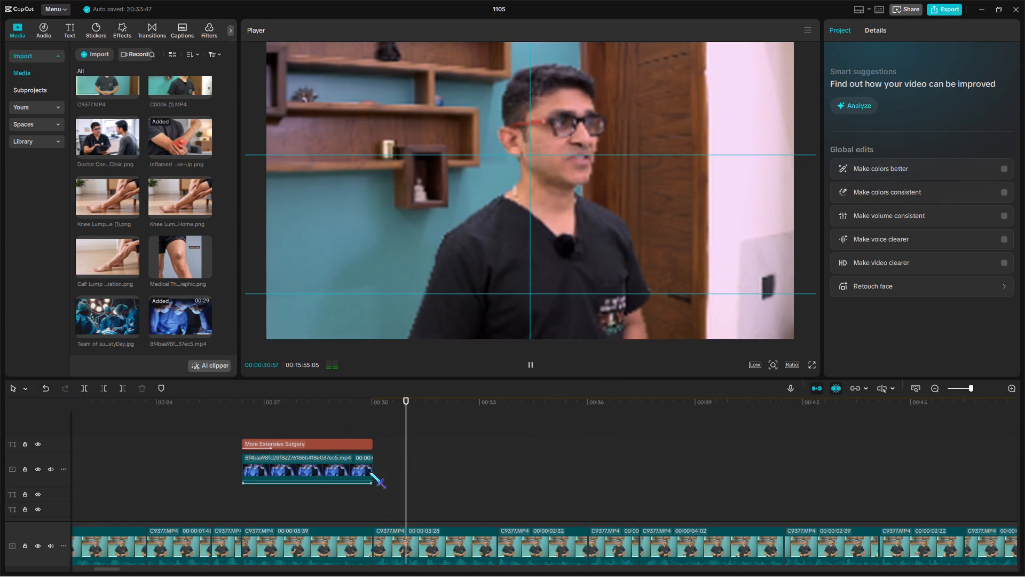
{"action": "scroll", "coordinate": [556, 503], "scroll_direction": "down", "scroll_amount": 9}
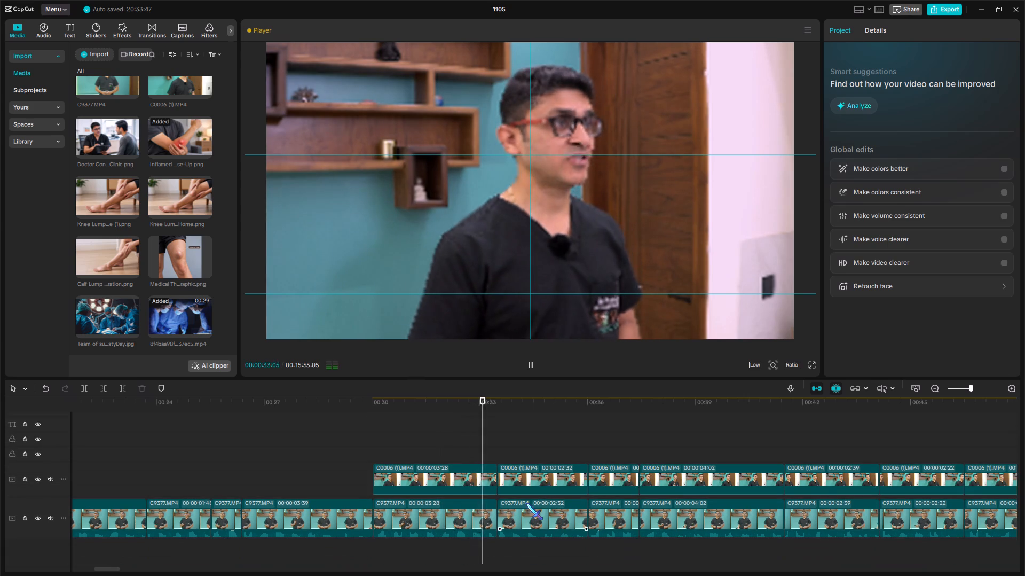
{"action": "scroll", "coordinate": [526, 503], "scroll_direction": "up", "scroll_amount": 3}
{"action": "scroll", "coordinate": [490, 479], "scroll_direction": "up", "scroll_amount": 2}
{"action": "scroll", "coordinate": [514, 482], "scroll_direction": "down", "scroll_amount": 6}
{"action": "scroll", "coordinate": [517, 479], "scroll_direction": "up", "scroll_amount": 3}
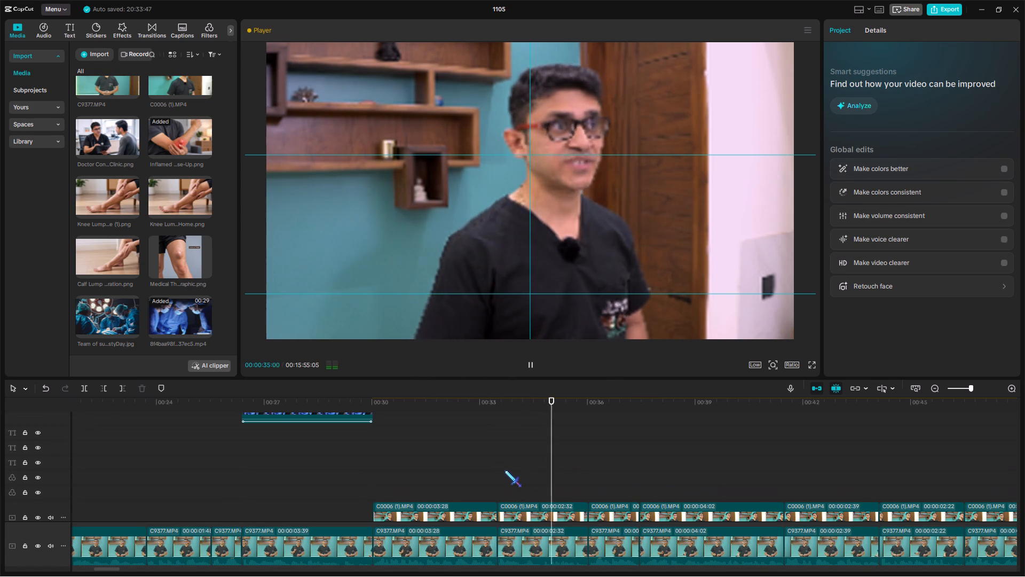
Paste a copy of the More Extensive Surgery title at about 00:33:30, where the 2:32 doctor clip starts.
{"action": "left_click", "coordinate": [498, 462]}
{"action": "key", "text": "space"}
{"action": "left_click", "coordinate": [498, 462]}
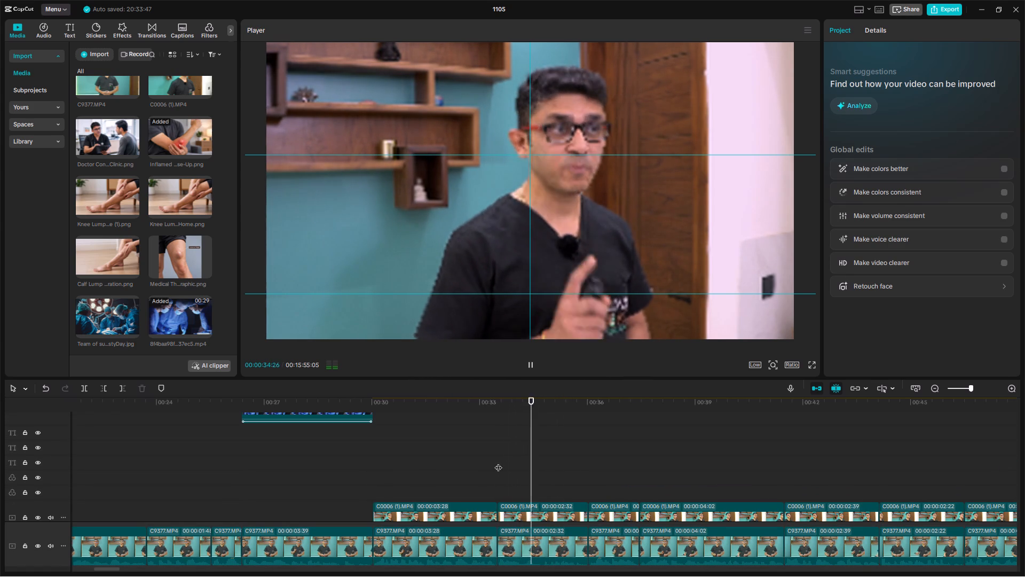
{"action": "scroll", "coordinate": [500, 465], "scroll_direction": "up", "scroll_amount": 5}
{"action": "left_click", "coordinate": [330, 446]}
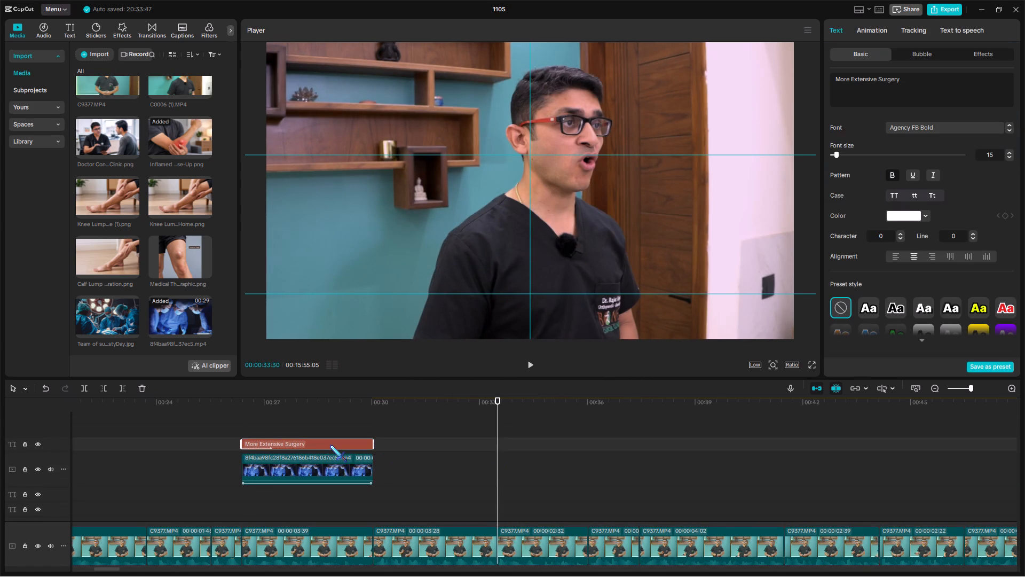
{"action": "key", "text": "ctrl+c"}
{"action": "key", "text": "ctrl+v"}
Switch to Chrome and search Google in a new tab for "what is woops procedure".
{"action": "left_click", "coordinate": [634, 566]}
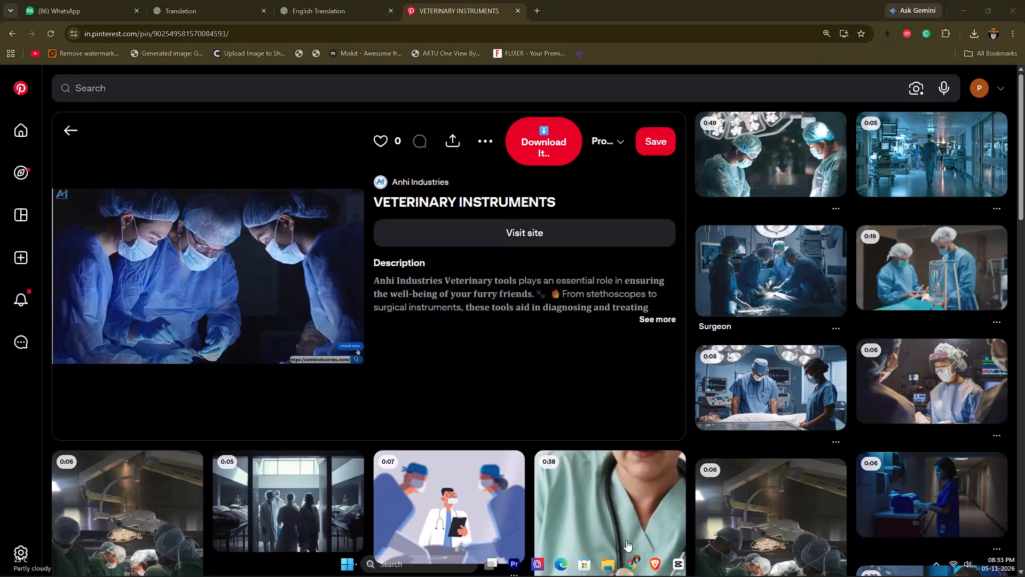
{"action": "left_click", "coordinate": [541, 10]}
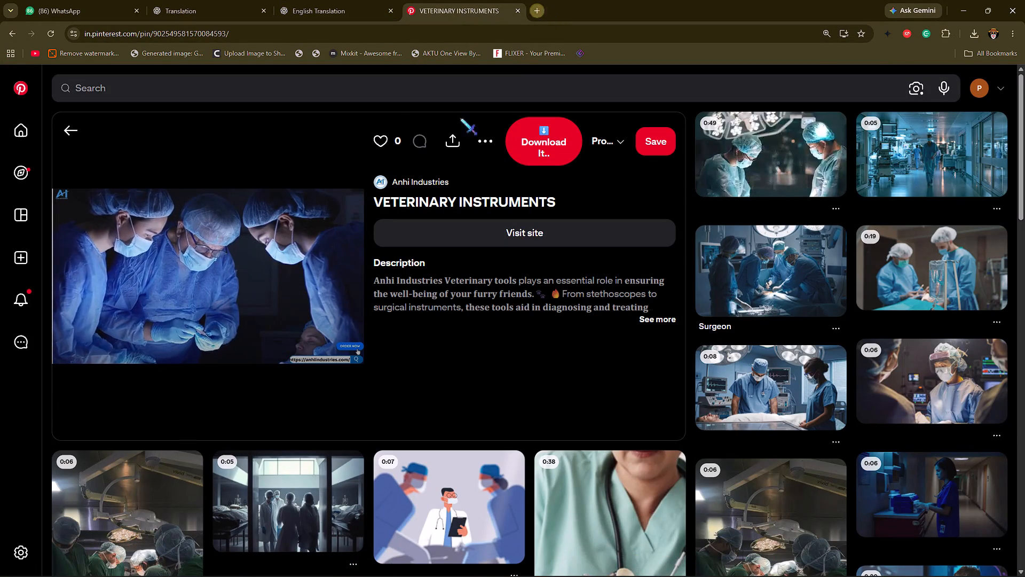
{"action": "left_click", "coordinate": [417, 212]}
{"action": "type", "text": "what is"}
{"action": "key", "text": "space"}
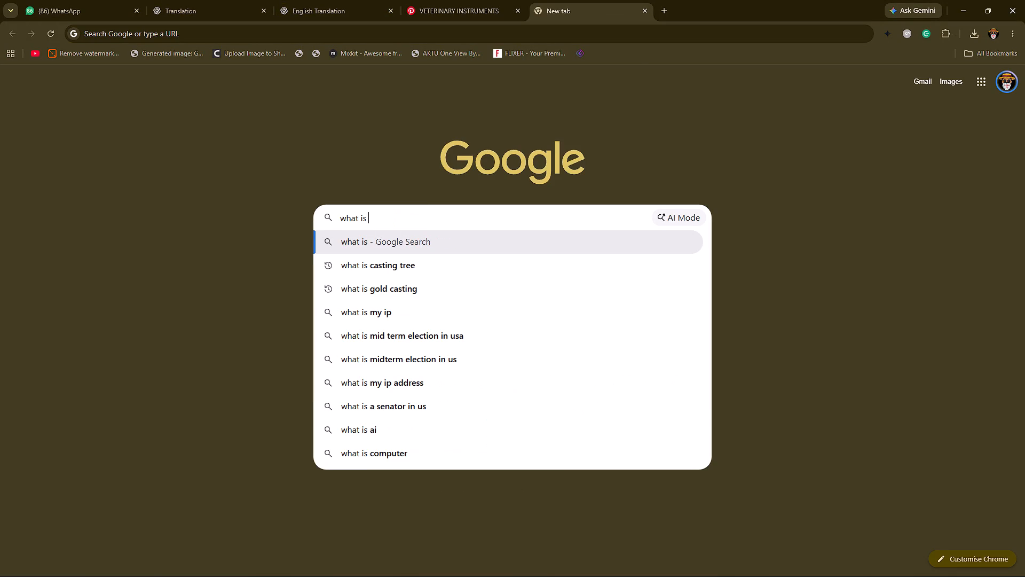
{"action": "type", "text": "woop"}
{"action": "type", "text": "s p"}
{"action": "type", "text": "eo"}
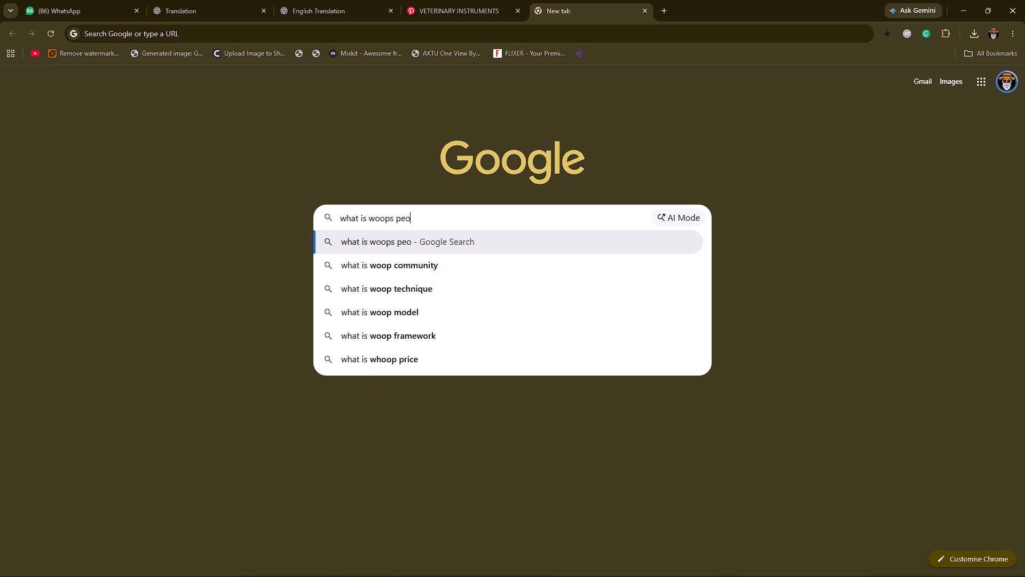
{"action": "key", "text": "BackSpace"}
{"action": "key", "text": "BackSpace"}
{"action": "type", "text": "roce"}
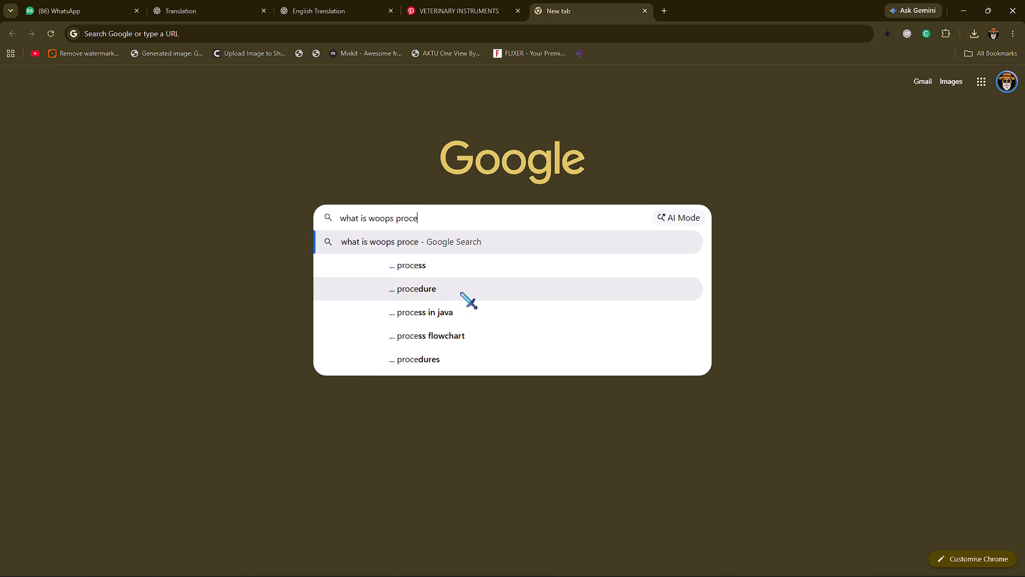
{"action": "left_click", "coordinate": [460, 292]}
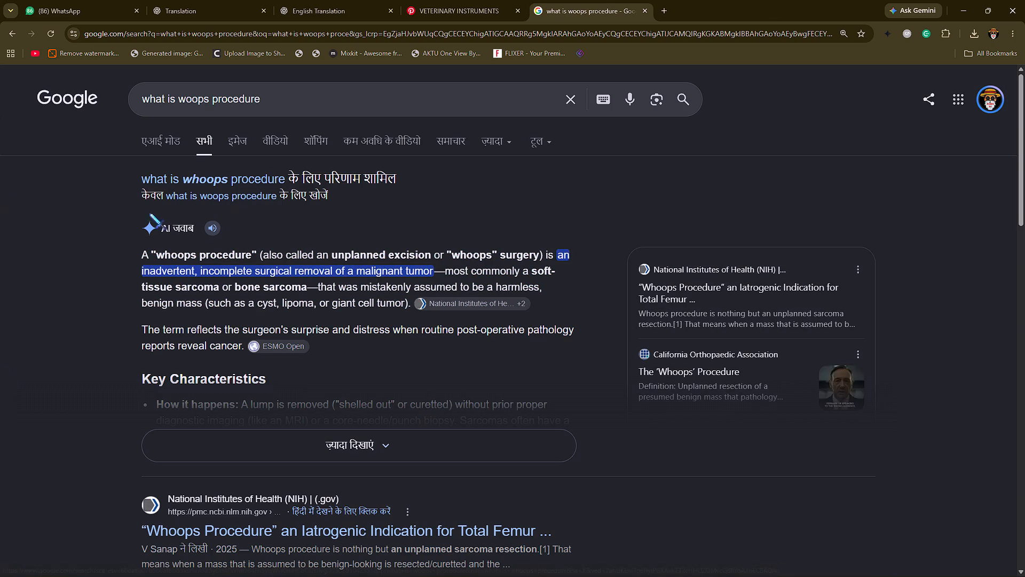
Copy "whoops procedure" from the search answer, paste it as the new CapCut title's text and capitalise each word.
{"action": "left_click_drag", "start_coordinate": [159, 256], "coordinate": [241, 256]}
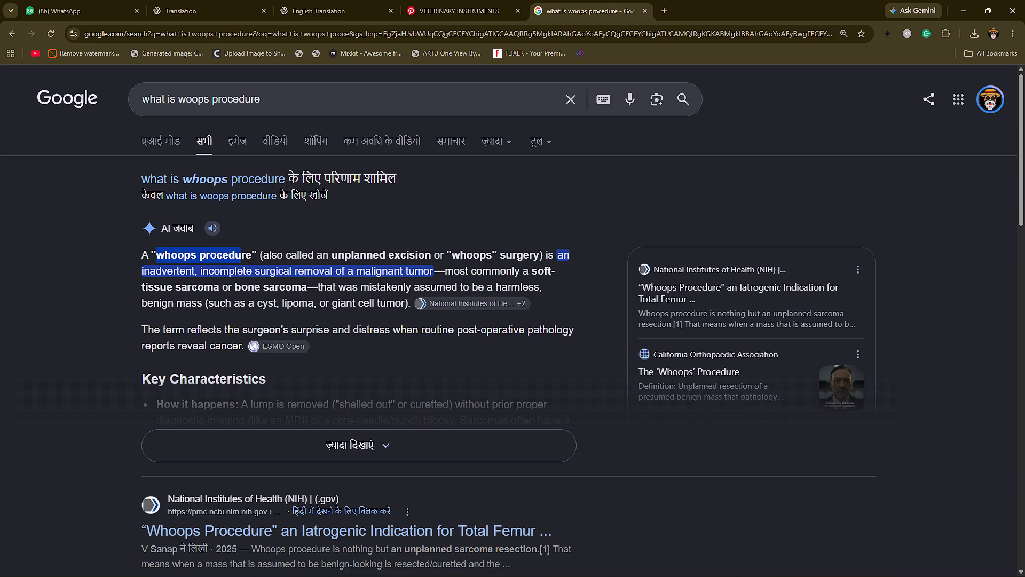
{"action": "left_click_drag", "start_coordinate": [241, 256], "coordinate": [249, 255]}
{"action": "key", "text": "ctrl+c"}
{"action": "left_click", "coordinate": [684, 563]}
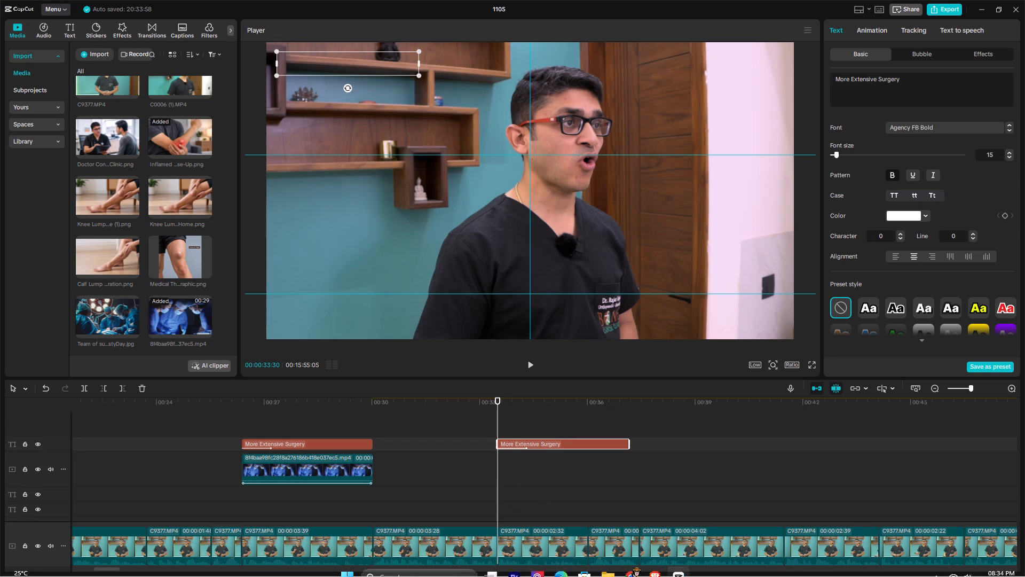
{"action": "left_click_drag", "start_coordinate": [920, 90], "coordinate": [731, 29], "text": "ctrl"}
{"action": "key", "text": "ctrl+v"}
{"action": "left_click", "coordinate": [548, 433]}
{"action": "left_click", "coordinate": [550, 446]}
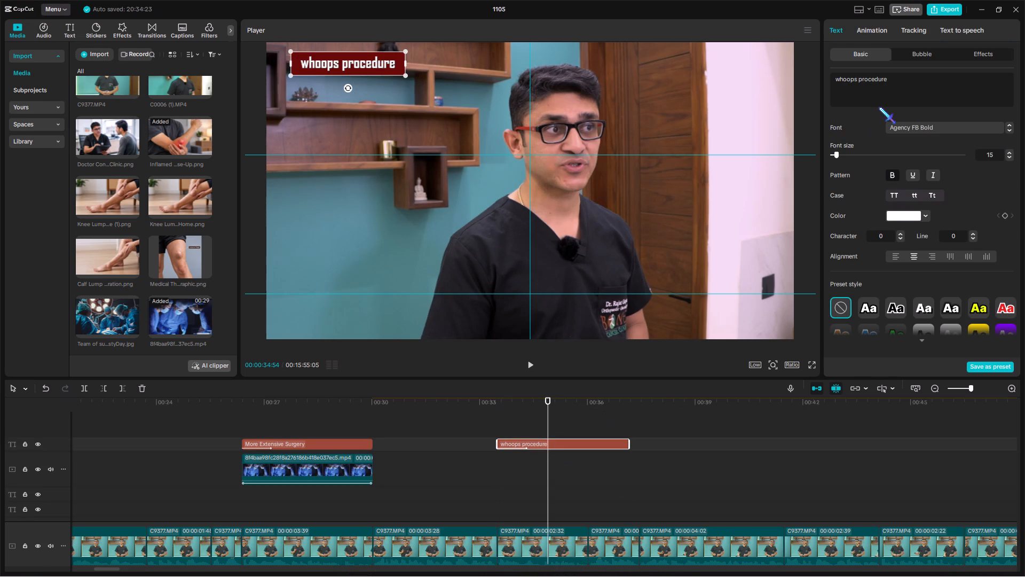
{"action": "left_click", "coordinate": [930, 197]}
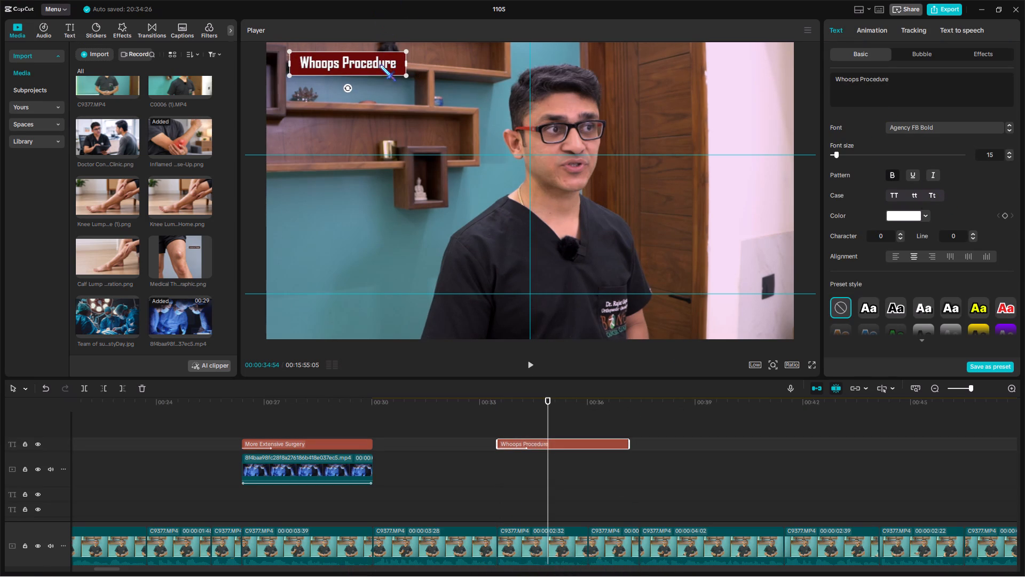
Move the Whoops Procedure title down beside the doctor's face, over the shelf, and enlarge it.
{"action": "left_click_drag", "start_coordinate": [381, 66], "coordinate": [425, 160]}
{"action": "left_click_drag", "start_coordinate": [450, 167], "coordinate": [479, 185]}
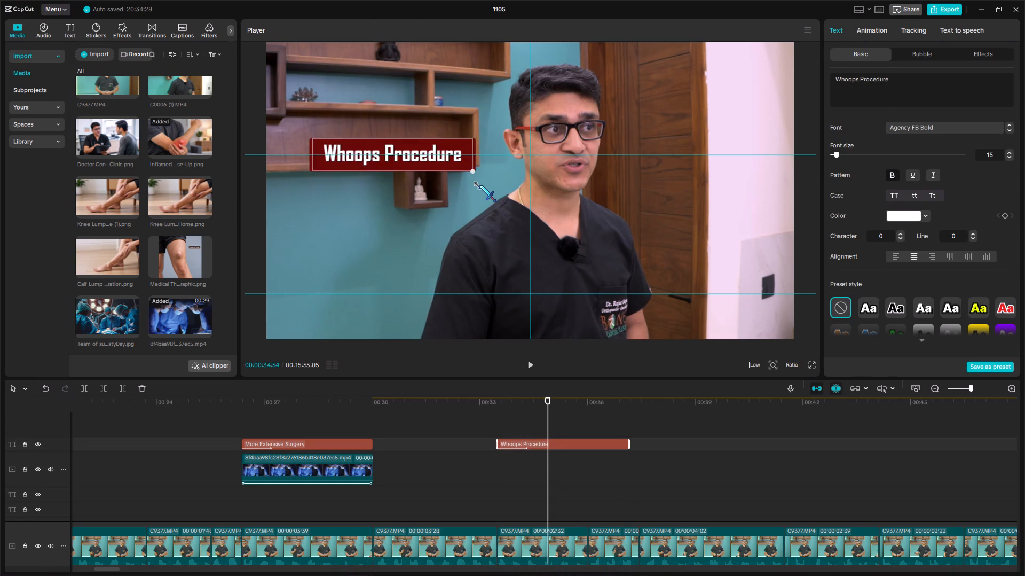
{"action": "left_click_drag", "start_coordinate": [479, 185], "coordinate": [478, 182]}
{"action": "left_click", "coordinate": [453, 163]}
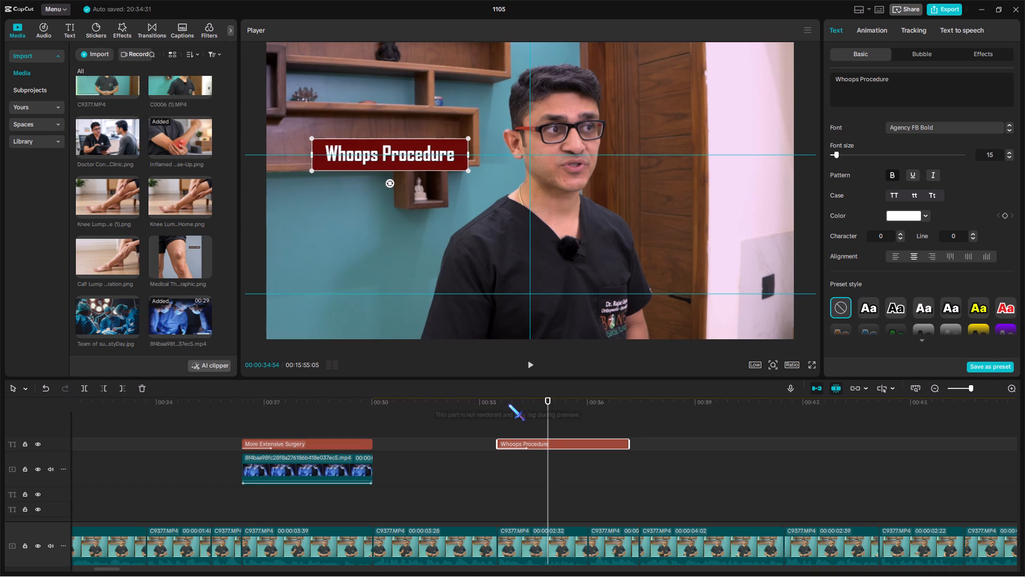
Trim the end of the Whoops Procedure title to where the 2:32 doctor clip ends.
{"action": "left_click", "coordinate": [508, 404]}
{"action": "left_click", "coordinate": [492, 406]}
{"action": "key", "text": "space"}
{"action": "scroll", "coordinate": [557, 434], "scroll_direction": "up", "scroll_amount": 4}
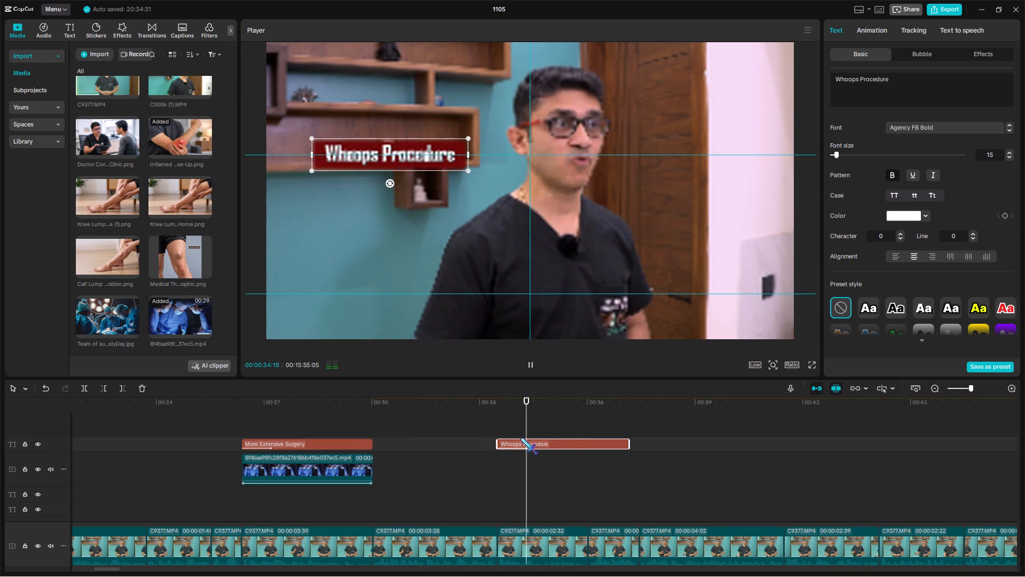
{"action": "left_click_drag", "start_coordinate": [490, 424], "coordinate": [419, 432]}
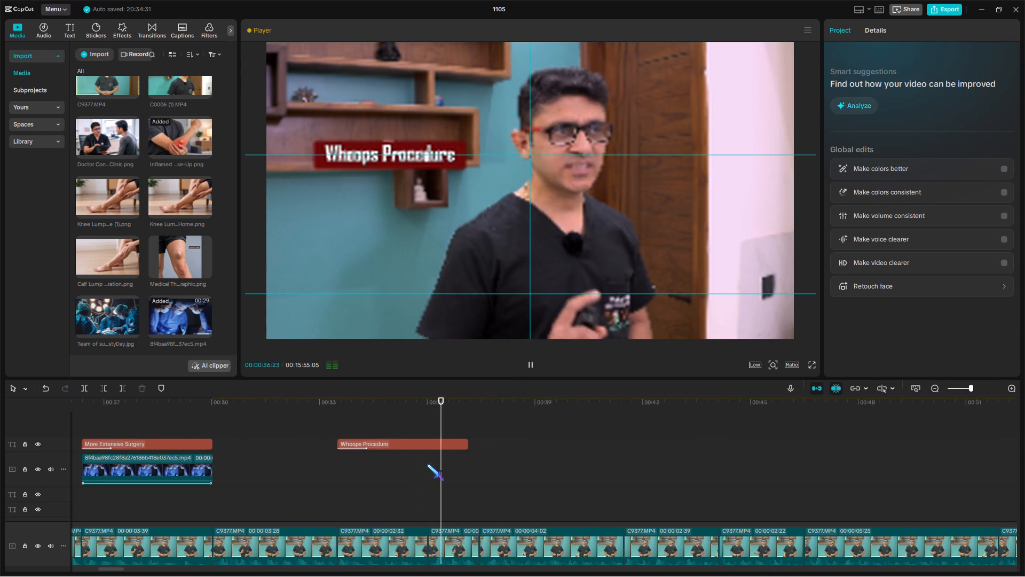
{"action": "double_click", "coordinate": [427, 464]}
{"action": "left_click", "coordinate": [431, 446]}
{"action": "key", "text": "w"}
{"action": "key", "text": "space"}
Delete the two side-angle C0006 clips directly after the 2:32 clip, the short one and the 4:02 one.
{"action": "left_click_drag", "start_coordinate": [411, 427], "coordinate": [401, 426]}
{"action": "scroll", "coordinate": [353, 439], "scroll_direction": "down", "scroll_amount": 3}
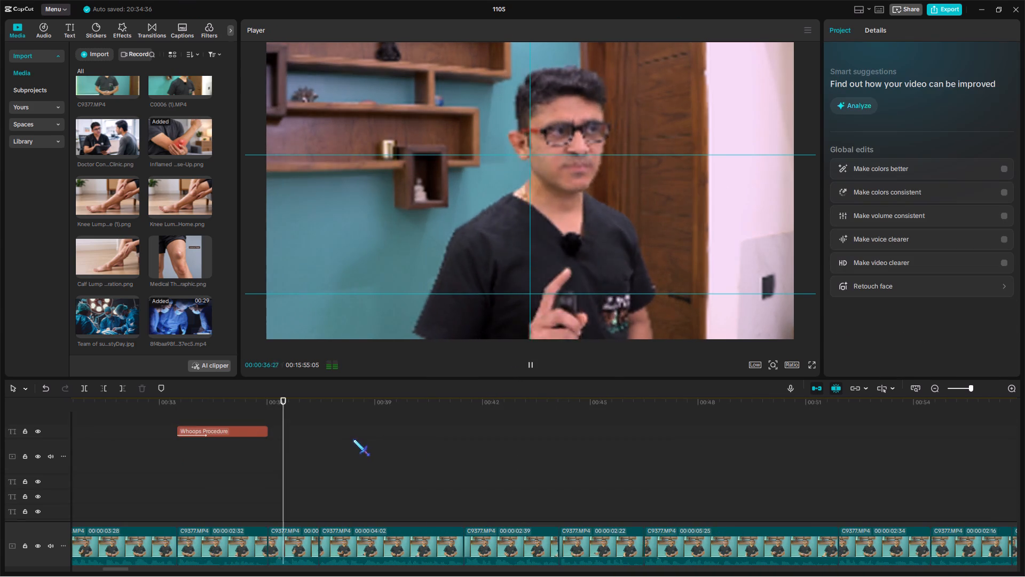
{"action": "scroll", "coordinate": [353, 439], "scroll_direction": "down", "scroll_amount": 5}
{"action": "left_click_drag", "start_coordinate": [294, 453], "coordinate": [385, 482]}
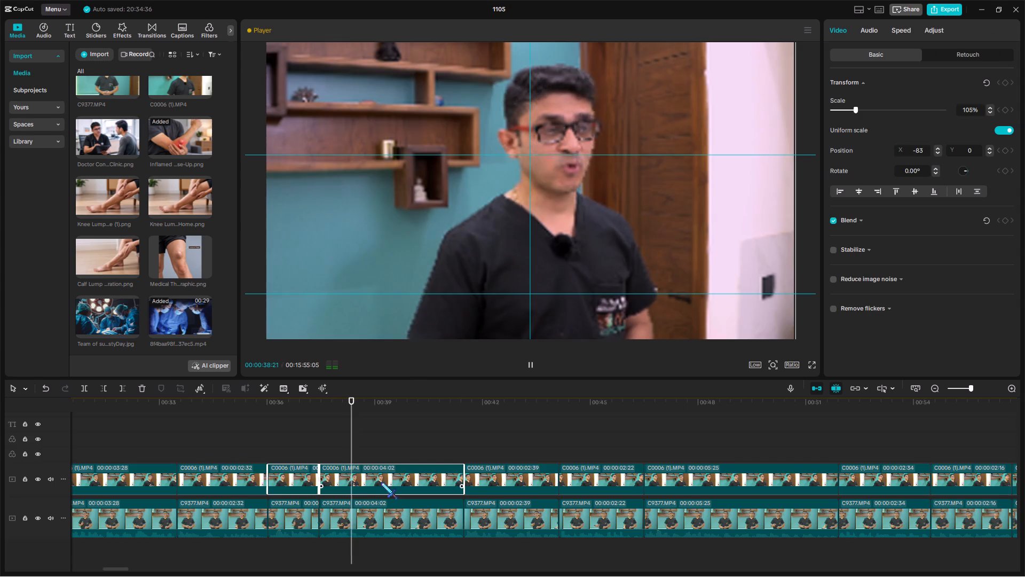
{"action": "key", "text": "BackSpace"}
Copy the यानी कि Cancer निकल सकता है subtitle and paste it at the start of the 4:02 doctor clip.
{"action": "scroll", "coordinate": [322, 495], "scroll_direction": "up", "scroll_amount": 5}
{"action": "left_click", "coordinate": [303, 482]}
{"action": "left_click_drag", "start_coordinate": [303, 482], "coordinate": [374, 478]}
{"action": "scroll", "coordinate": [257, 494], "scroll_direction": "up", "scroll_amount": 4}
{"action": "left_click", "coordinate": [224, 469]}
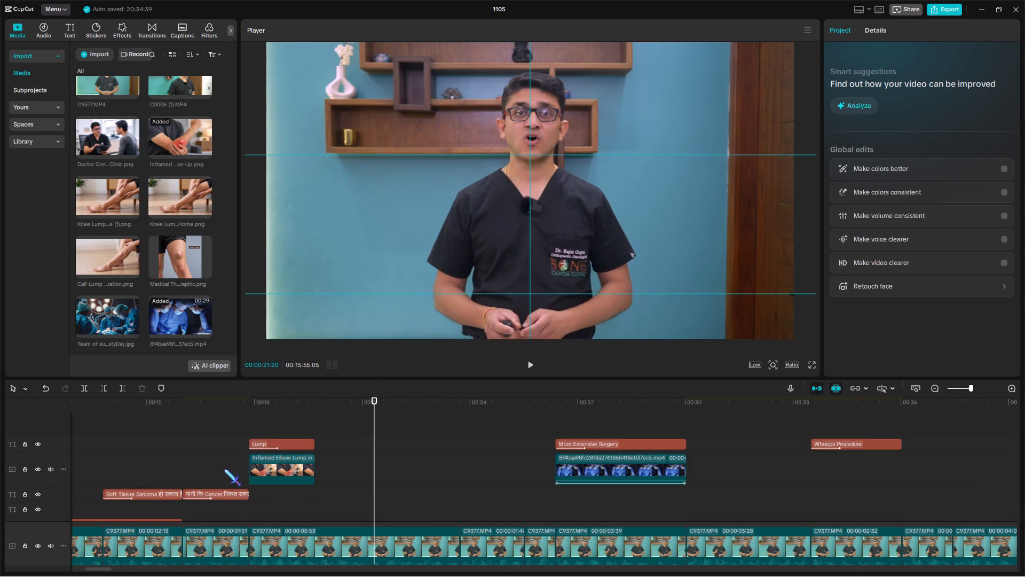
{"action": "left_click", "coordinate": [228, 496]}
{"action": "key", "text": "ctrl+c"}
{"action": "left_click", "coordinate": [770, 503]}
{"action": "left_click_drag", "start_coordinate": [770, 503], "coordinate": [609, 506]}
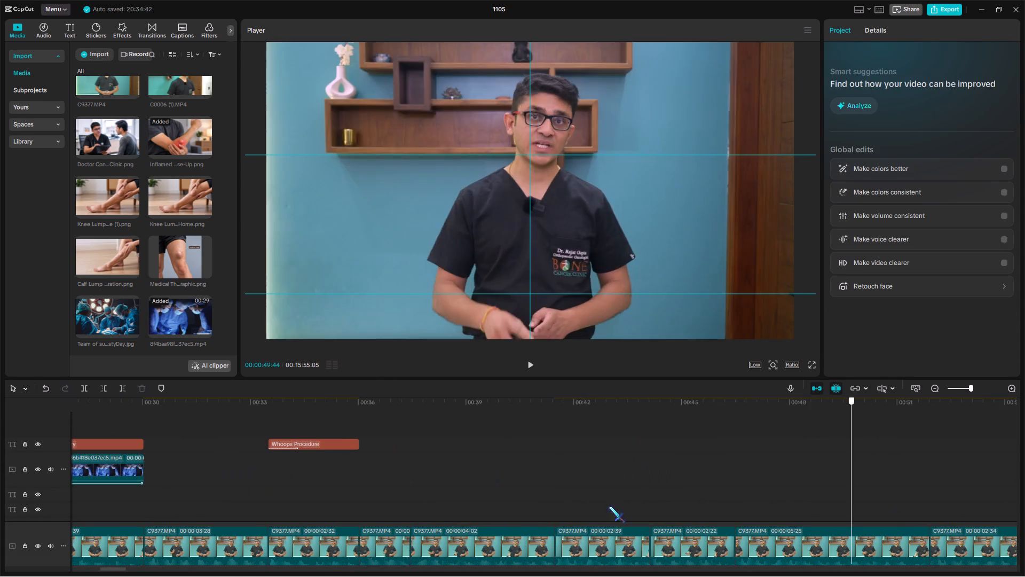
{"action": "left_click_drag", "start_coordinate": [609, 506], "coordinate": [368, 483]}
{"action": "left_click", "coordinate": [358, 472]}
{"action": "key", "text": "space"}
{"action": "scroll", "coordinate": [425, 430], "scroll_direction": "down", "scroll_amount": 10}
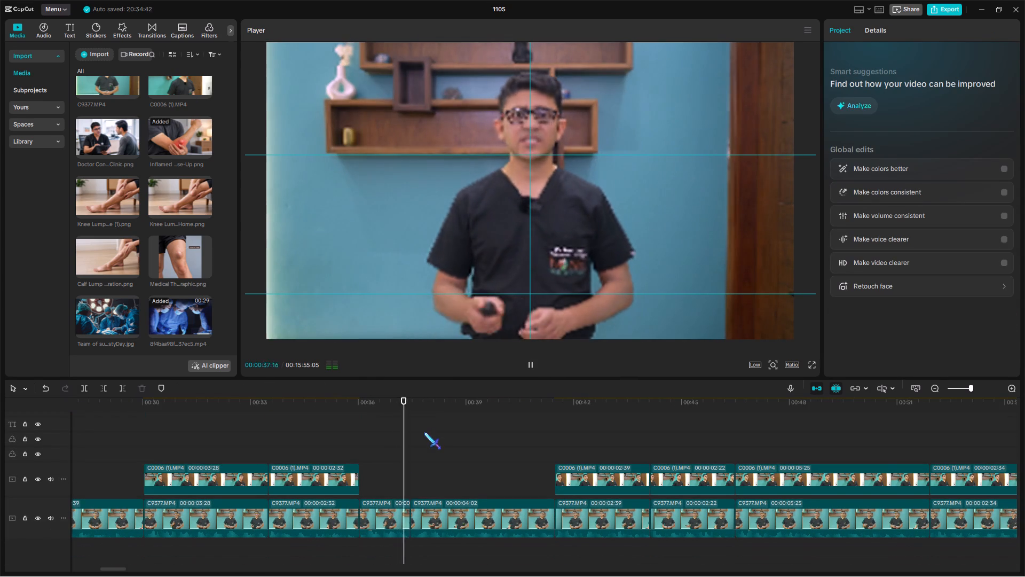
{"action": "scroll", "coordinate": [424, 432], "scroll_direction": "up", "scroll_amount": 1}
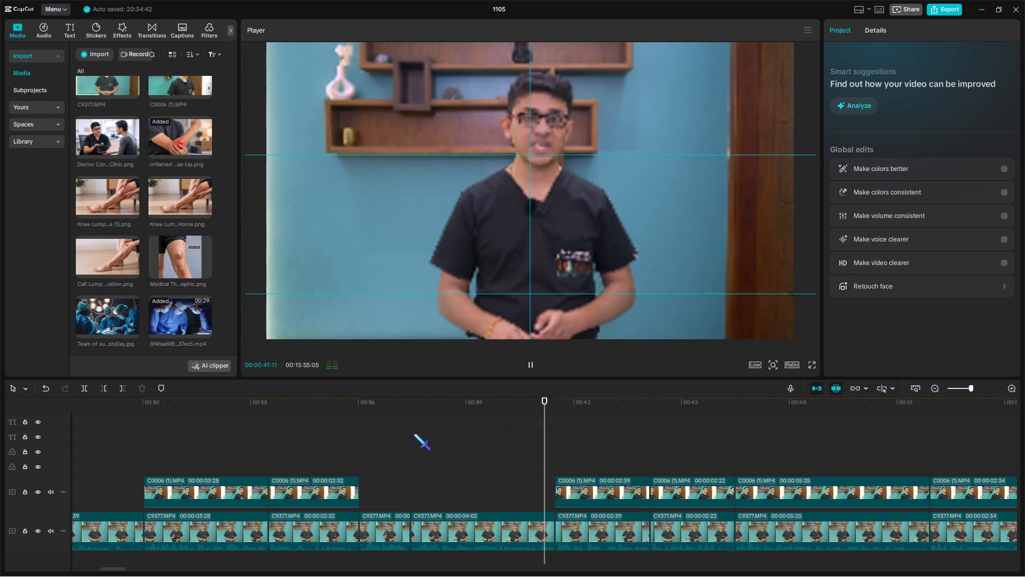
{"action": "left_click", "coordinate": [414, 433]}
{"action": "left_click_drag", "start_coordinate": [414, 433], "coordinate": [412, 439], "text": "ctrl"}
{"action": "key", "text": "ctrl+v"}
{"action": "key", "text": "space"}
{"action": "scroll", "coordinate": [495, 450], "scroll_direction": "up", "scroll_amount": 4}
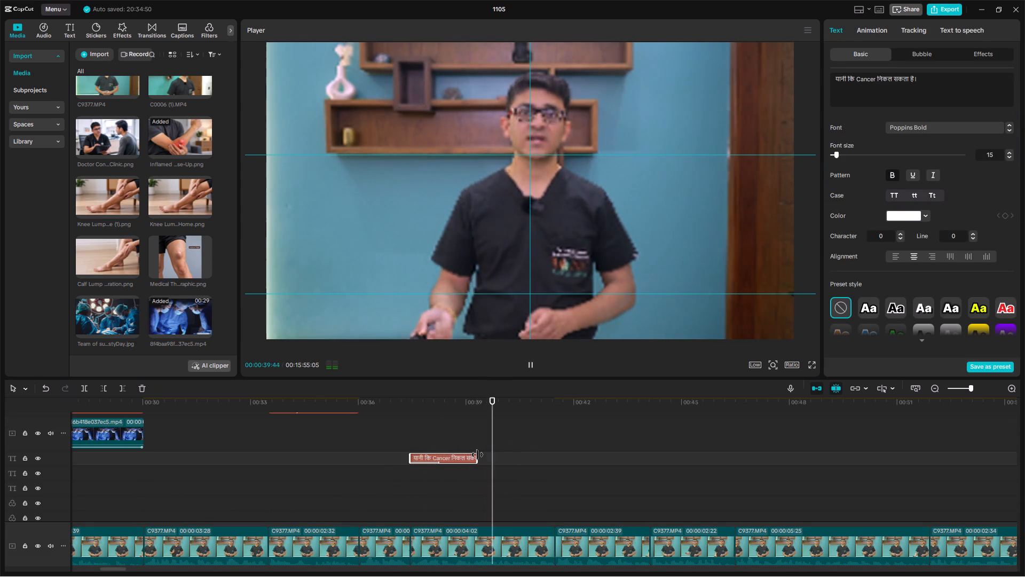
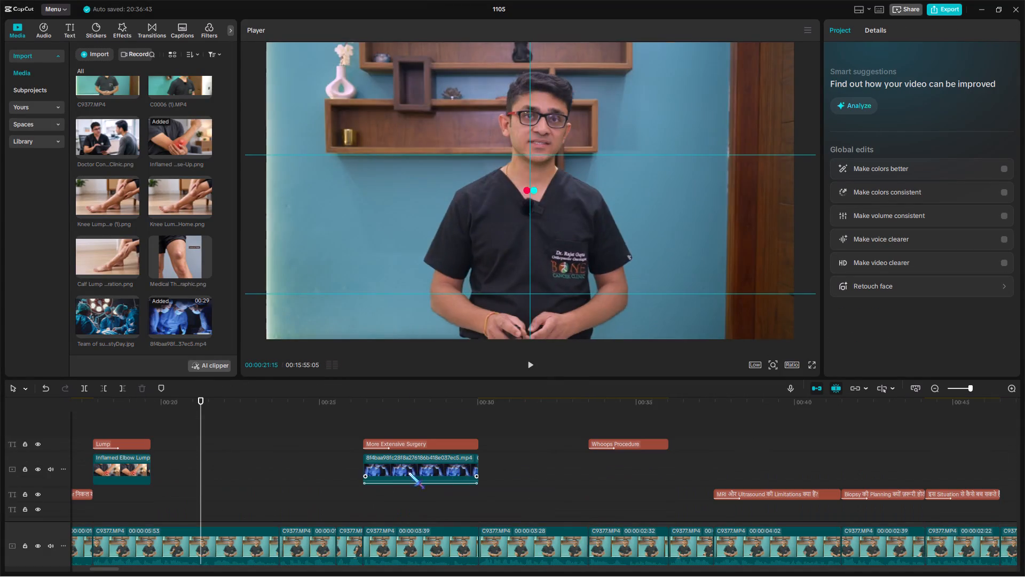
Add a copy of the Whoops Procedure title spanning the 5:25 doctor clip that starts at 00:46:30.
{"action": "left_click", "coordinate": [551, 438]}
{"action": "left_click_drag", "start_coordinate": [551, 438], "coordinate": [606, 444]}
{"action": "left_click", "coordinate": [621, 453]}
{"action": "left_click", "coordinate": [625, 439]}
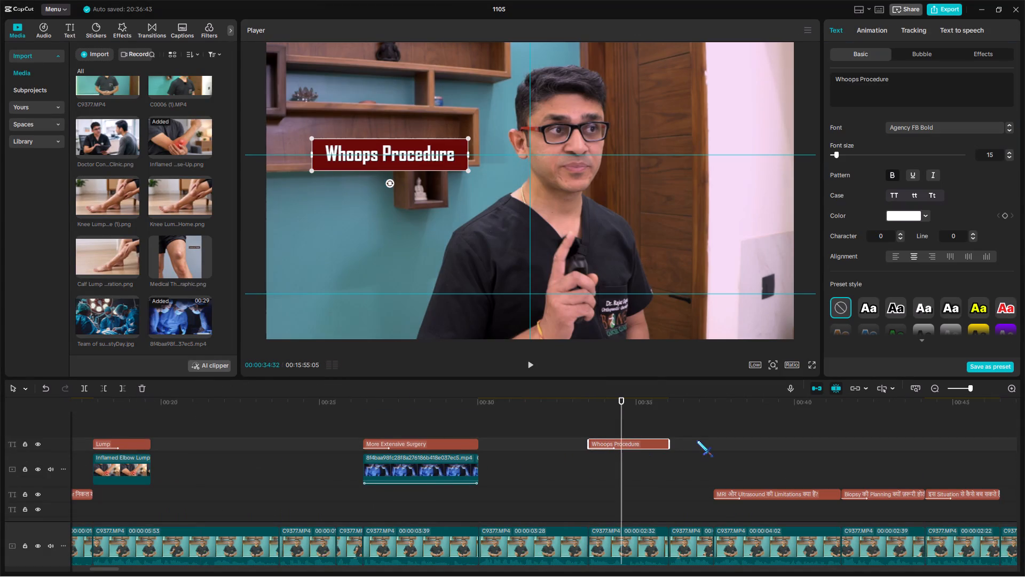
{"action": "key", "text": "ctrl+c"}
{"action": "left_click", "coordinate": [715, 440]}
{"action": "left_click_drag", "start_coordinate": [715, 440], "coordinate": [393, 419]}
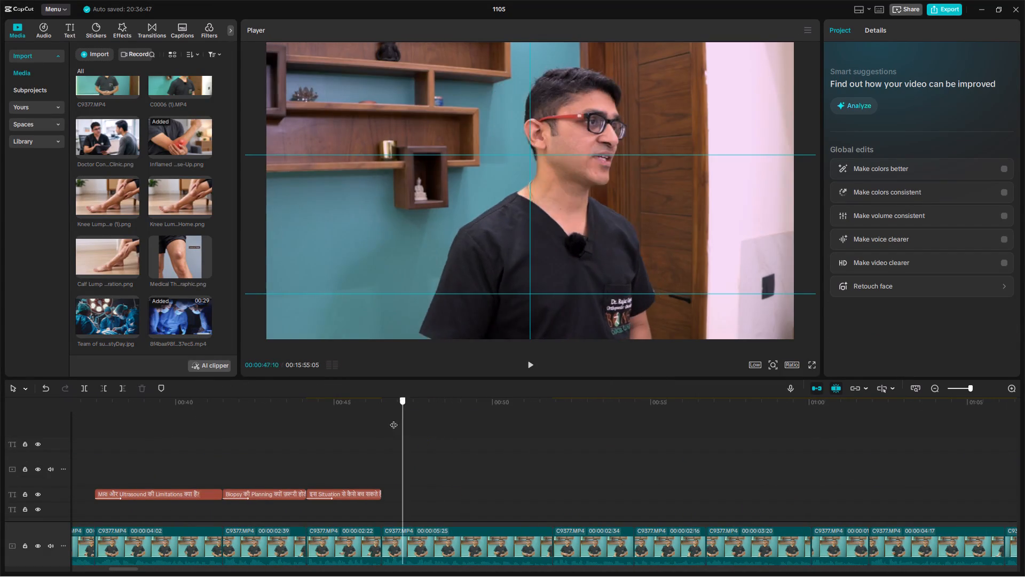
{"action": "left_click_drag", "start_coordinate": [393, 419], "coordinate": [383, 401]}
{"action": "key", "text": "ctrl+v"}
{"action": "scroll", "coordinate": [377, 479], "scroll_direction": "down", "scroll_amount": 6}
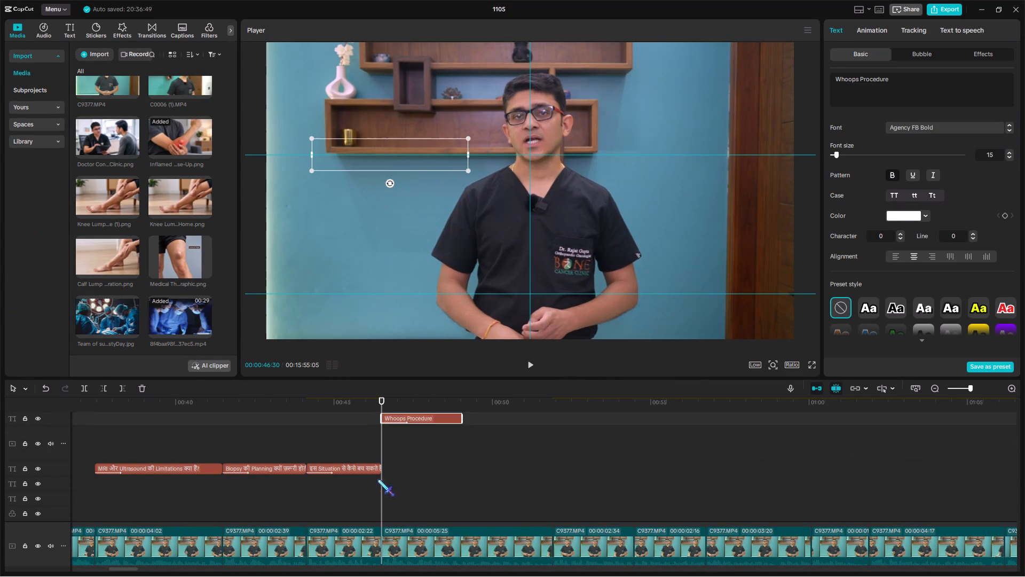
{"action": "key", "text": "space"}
{"action": "scroll", "coordinate": [401, 477], "scroll_direction": "up", "scroll_amount": 6}
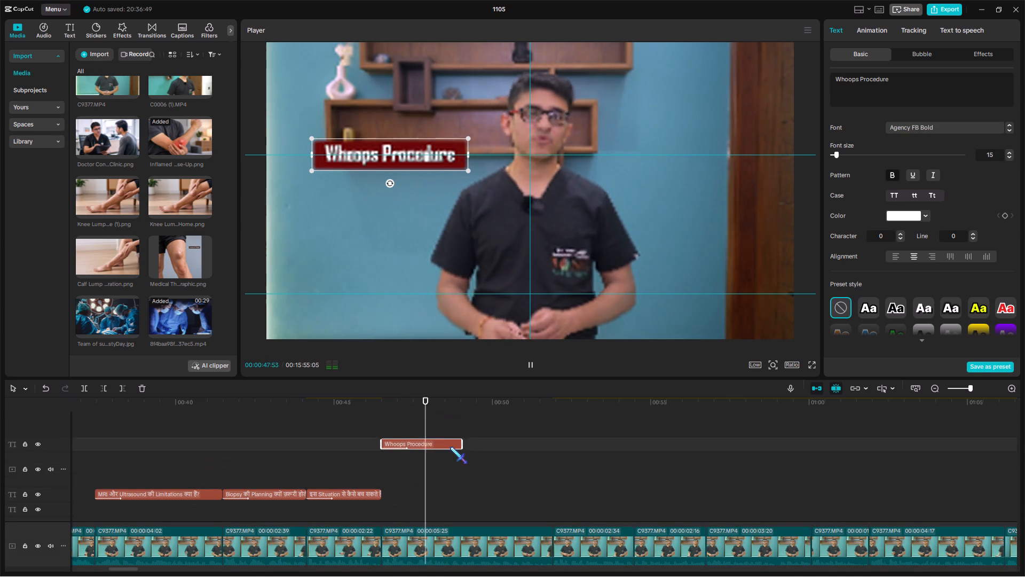
{"action": "left_click_drag", "start_coordinate": [462, 443], "coordinate": [552, 489]}
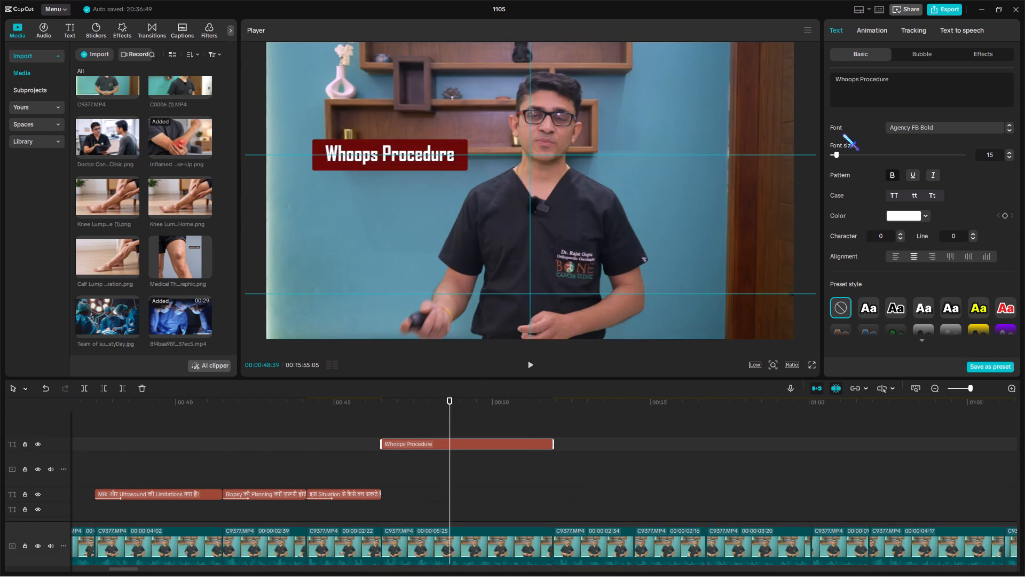
Replace the copied title's text with the doctor's full name, preceded by "Dr.".
{"action": "left_click_drag", "start_coordinate": [966, 96], "coordinate": [758, 46]}
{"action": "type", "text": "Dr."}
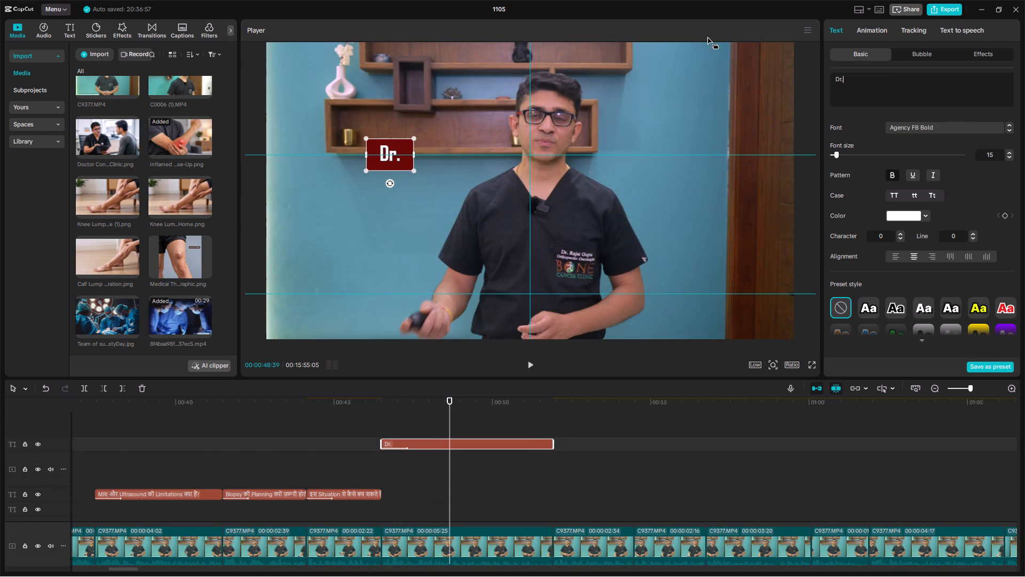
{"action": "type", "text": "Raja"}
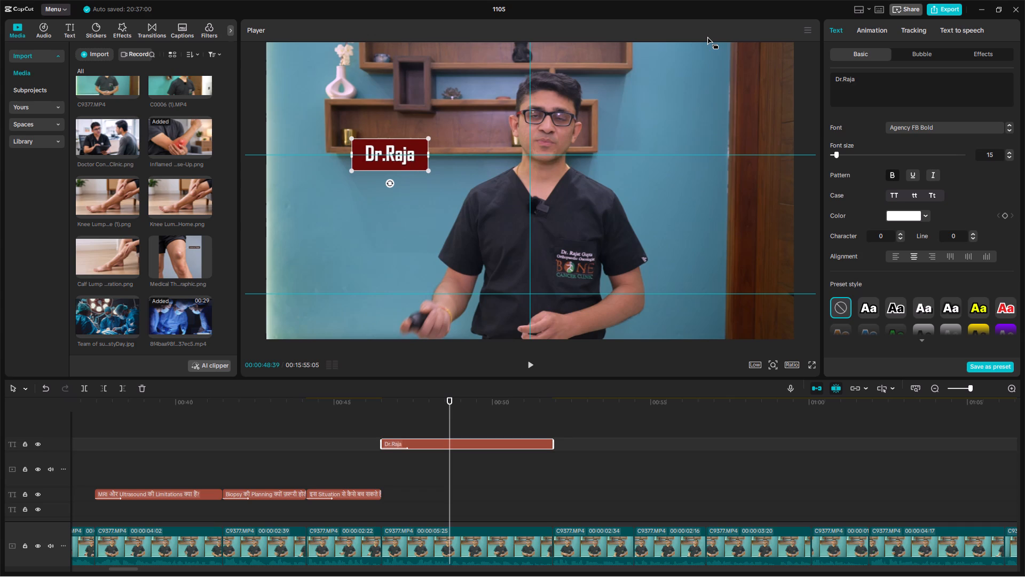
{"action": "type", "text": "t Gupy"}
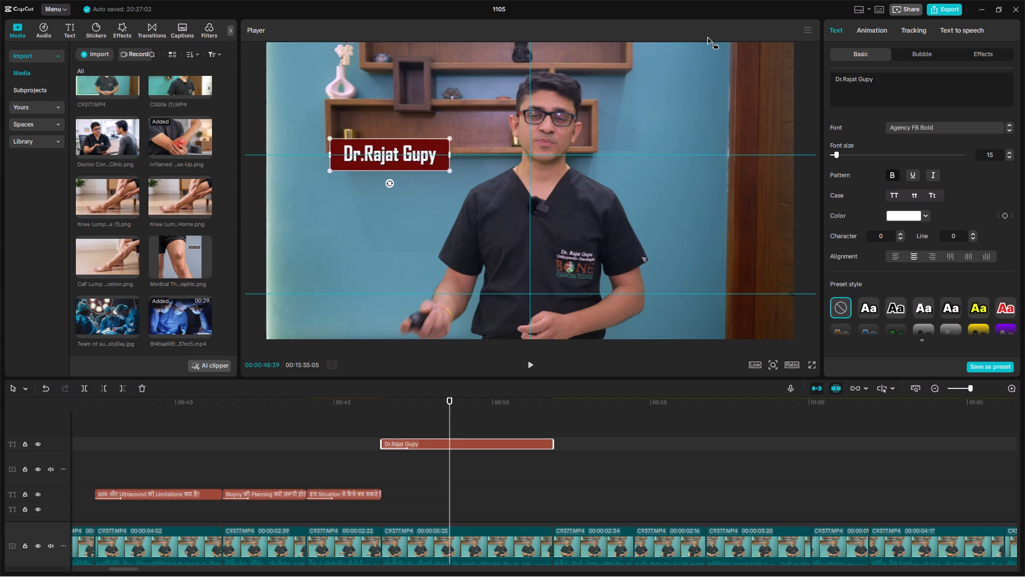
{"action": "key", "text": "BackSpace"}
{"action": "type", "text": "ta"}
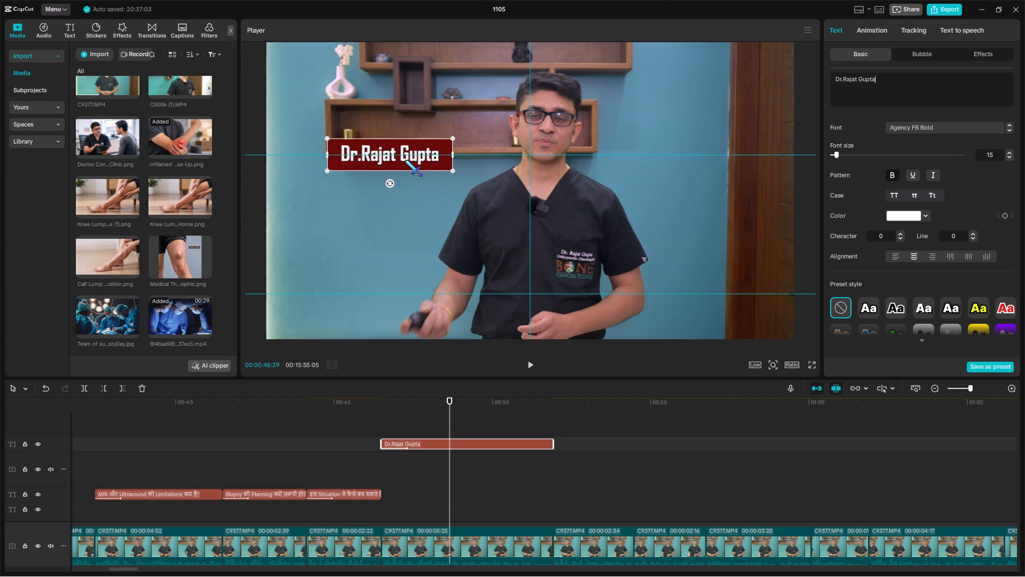
Move the doctor's name title to the lower guide line of the frame, centred over his uniform.
{"action": "left_click_drag", "start_coordinate": [406, 165], "coordinate": [543, 307]}
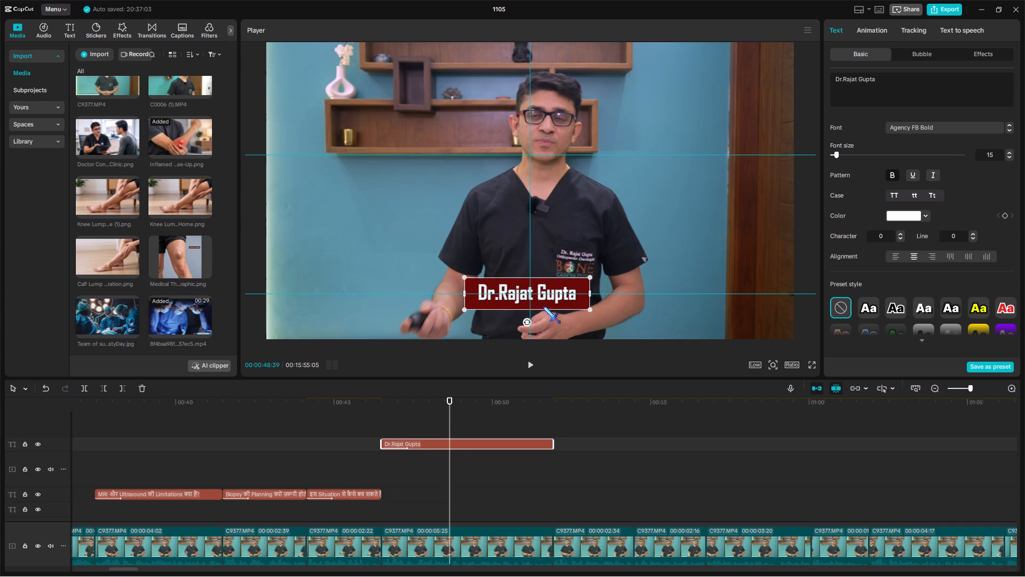
{"action": "left_click_drag", "start_coordinate": [543, 307], "coordinate": [541, 302]}
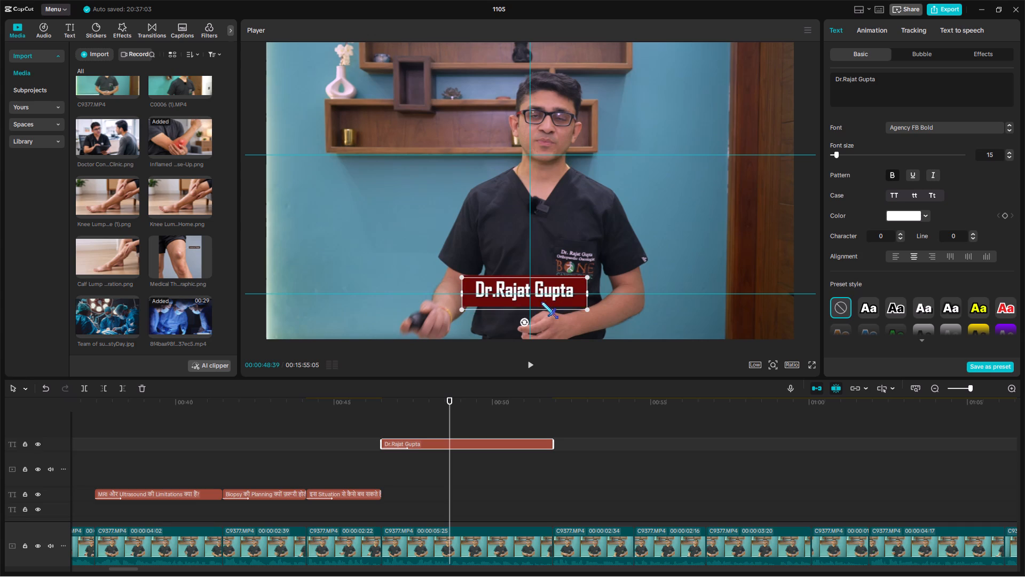
{"action": "left_click_drag", "start_coordinate": [541, 302], "coordinate": [546, 303]}
{"action": "scroll", "coordinate": [430, 498], "scroll_direction": "up", "scroll_amount": 3}
{"action": "left_click", "coordinate": [333, 472]}
{"action": "left_click_drag", "start_coordinate": [333, 472], "coordinate": [275, 473]}
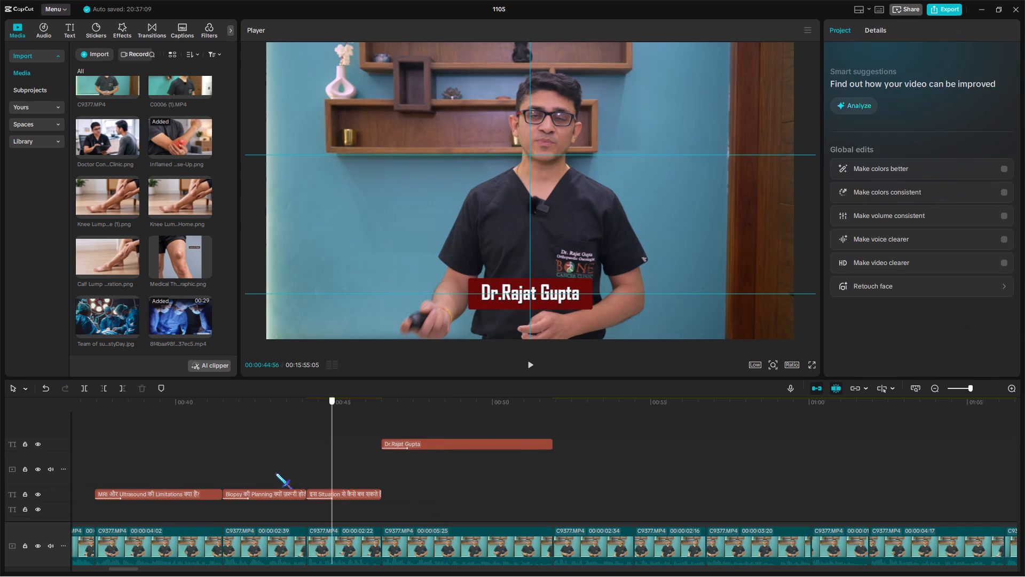
Paste a copy of the white Ultrasound title at 00:49:02, within the 5:25 doctor clip.
{"action": "left_click_drag", "start_coordinate": [275, 473], "coordinate": [298, 462]}
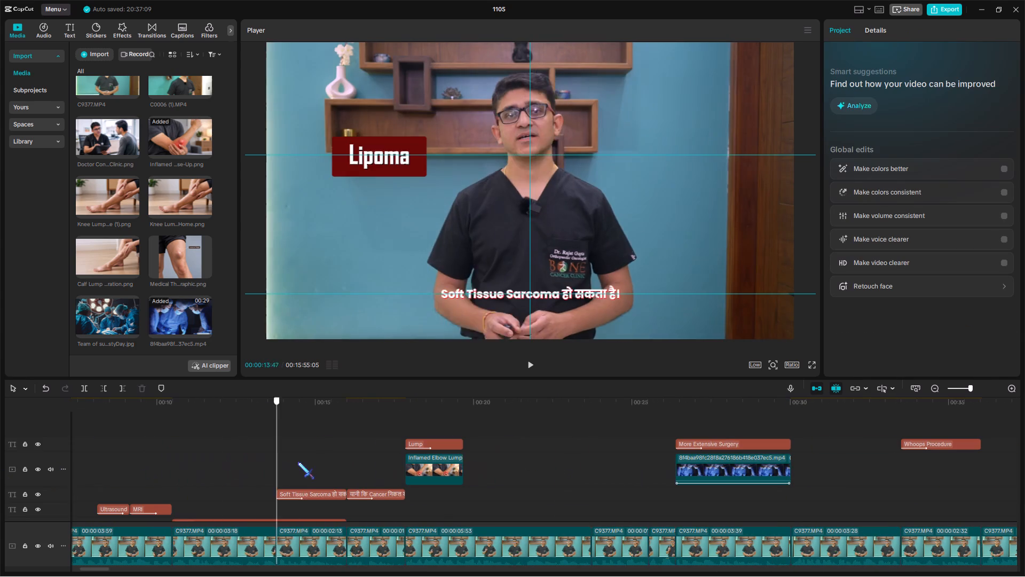
{"action": "left_click_drag", "start_coordinate": [298, 462], "coordinate": [152, 463]}
{"action": "scroll", "coordinate": [152, 464], "scroll_direction": "down", "scroll_amount": 2}
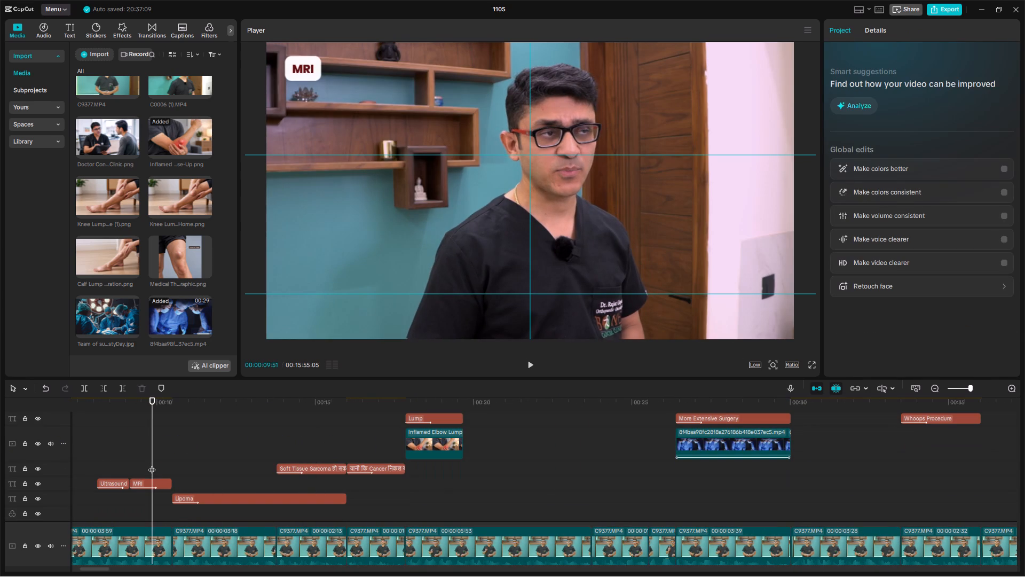
{"action": "left_click", "coordinate": [116, 482]}
{"action": "key", "text": "ctrl+c"}
{"action": "left_click", "coordinate": [217, 475]}
{"action": "left_click_drag", "start_coordinate": [217, 475], "coordinate": [1024, 477]}
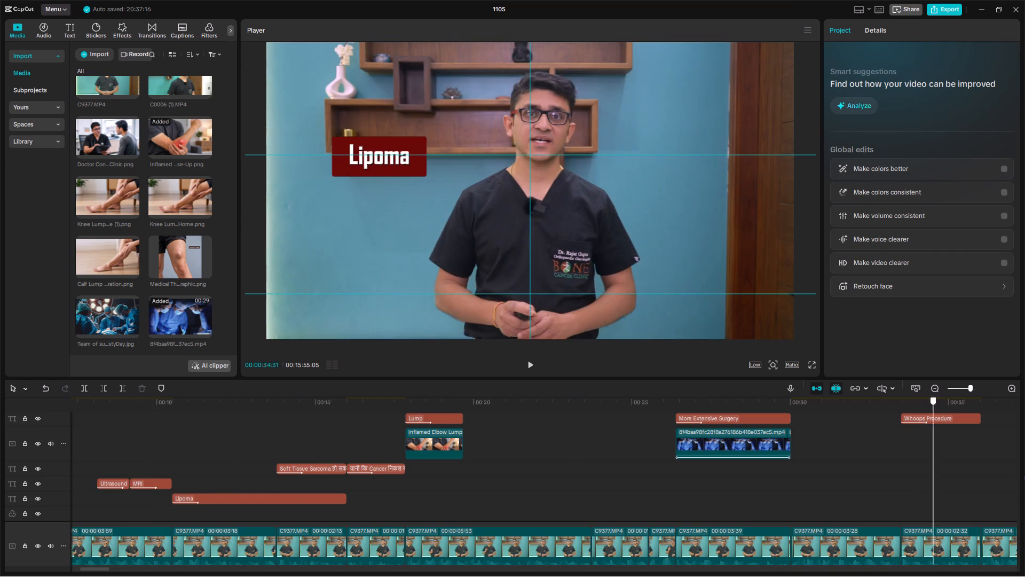
{"action": "left_click_drag", "start_coordinate": [1024, 477], "coordinate": [549, 475]}
{"action": "scroll", "coordinate": [532, 473], "scroll_direction": "up", "scroll_amount": 6}
{"action": "left_click", "coordinate": [494, 417]}
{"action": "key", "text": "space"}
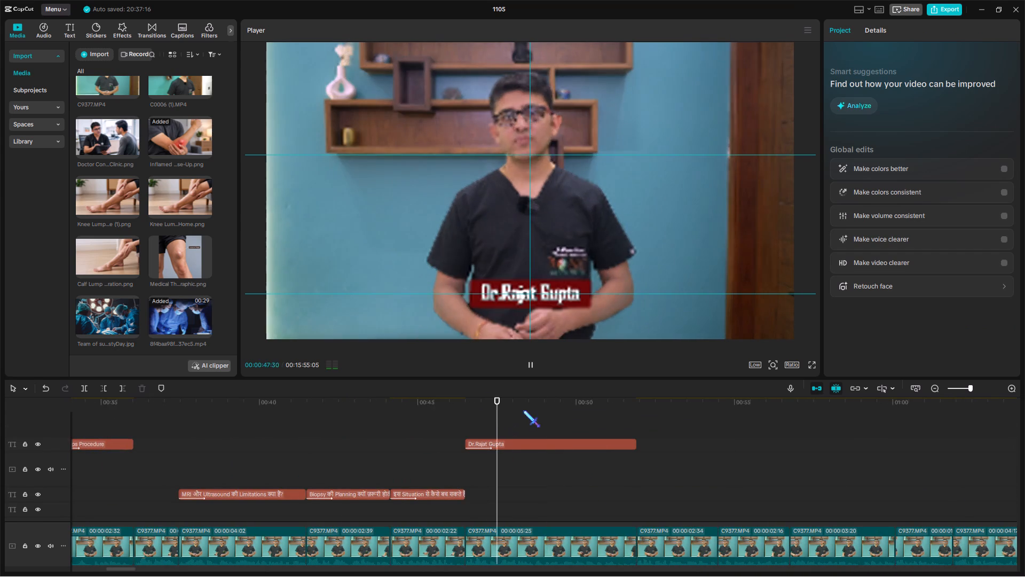
{"action": "left_click", "coordinate": [534, 407]}
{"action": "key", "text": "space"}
{"action": "double_click", "coordinate": [546, 406]}
{"action": "key", "text": "ctrl+v"}
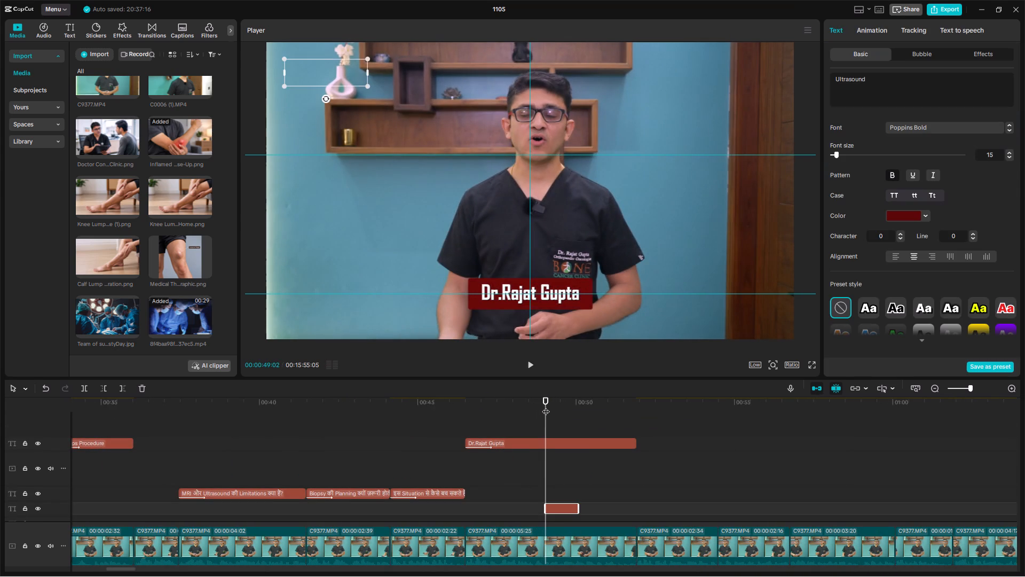
Extend the copied Ultrasound title to the end of the 5:25 doctor clip.
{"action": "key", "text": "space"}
{"action": "left_click_drag", "start_coordinate": [576, 507], "coordinate": [629, 477]}
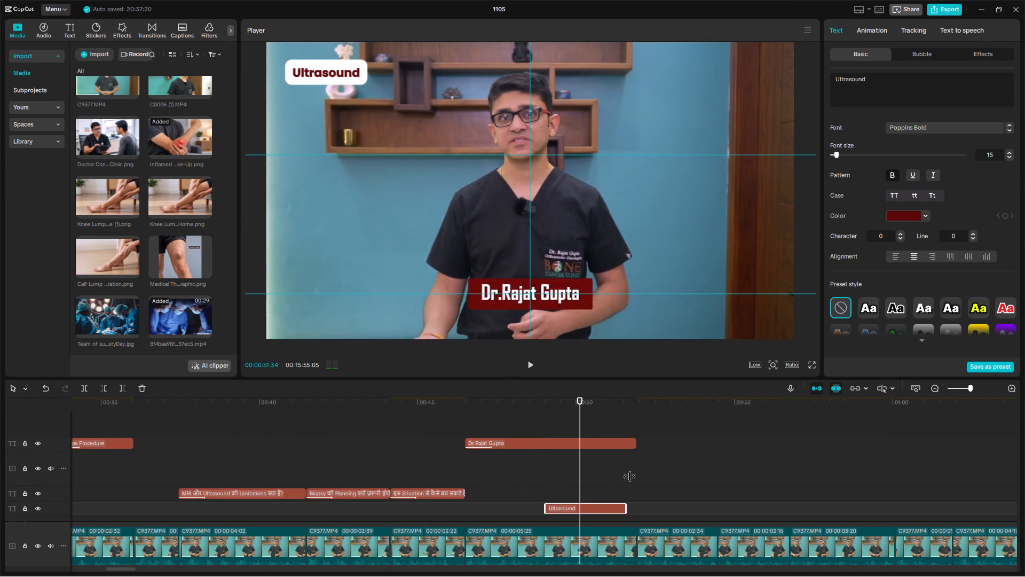
{"action": "left_click_drag", "start_coordinate": [629, 477], "coordinate": [632, 474]}
{"action": "left_click", "coordinate": [626, 489]}
{"action": "left_click", "coordinate": [621, 504]}
Replace the copied Ultrasound title's text with "Bone Cancer Specialist".
{"action": "left_click_drag", "start_coordinate": [888, 104], "coordinate": [792, 82]}
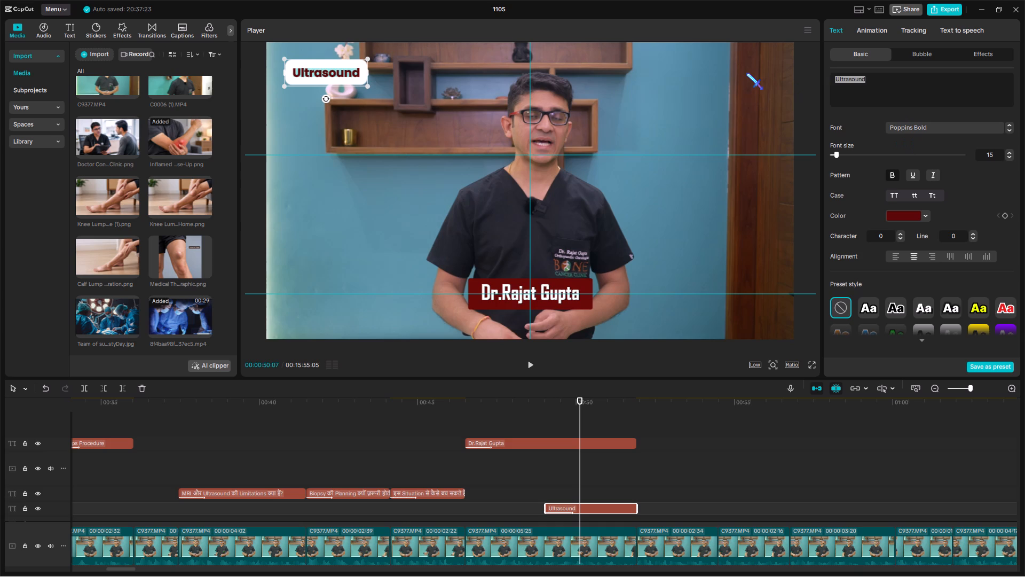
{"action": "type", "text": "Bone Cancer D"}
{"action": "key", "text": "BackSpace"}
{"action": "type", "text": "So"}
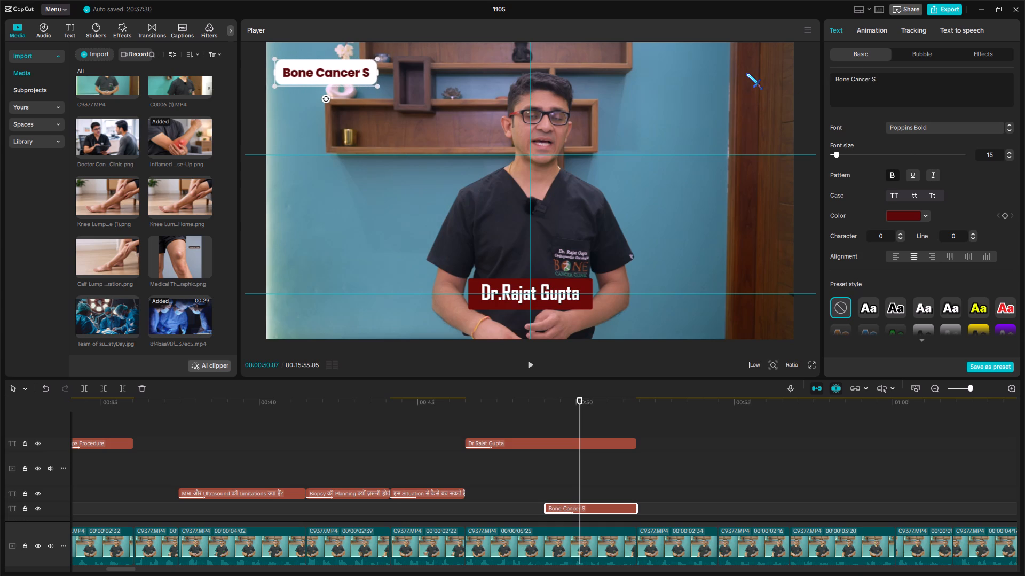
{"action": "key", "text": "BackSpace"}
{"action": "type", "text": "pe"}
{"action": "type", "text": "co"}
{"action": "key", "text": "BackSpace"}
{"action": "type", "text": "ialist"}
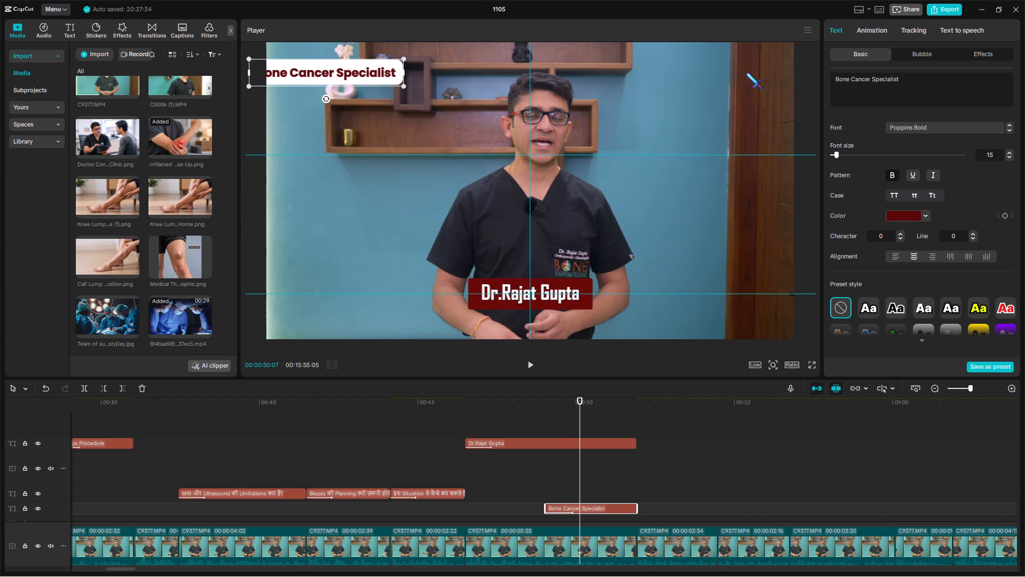
Shrink the Bone Cancer Specialist title and place it centred just above the doctor's name title, leaving a small gap.
{"action": "left_click_drag", "start_coordinate": [372, 82], "coordinate": [567, 227]}
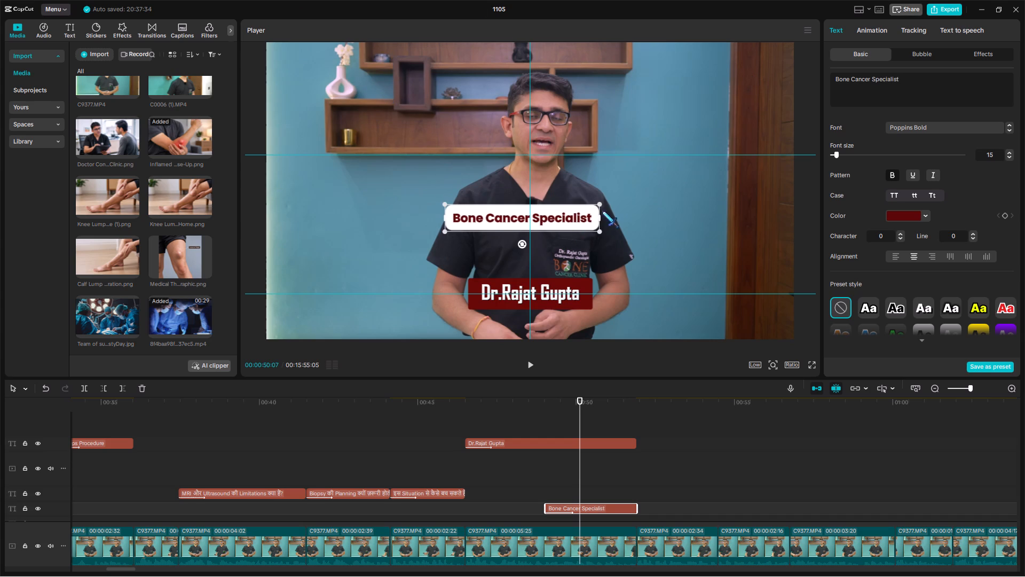
{"action": "left_click_drag", "start_coordinate": [601, 204], "coordinate": [563, 228]}
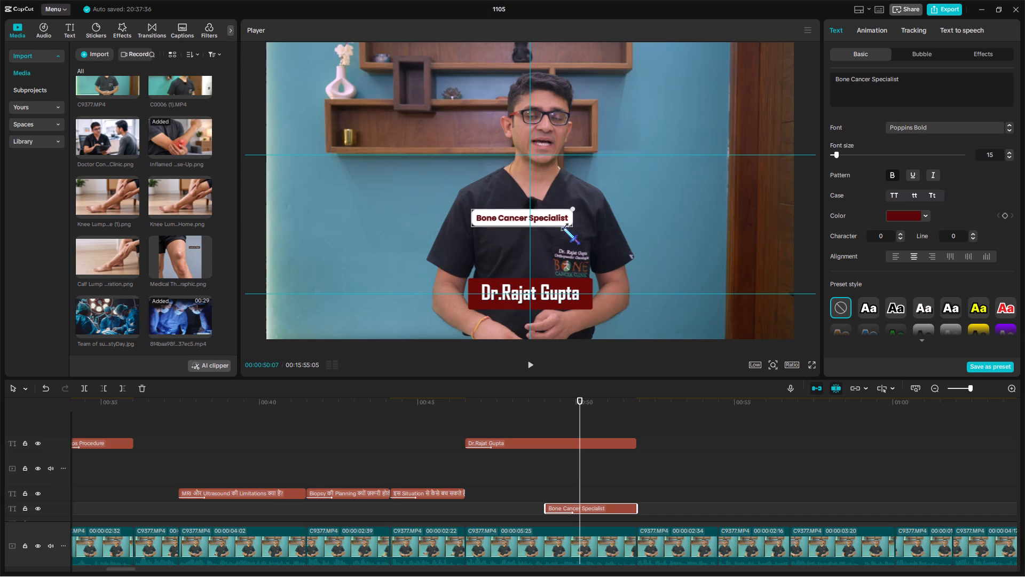
{"action": "left_click_drag", "start_coordinate": [563, 228], "coordinate": [560, 233]}
{"action": "left_click_drag", "start_coordinate": [554, 220], "coordinate": [561, 269]}
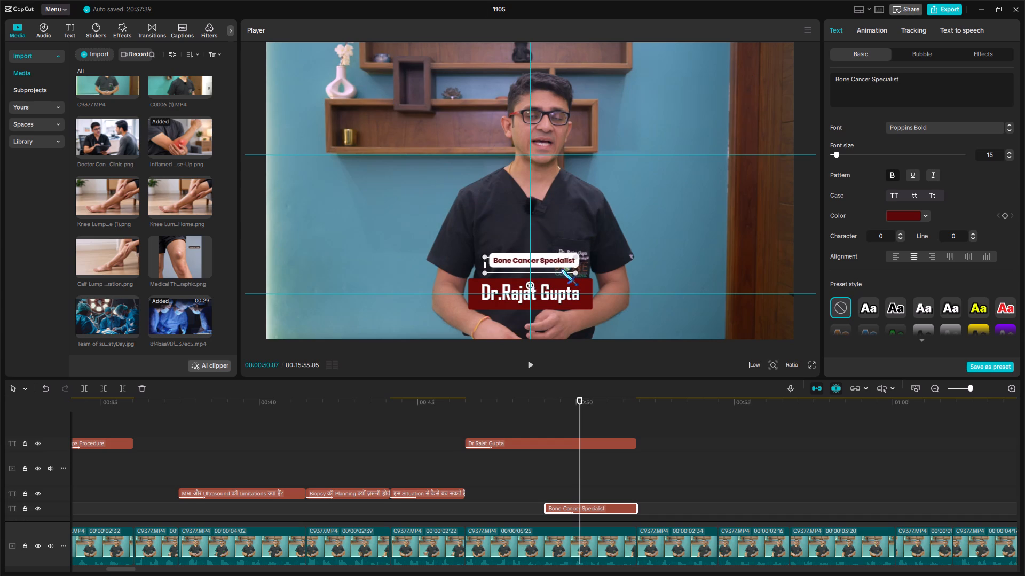
{"action": "left_click_drag", "start_coordinate": [561, 269], "coordinate": [562, 271]}
{"action": "left_click", "coordinate": [784, 368]}
{"action": "left_click", "coordinate": [773, 369]}
{"action": "left_click", "coordinate": [772, 380]}
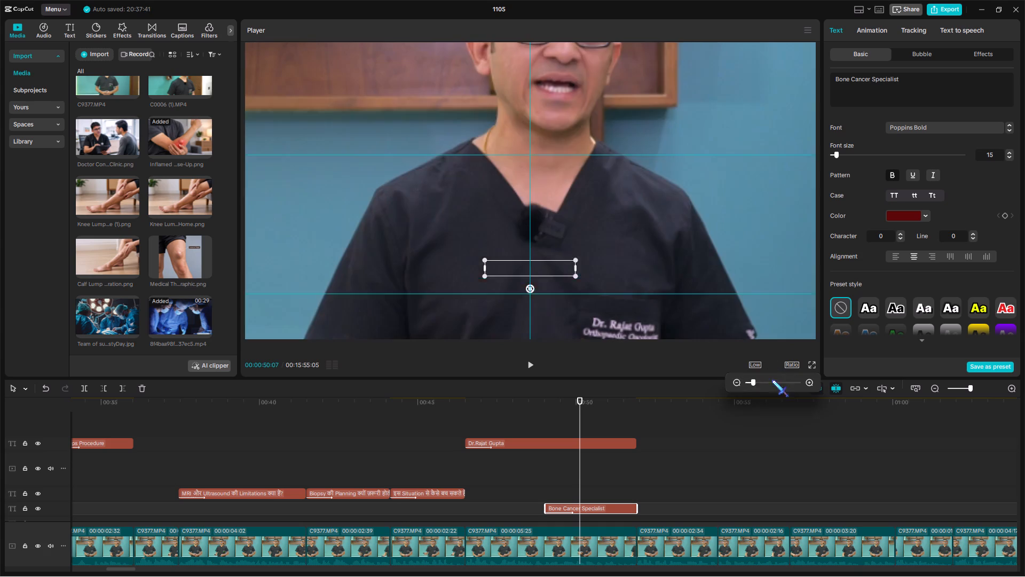
{"action": "left_click", "coordinate": [799, 331]}
{"action": "left_click_drag", "start_coordinate": [608, 214], "coordinate": [609, 212]}
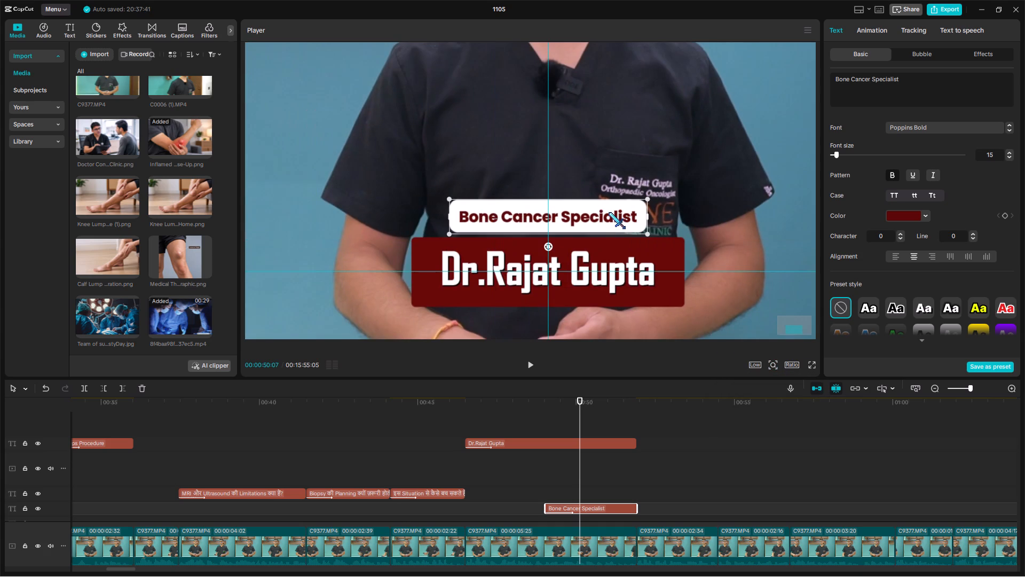
{"action": "left_click_drag", "start_coordinate": [609, 212], "coordinate": [610, 208]}
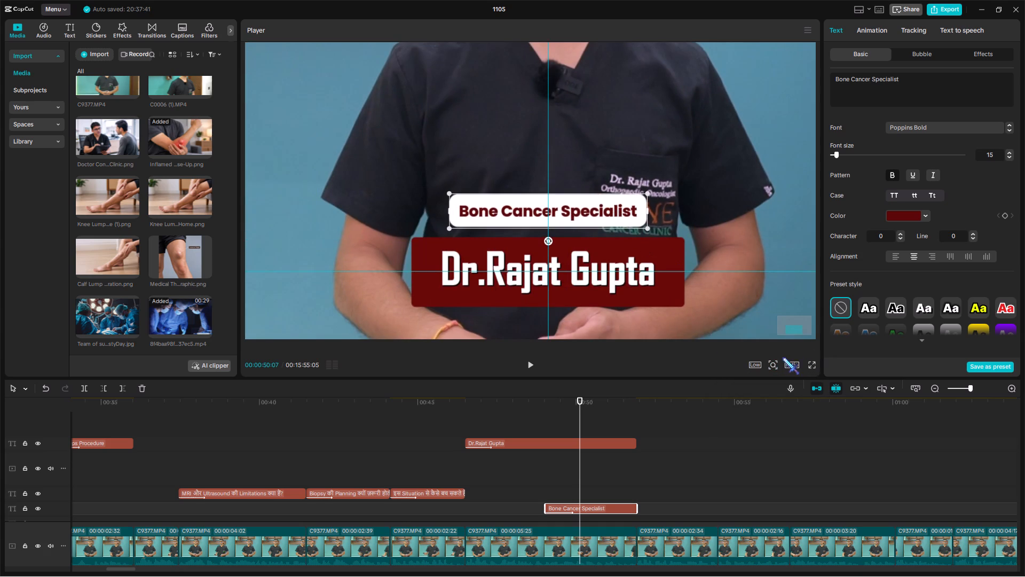
{"action": "left_click", "coordinate": [772, 367]}
{"action": "left_click_drag", "start_coordinate": [760, 384], "coordinate": [754, 402]}
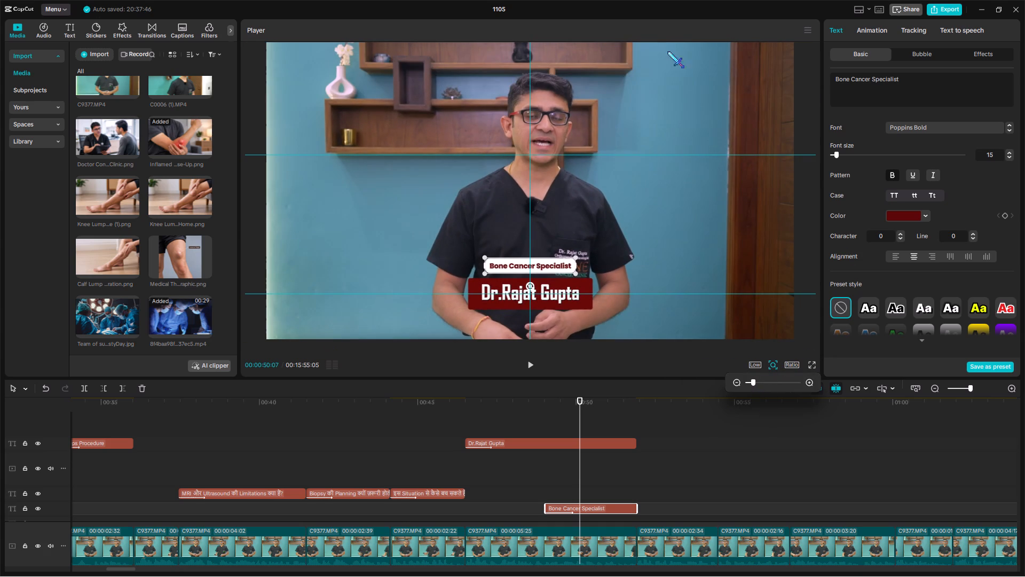
Paste a copy of the doctor's name title at 00:51:55, directly after the original.
{"action": "left_click", "coordinate": [619, 485]}
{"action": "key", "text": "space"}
{"action": "left_click_drag", "start_coordinate": [563, 486], "coordinate": [270, 443]}
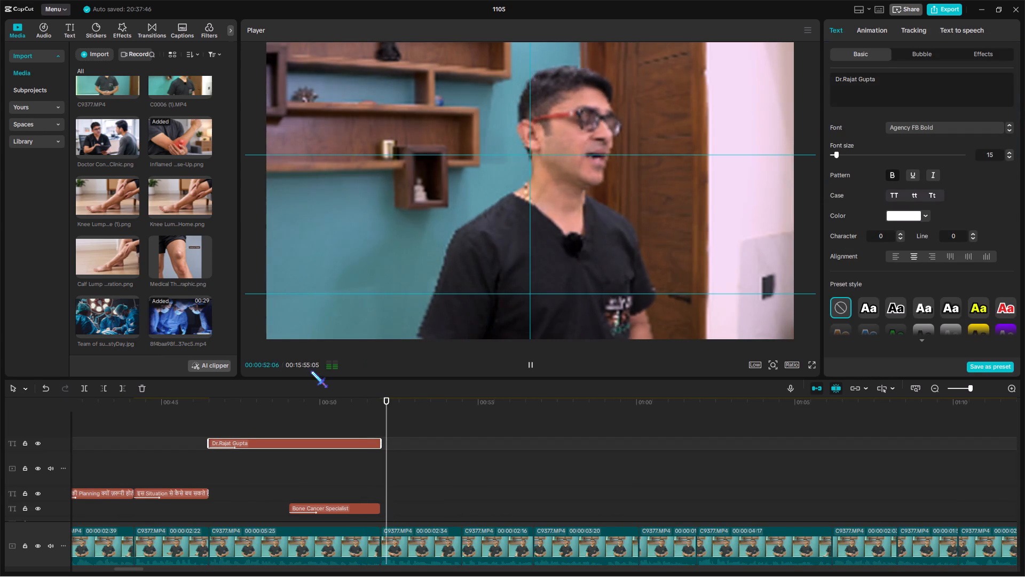
{"action": "left_click", "coordinate": [374, 455]}
{"action": "left_click", "coordinate": [377, 460]}
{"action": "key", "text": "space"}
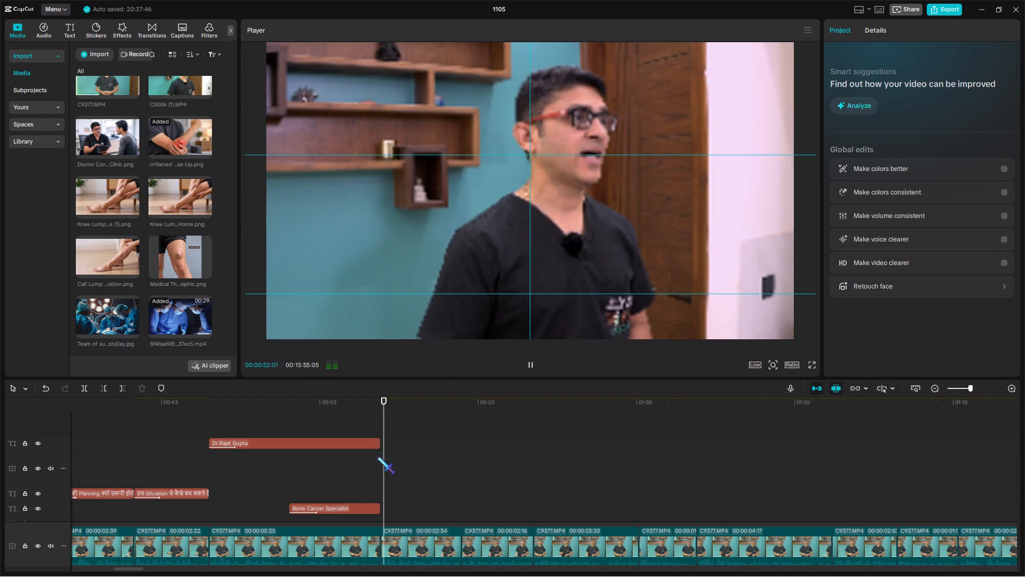
{"action": "left_click", "coordinate": [377, 457]}
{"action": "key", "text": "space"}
{"action": "left_click", "coordinate": [371, 446]}
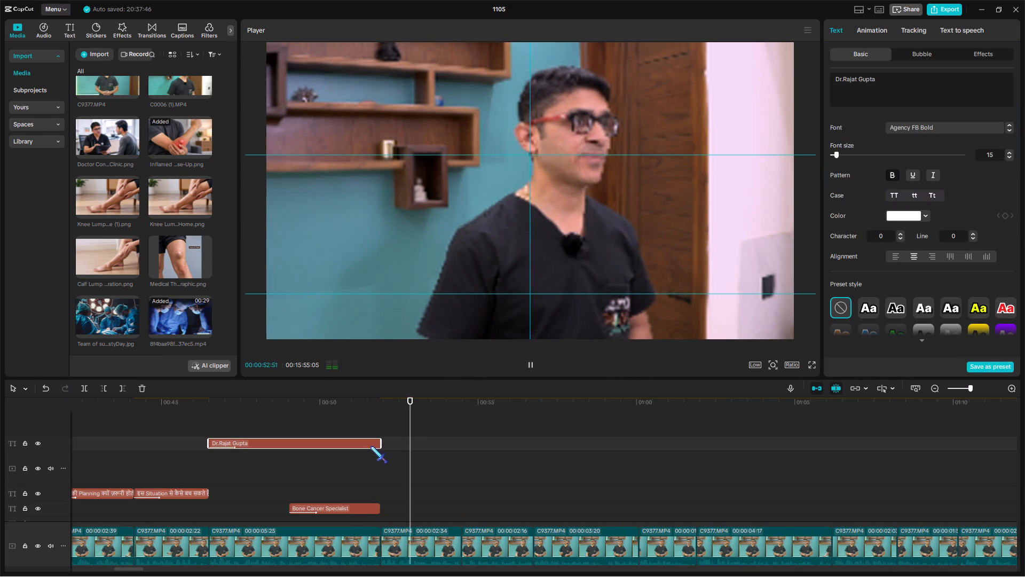
{"action": "left_click", "coordinate": [380, 460]}
{"action": "left_click", "coordinate": [371, 446], "text": "ctrl"}
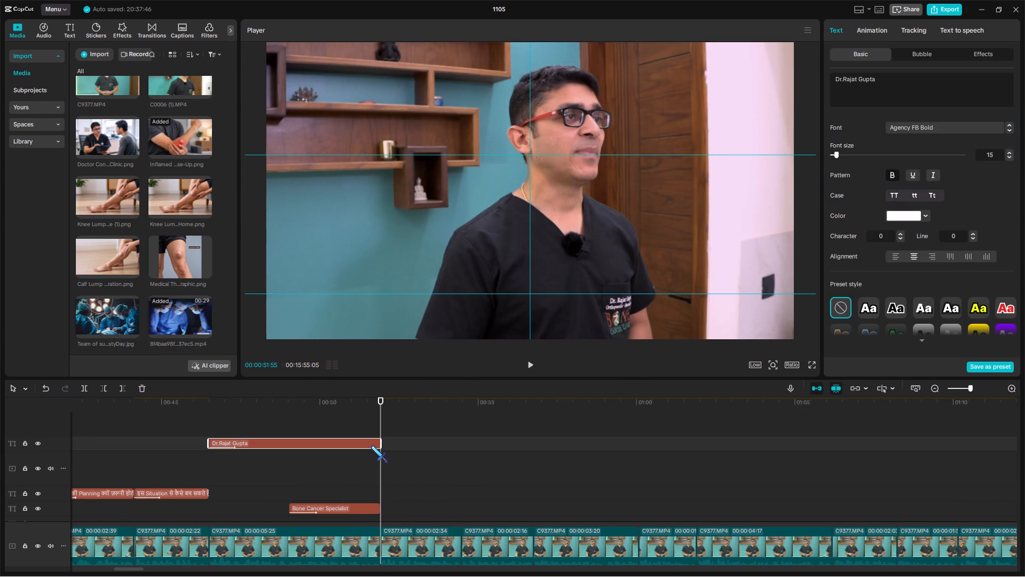
{"action": "key", "text": "ctrl+c"}
{"action": "key", "text": "ctrl+v"}
Extend the second doctor's name title to the end of the 3:20 doctor clip.
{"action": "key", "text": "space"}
{"action": "left_click", "coordinate": [557, 442]}
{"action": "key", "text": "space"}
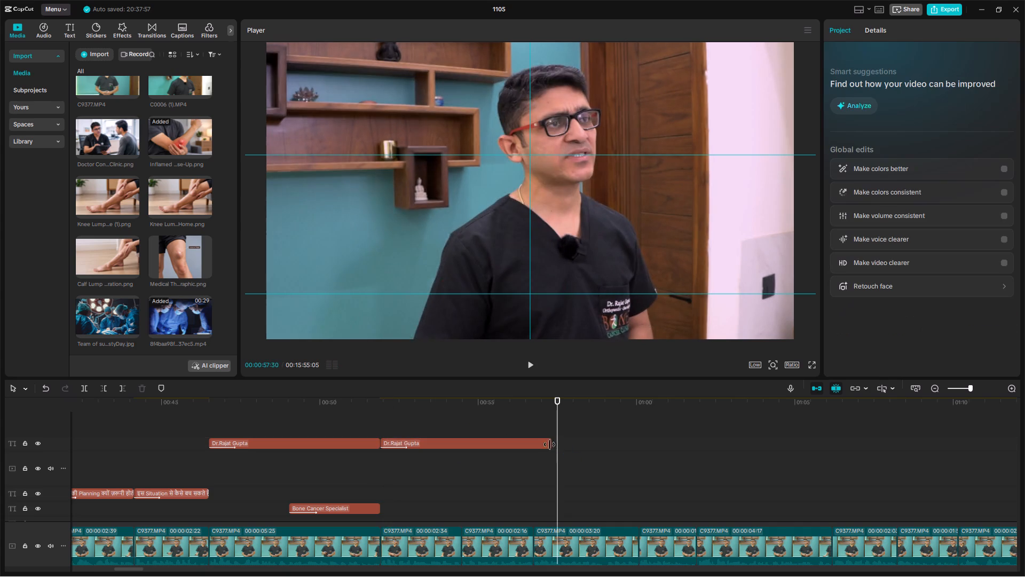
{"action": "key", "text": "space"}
{"action": "scroll", "coordinate": [554, 451], "scroll_direction": "down", "scroll_amount": 4}
{"action": "scroll", "coordinate": [554, 453], "scroll_direction": "up", "scroll_amount": 4}
{"action": "left_click_drag", "start_coordinate": [550, 441], "coordinate": [642, 441]}
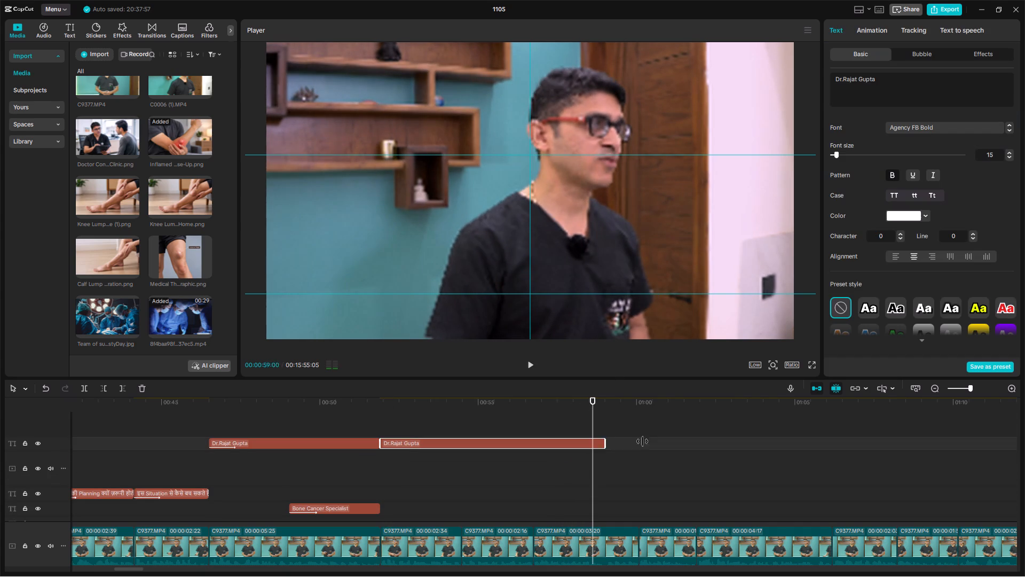
{"action": "left_click_drag", "start_coordinate": [642, 441], "coordinate": [637, 424]}
Split the C0006 (1).MP4 overlay clip above the 3:20 doctor clip at 00:58:55.
{"action": "left_click", "coordinate": [623, 458]}
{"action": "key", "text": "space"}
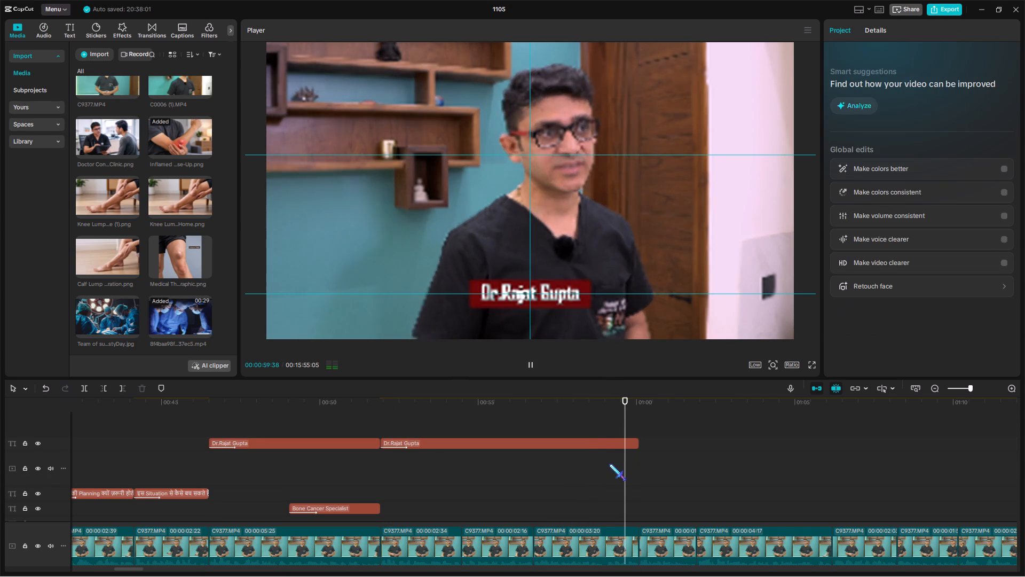
{"action": "left_click", "coordinate": [609, 464]}
{"action": "left_click_drag", "start_coordinate": [609, 464], "coordinate": [606, 473]}
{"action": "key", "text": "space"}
{"action": "left_click", "coordinate": [602, 471]}
{"action": "scroll", "coordinate": [602, 471], "scroll_direction": "down", "scroll_amount": 1}
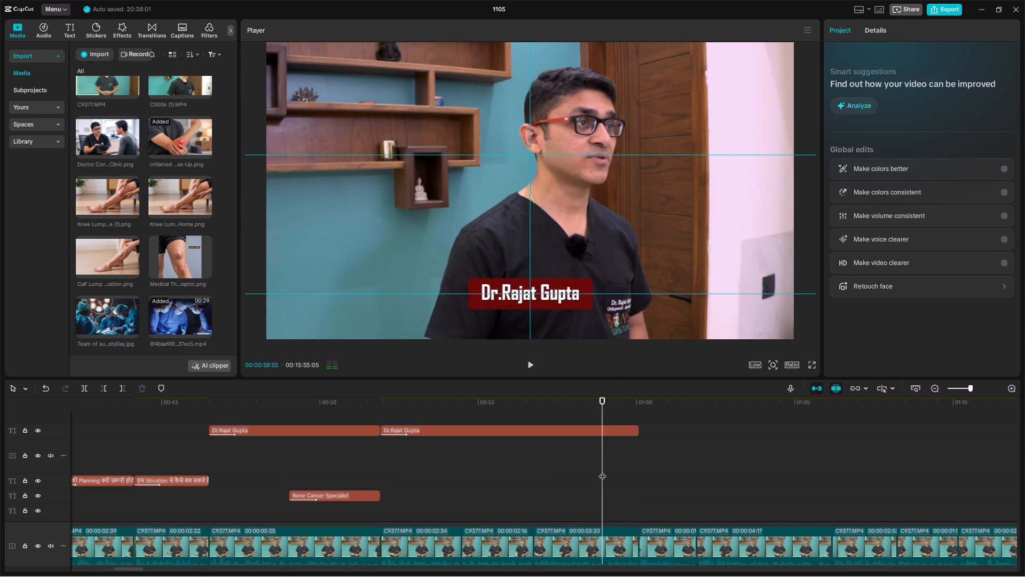
{"action": "scroll", "coordinate": [602, 471], "scroll_direction": "down", "scroll_amount": 8}
{"action": "left_click", "coordinate": [602, 471]}
{"action": "key", "text": "ctrl+b"}
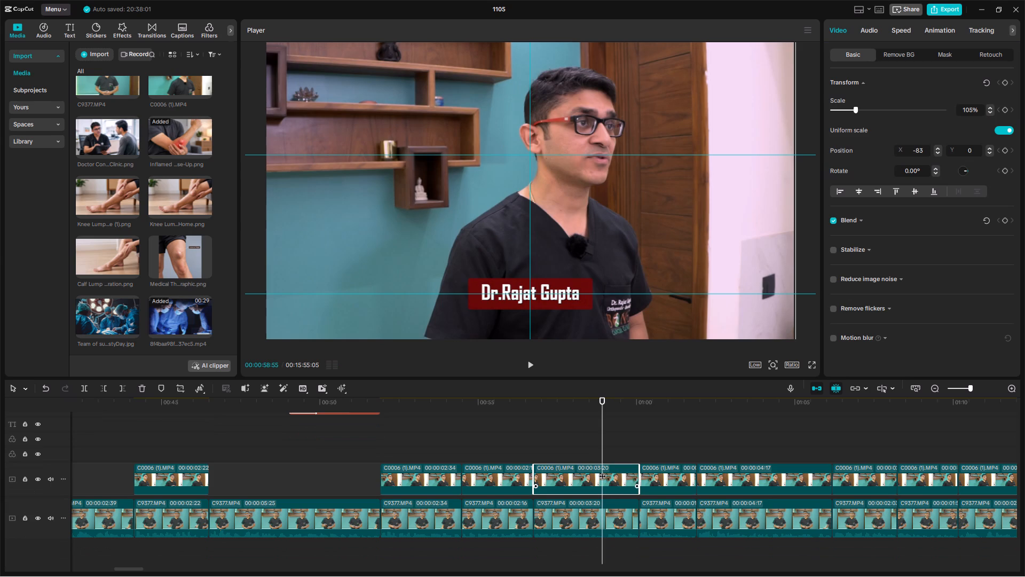
Check how the doctor's name titles sit over the 5:25 clip and the side-angle overlay clips that follow.
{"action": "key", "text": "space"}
{"action": "left_click", "coordinate": [392, 448]}
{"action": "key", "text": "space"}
{"action": "scroll", "coordinate": [435, 476], "scroll_direction": "up", "scroll_amount": 4}
{"action": "scroll", "coordinate": [441, 476], "scroll_direction": "down", "scroll_amount": 5}
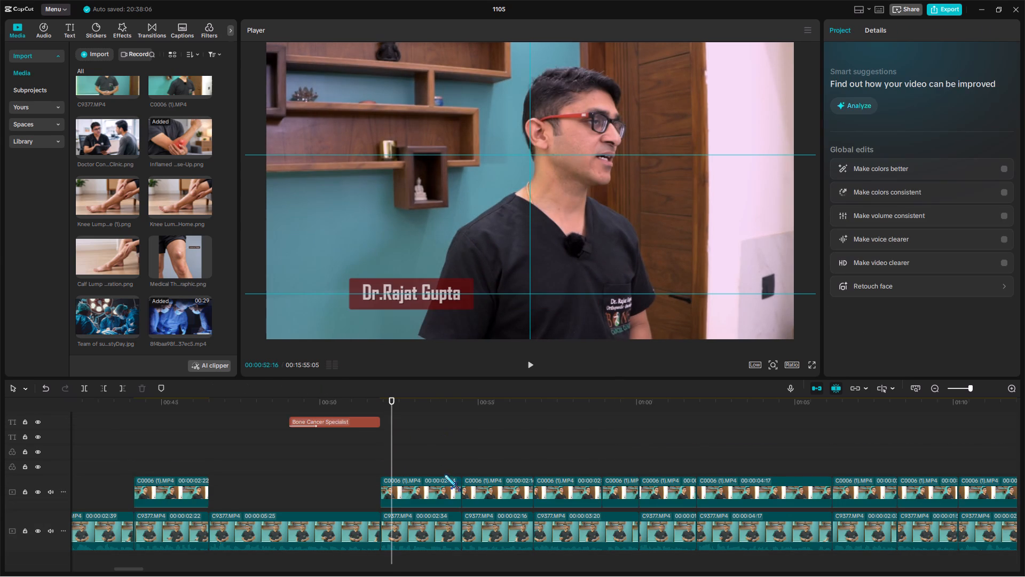
{"action": "left_click", "coordinate": [457, 441]}
{"action": "left_click", "coordinate": [441, 479]}
{"action": "scroll", "coordinate": [441, 479], "scroll_direction": "up", "scroll_amount": 5}
{"action": "left_click", "coordinate": [225, 522]}
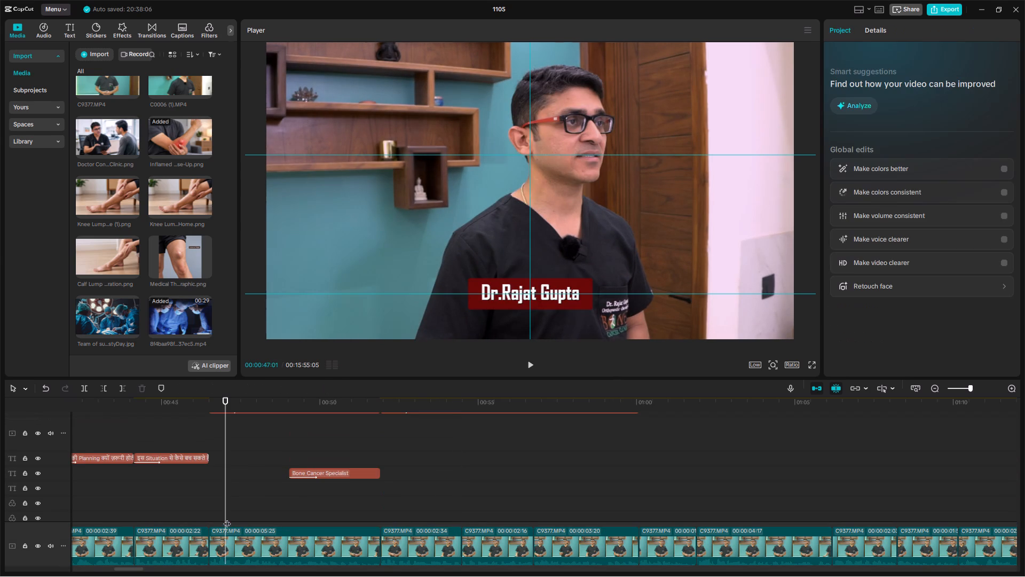
{"action": "scroll", "coordinate": [420, 512], "scroll_direction": "down", "scroll_amount": 5}
{"action": "left_click", "coordinate": [451, 456]}
{"action": "left_click", "coordinate": [471, 440]}
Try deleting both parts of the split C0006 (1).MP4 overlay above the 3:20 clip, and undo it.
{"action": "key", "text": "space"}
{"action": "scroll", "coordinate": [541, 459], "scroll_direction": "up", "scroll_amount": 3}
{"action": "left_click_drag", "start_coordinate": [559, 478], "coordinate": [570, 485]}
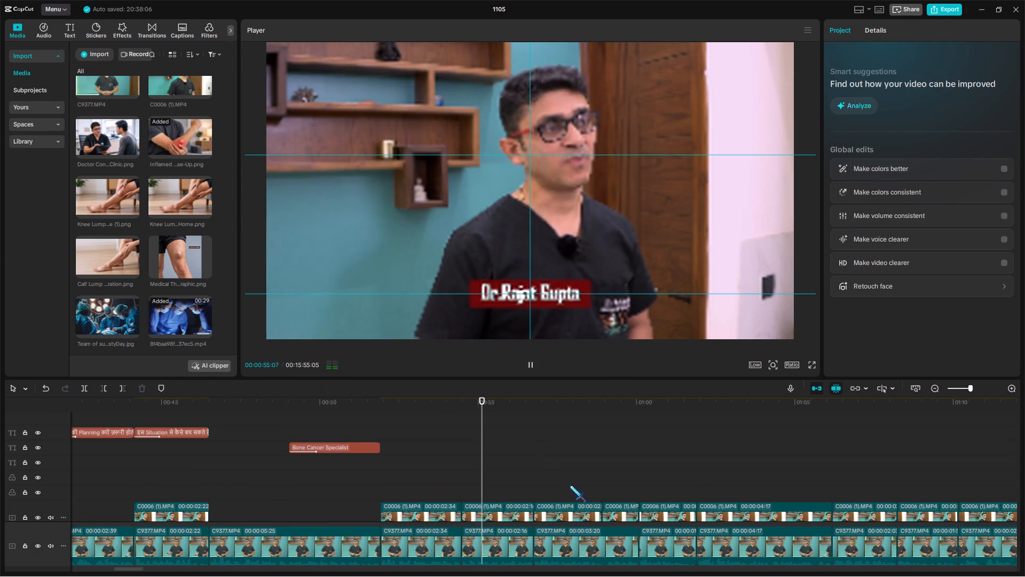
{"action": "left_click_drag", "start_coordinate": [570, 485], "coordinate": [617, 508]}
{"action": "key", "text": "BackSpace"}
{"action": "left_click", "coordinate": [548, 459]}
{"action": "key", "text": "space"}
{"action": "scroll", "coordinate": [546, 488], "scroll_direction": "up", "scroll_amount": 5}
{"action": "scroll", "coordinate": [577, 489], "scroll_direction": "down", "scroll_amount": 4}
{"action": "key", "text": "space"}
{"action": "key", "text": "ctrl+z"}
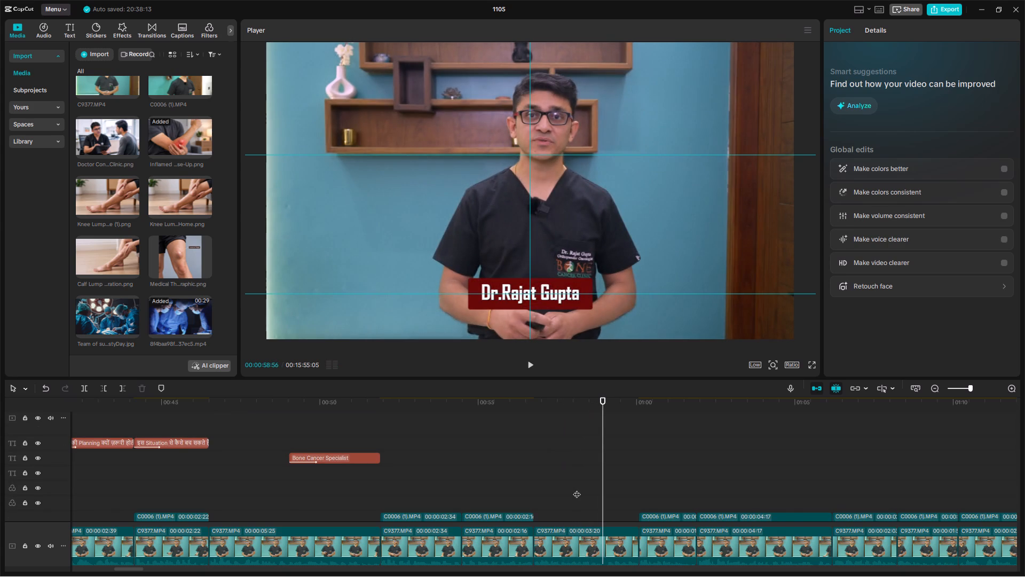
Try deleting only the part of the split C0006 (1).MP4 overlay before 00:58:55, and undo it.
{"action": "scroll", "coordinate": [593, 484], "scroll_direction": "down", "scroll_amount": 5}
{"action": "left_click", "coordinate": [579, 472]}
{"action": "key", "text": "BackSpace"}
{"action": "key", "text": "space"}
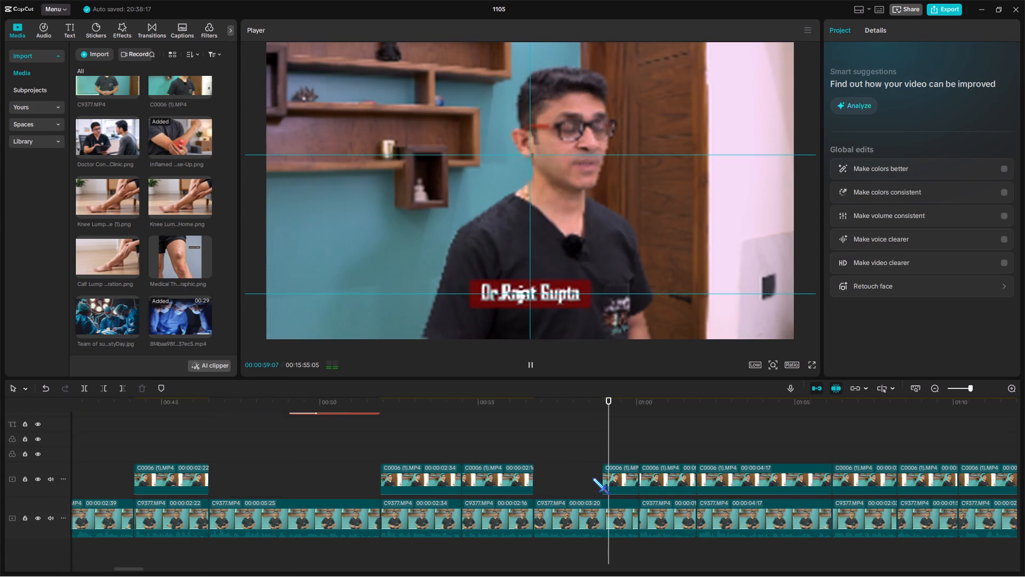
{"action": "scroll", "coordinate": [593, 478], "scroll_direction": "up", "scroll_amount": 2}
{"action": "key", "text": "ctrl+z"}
Delete the C0006 (1).MP4 overlay piece starting at 00:58:55 together with the overlay clip directly after it.
{"action": "left_click", "coordinate": [615, 475]}
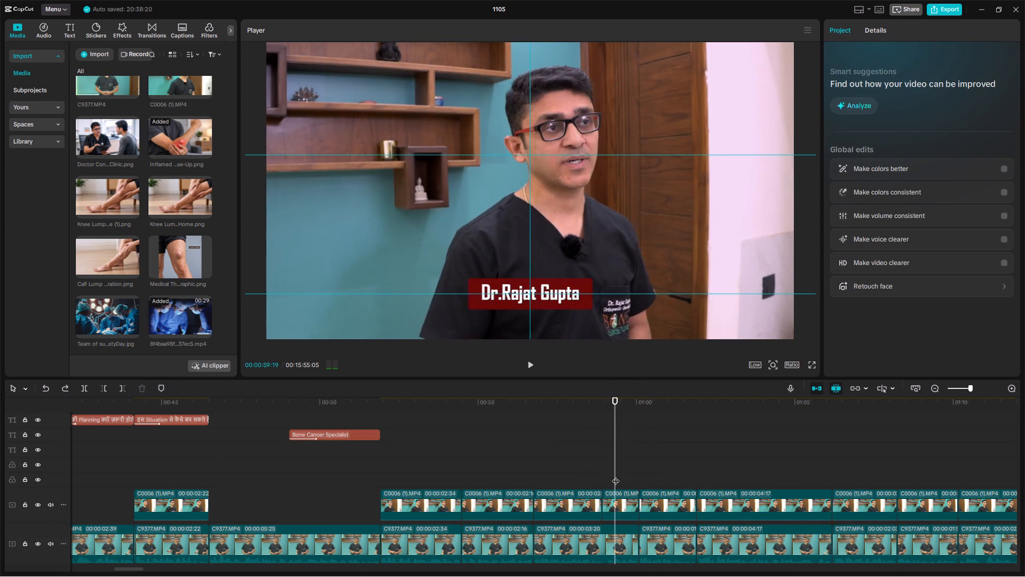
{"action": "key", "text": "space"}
{"action": "left_click_drag", "start_coordinate": [593, 458], "coordinate": [561, 465]}
{"action": "left_click_drag", "start_coordinate": [493, 470], "coordinate": [543, 502]}
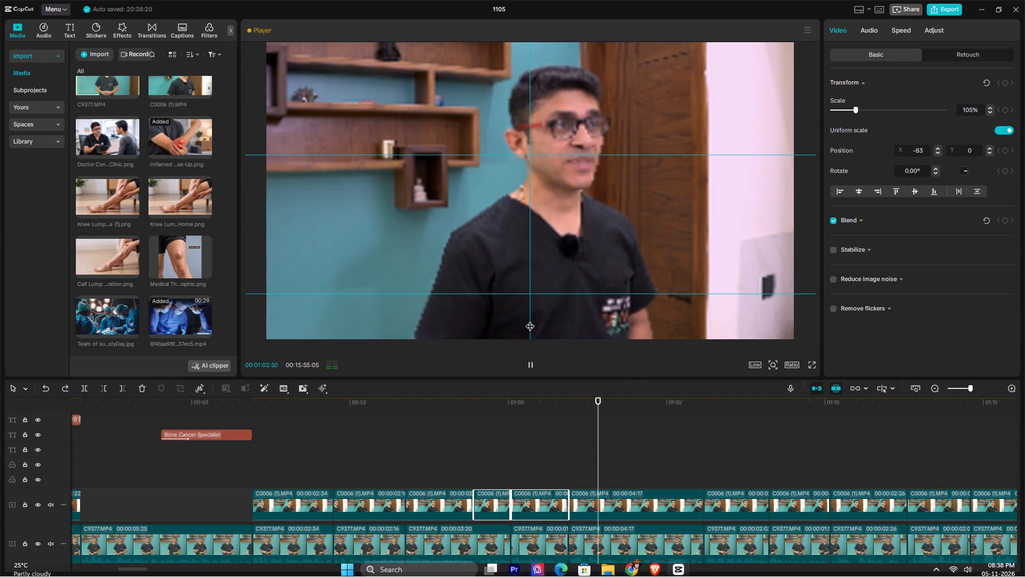
{"action": "key", "text": "BackSpace"}
Play from 00:51:47 and select the second doctor's name title for editing.
{"action": "double_click", "coordinate": [460, 442]}
{"action": "scroll", "coordinate": [335, 501], "scroll_direction": "up", "scroll_amount": 5}
{"action": "left_click", "coordinate": [240, 481]}
{"action": "double_click", "coordinate": [247, 474]}
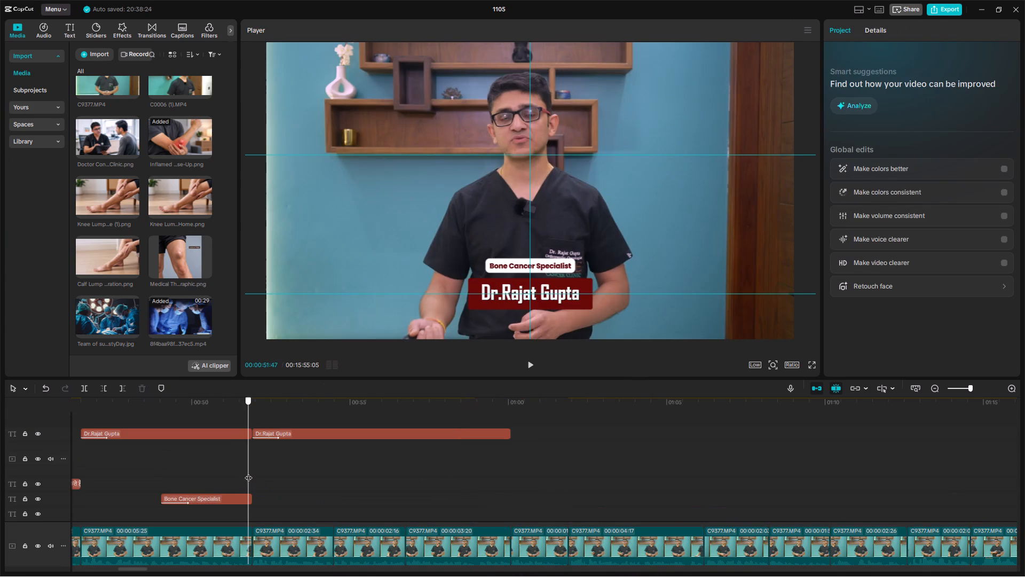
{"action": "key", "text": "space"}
{"action": "left_click", "coordinate": [311, 422]}
{"action": "left_click", "coordinate": [309, 433]}
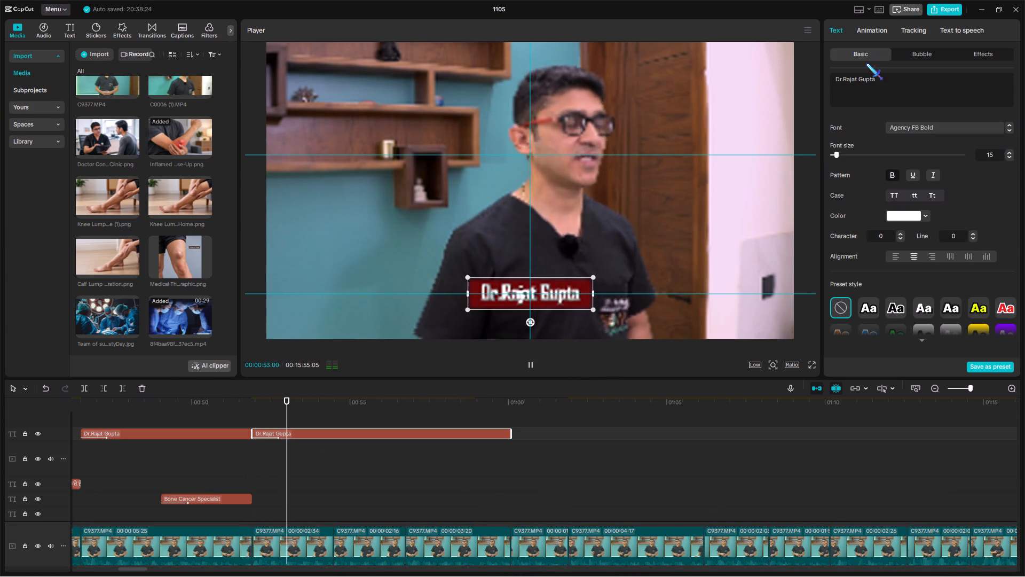
Replace the second doctor's name title's text with "Bone Cancer related" and "videos every week" on two lines.
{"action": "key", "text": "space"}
{"action": "left_click_drag", "start_coordinate": [894, 91], "coordinate": [809, 53]}
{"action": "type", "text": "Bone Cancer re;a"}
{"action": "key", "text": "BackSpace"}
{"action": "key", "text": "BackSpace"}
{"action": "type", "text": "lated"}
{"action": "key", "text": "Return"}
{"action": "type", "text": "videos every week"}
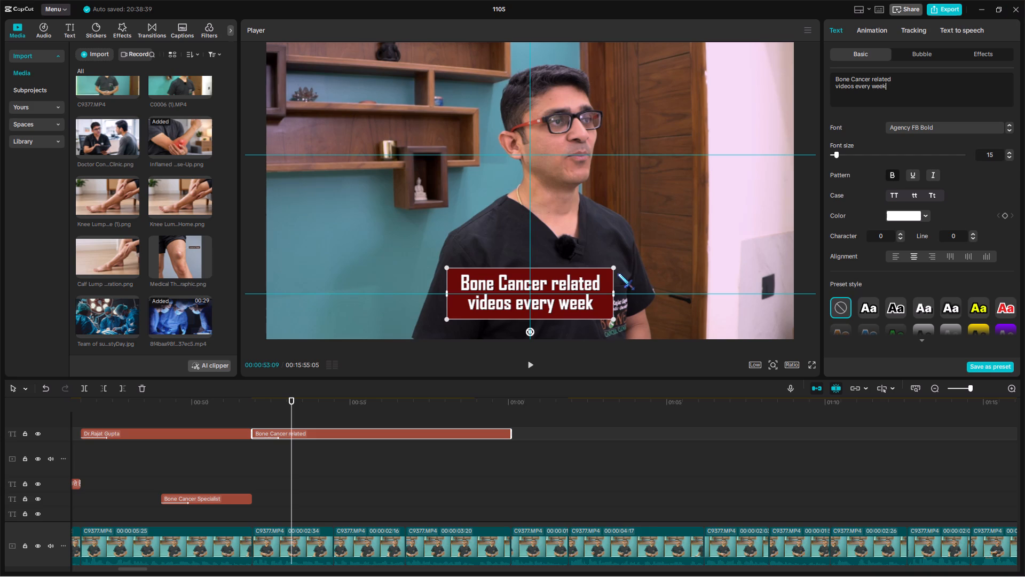
Shrink the "Bone Cancer related videos every week" title and place it over the shelf beside the doctor's head.
{"action": "left_click_drag", "start_coordinate": [614, 269], "coordinate": [597, 278]}
{"action": "left_click_drag", "start_coordinate": [587, 282], "coordinate": [413, 144]}
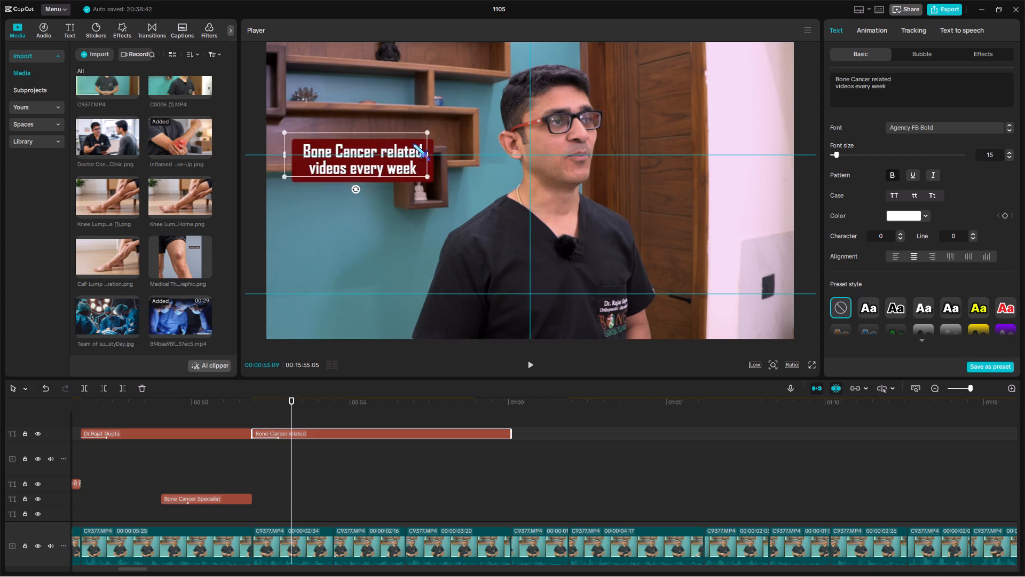
{"action": "left_click_drag", "start_coordinate": [413, 144], "coordinate": [440, 144]}
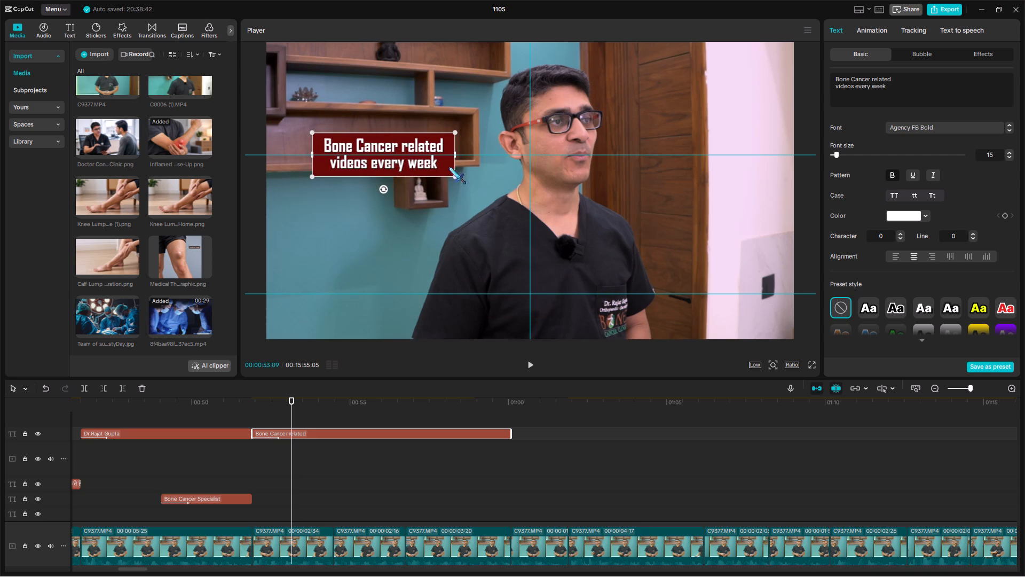
{"action": "left_click", "coordinate": [454, 179]}
{"action": "left_click", "coordinate": [438, 172]}
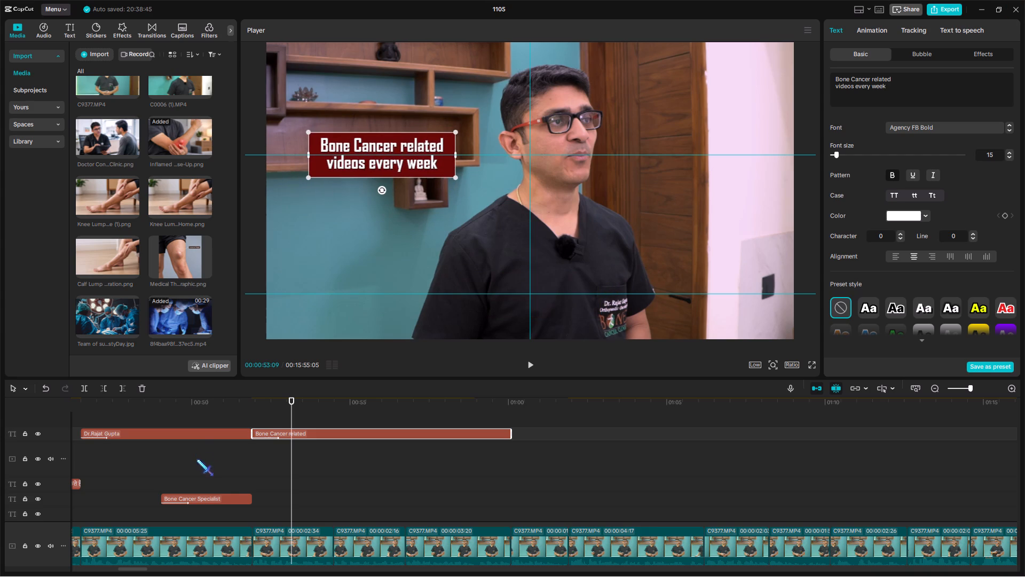
Paste a copy of the Bone Cancer Specialist subtitle at 00:52:08 and extend it to the end of the Bone Cancer related title.
{"action": "left_click", "coordinate": [214, 500]}
{"action": "key", "text": "ctrl+c"}
{"action": "scroll", "coordinate": [256, 487], "scroll_direction": "up", "scroll_amount": 3}
{"action": "left_click", "coordinate": [258, 418]}
{"action": "left_click_drag", "start_coordinate": [258, 418], "coordinate": [256, 424], "text": "ctrl"}
{"action": "key", "text": "ctrl+v"}
{"action": "key", "text": "ctrl+z"}
{"action": "left_click_drag", "start_coordinate": [257, 427], "coordinate": [259, 433]}
{"action": "key", "text": "ctrl+v"}
{"action": "left_click_drag", "start_coordinate": [354, 506], "coordinate": [344, 511]}
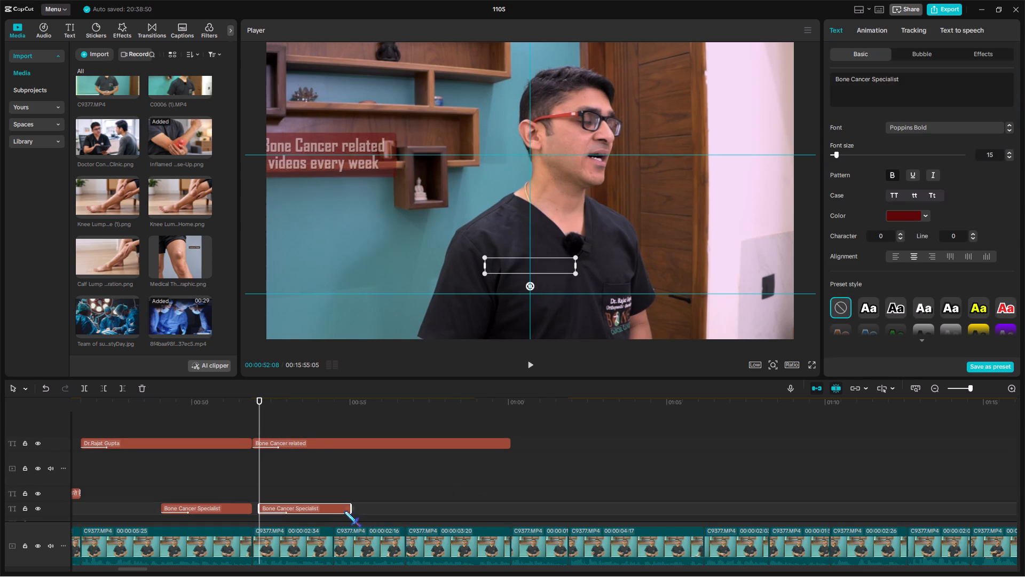
{"action": "left_click_drag", "start_coordinate": [344, 511], "coordinate": [346, 509]}
{"action": "left_click_drag", "start_coordinate": [349, 508], "coordinate": [510, 458]}
Replace the copied Bone Cancer Specialist subtitle's text with "Sunday 10am".
{"action": "left_click", "coordinate": [478, 486]}
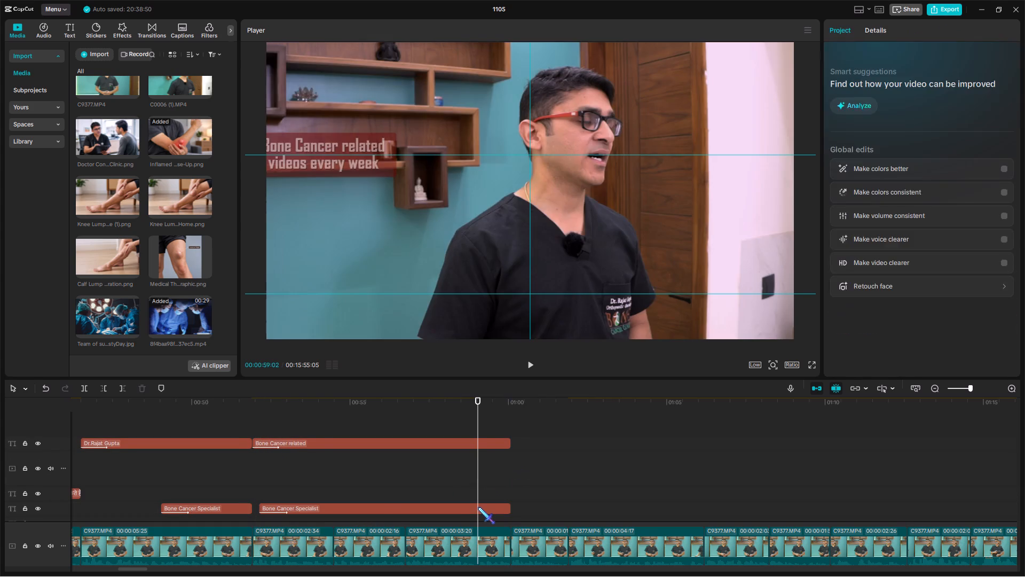
{"action": "left_click", "coordinate": [478, 507]}
{"action": "left_click_drag", "start_coordinate": [931, 98], "coordinate": [827, 58]}
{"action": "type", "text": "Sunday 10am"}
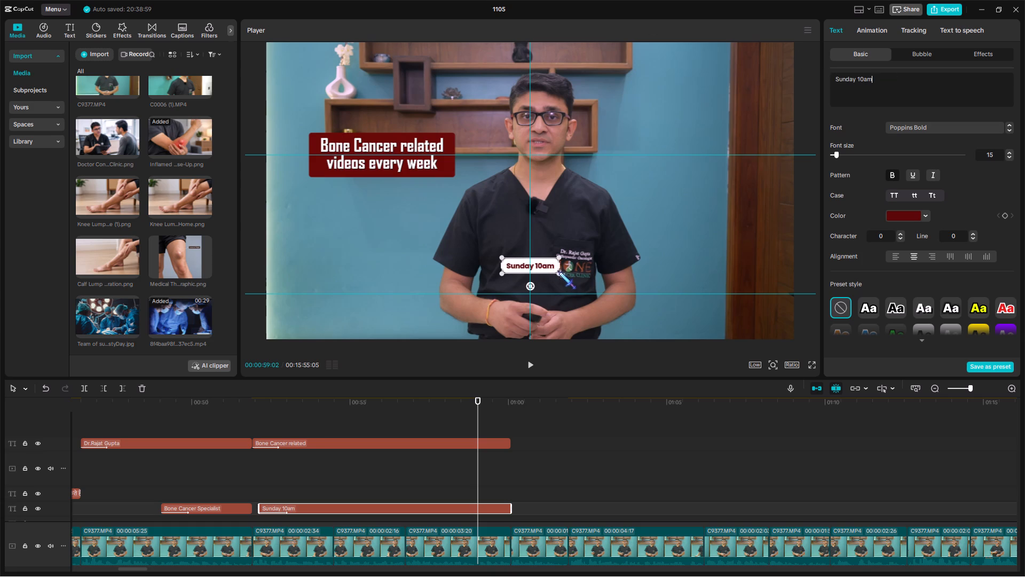
Enlarge the "Sunday 10am" subtitle slightly and centre it just below the Bone Cancer related title.
{"action": "left_click_drag", "start_coordinate": [559, 273], "coordinate": [583, 289]}
{"action": "left_click_drag", "start_coordinate": [559, 271], "coordinate": [404, 199]}
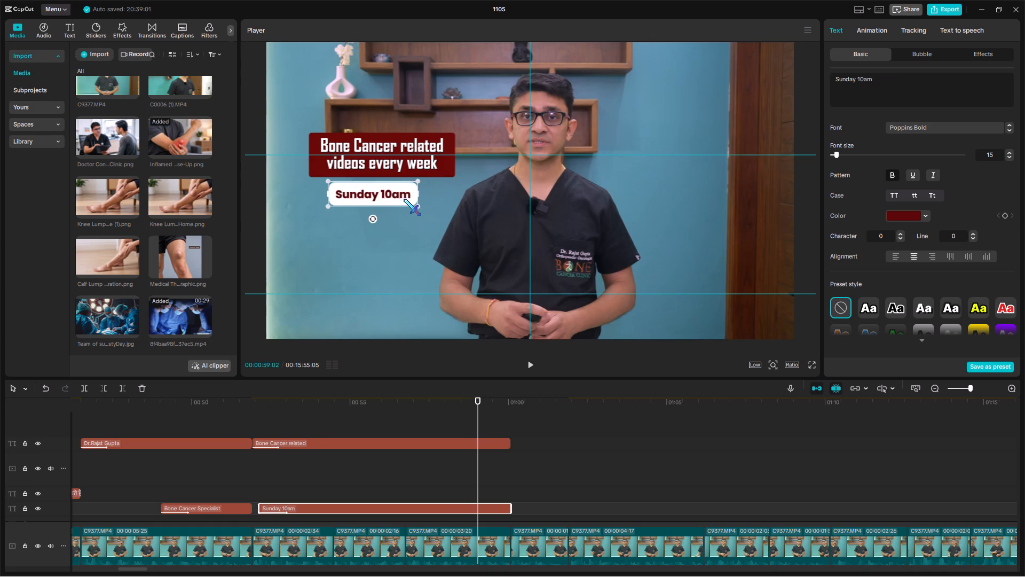
{"action": "left_click_drag", "start_coordinate": [404, 199], "coordinate": [407, 198]}
{"action": "left_click_drag", "start_coordinate": [420, 182], "coordinate": [413, 191]}
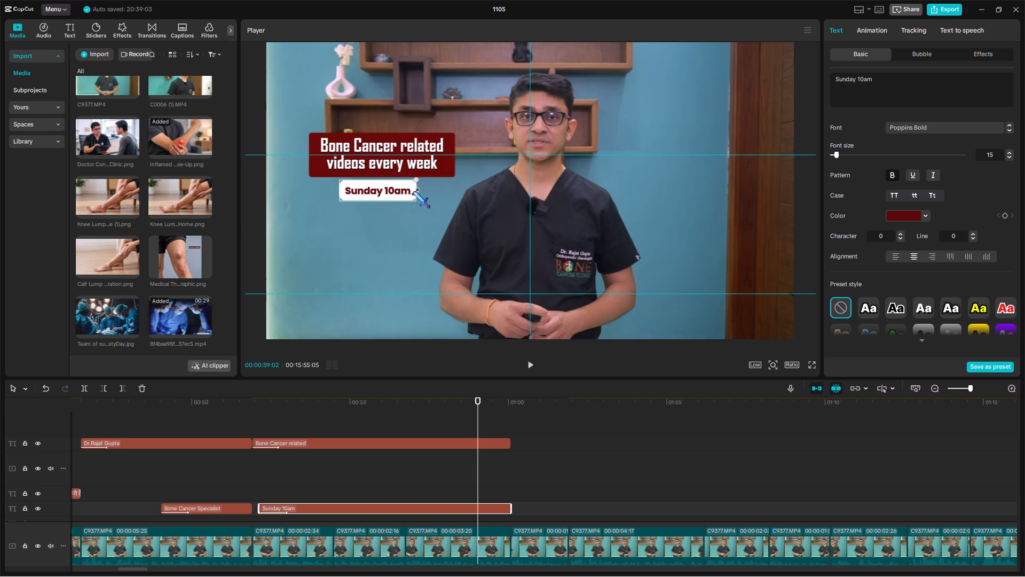
{"action": "left_click_drag", "start_coordinate": [413, 191], "coordinate": [412, 194]}
{"action": "left_click", "coordinate": [399, 190]}
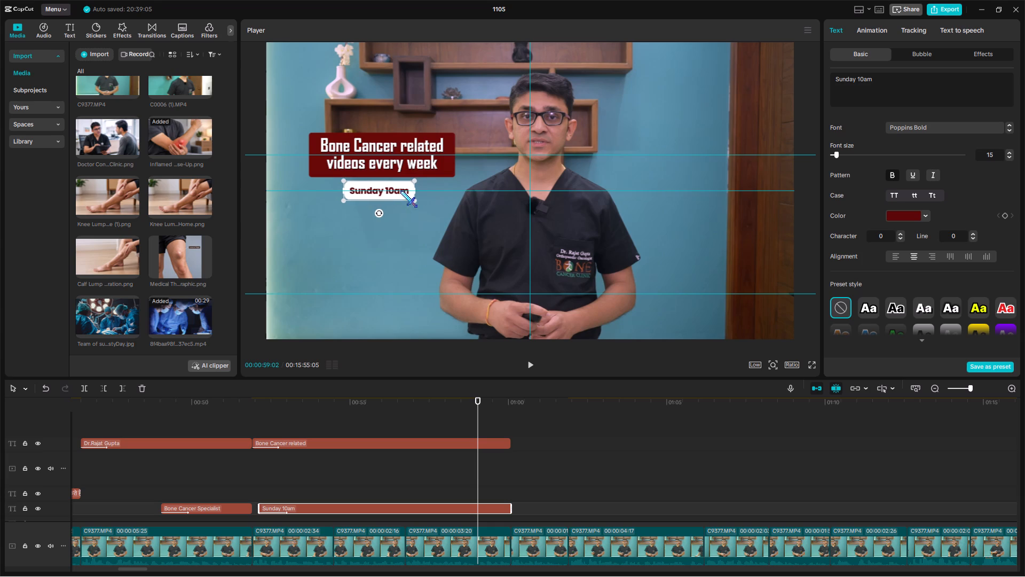
Trim the ends of the Bone Cancer related title and the Sunday 10am subtitle to 00:58:55, where the side-angle clip ends.
{"action": "left_click", "coordinate": [510, 459]}
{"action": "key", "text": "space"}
{"action": "left_click", "coordinate": [477, 470]}
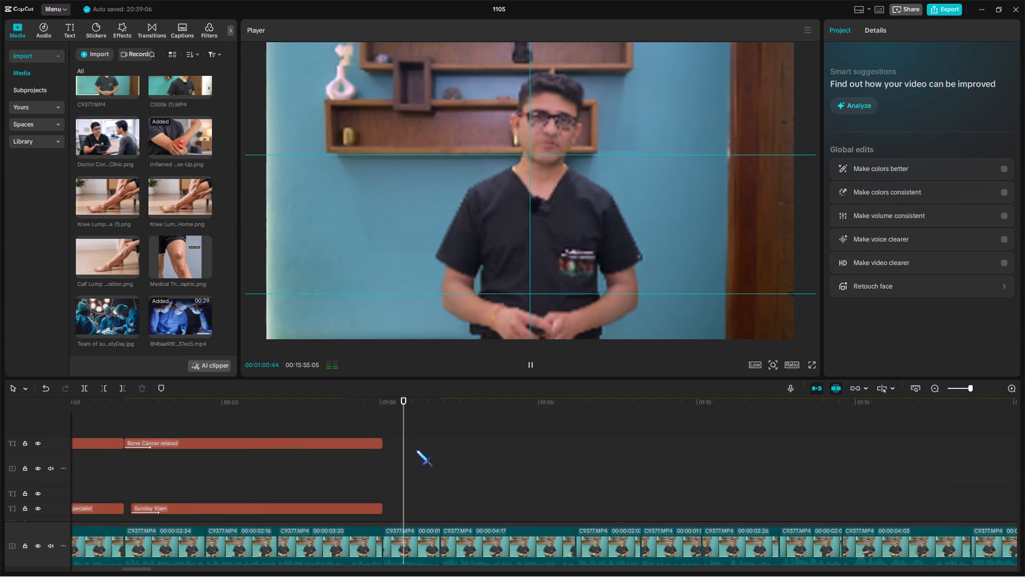
{"action": "left_click", "coordinate": [367, 448]}
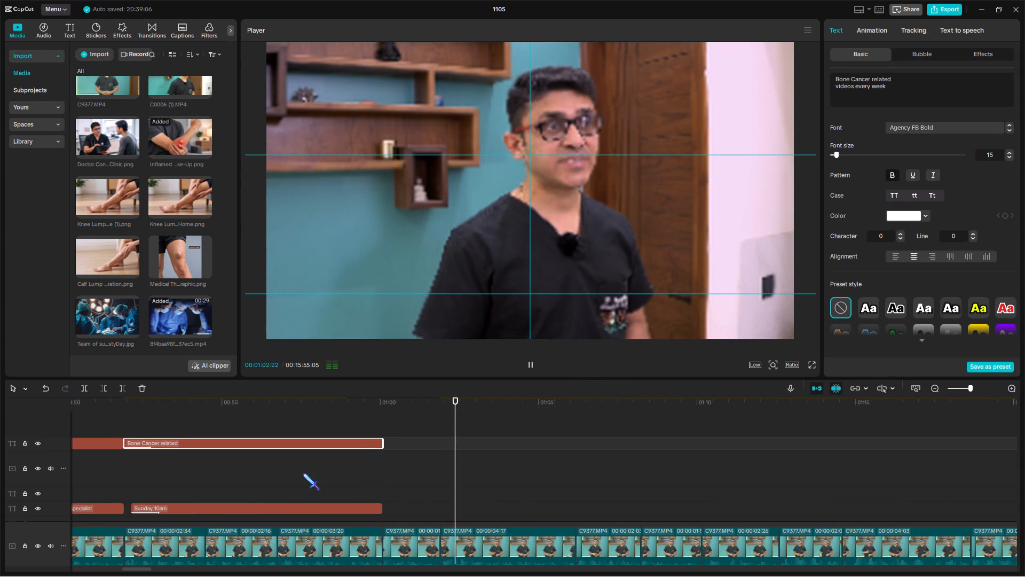
{"action": "left_click", "coordinate": [303, 473]}
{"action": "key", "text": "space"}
{"action": "scroll", "coordinate": [350, 473], "scroll_direction": "down", "scroll_amount": 6}
{"action": "left_click", "coordinate": [344, 471]}
{"action": "left_click_drag", "start_coordinate": [344, 471], "coordinate": [348, 476]}
{"action": "scroll", "coordinate": [350, 477], "scroll_direction": "up", "scroll_amount": 2}
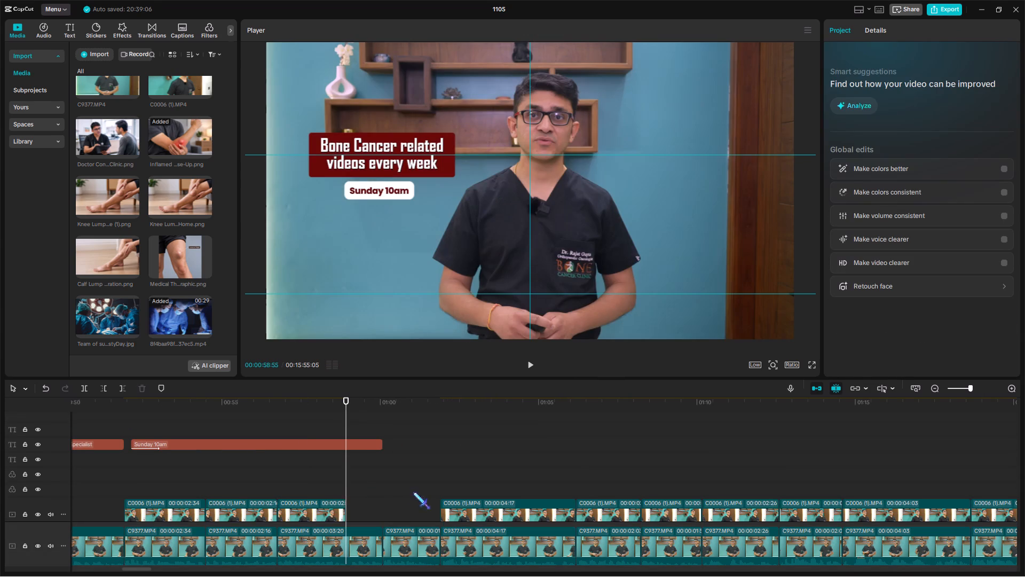
{"action": "left_click_drag", "start_coordinate": [412, 485], "coordinate": [310, 398]}
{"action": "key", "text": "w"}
Paste a copy of the Bone Cancer related title at 00:58:55 and trim its end to 01:01:54, where the next side-angle clip starts.
{"action": "left_click", "coordinate": [337, 442]}
{"action": "key", "text": "ctrl+c"}
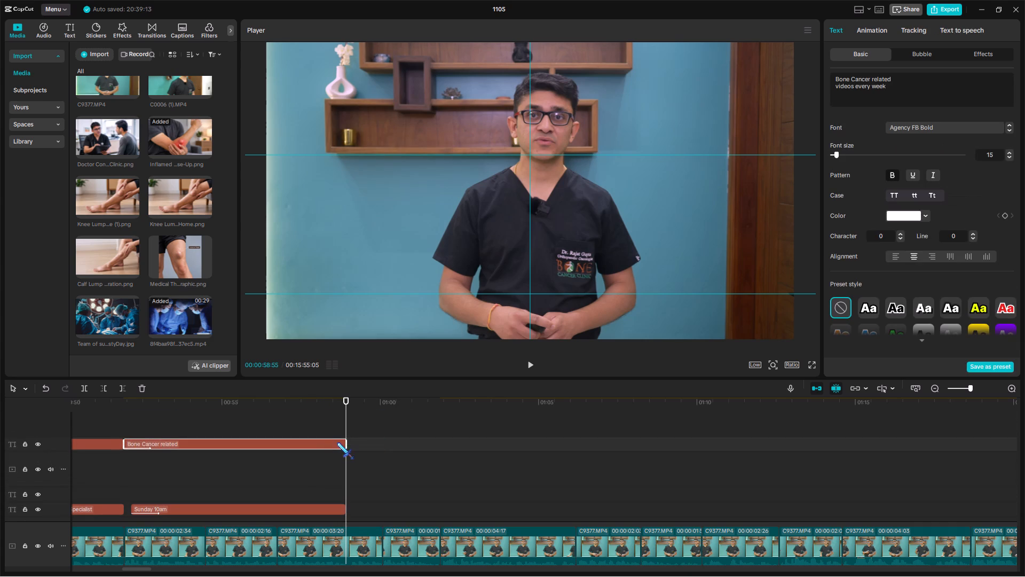
{"action": "key", "text": "ctrl+v"}
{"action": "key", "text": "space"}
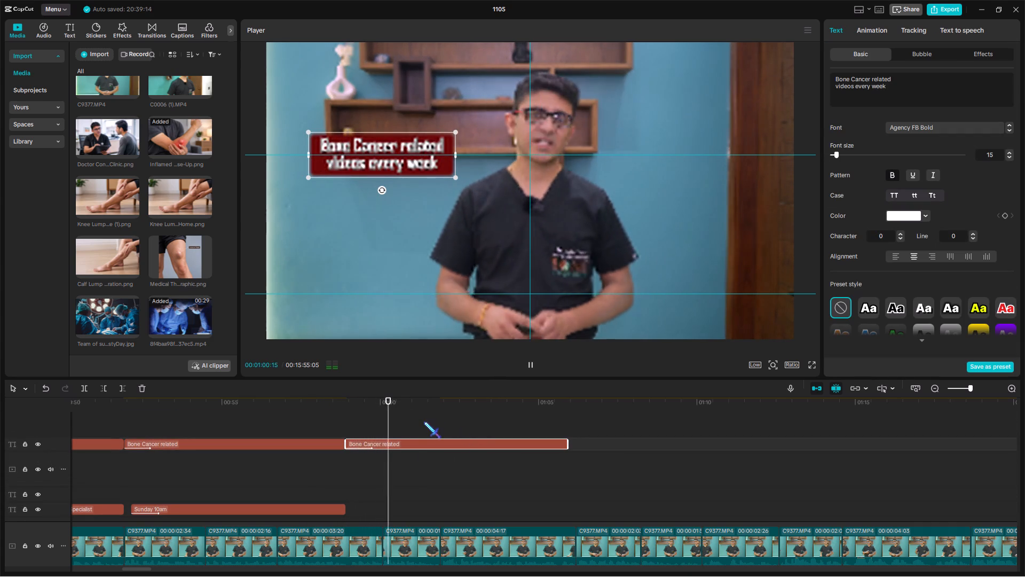
{"action": "scroll", "coordinate": [438, 428], "scroll_direction": "down", "scroll_amount": 5}
{"action": "left_click_drag", "start_coordinate": [440, 397], "coordinate": [438, 414]}
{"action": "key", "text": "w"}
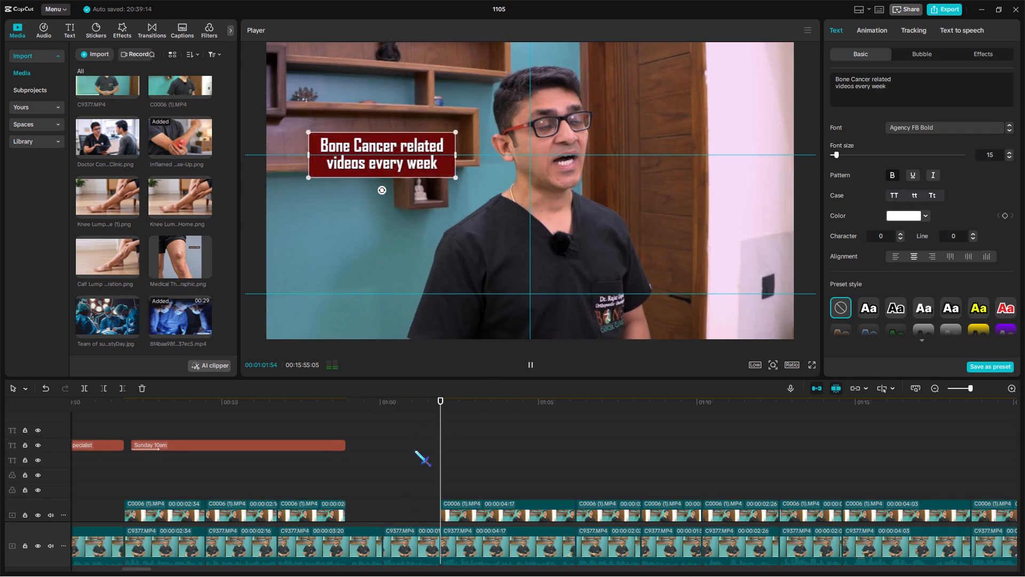
Replace the copied Bone Cancer related title's text with "Smple Language".
{"action": "scroll", "coordinate": [413, 475], "scroll_direction": "up", "scroll_amount": 6}
{"action": "left_click", "coordinate": [422, 435]}
{"action": "left_click", "coordinate": [421, 449]}
{"action": "left_click_drag", "start_coordinate": [906, 105], "coordinate": [756, 43]}
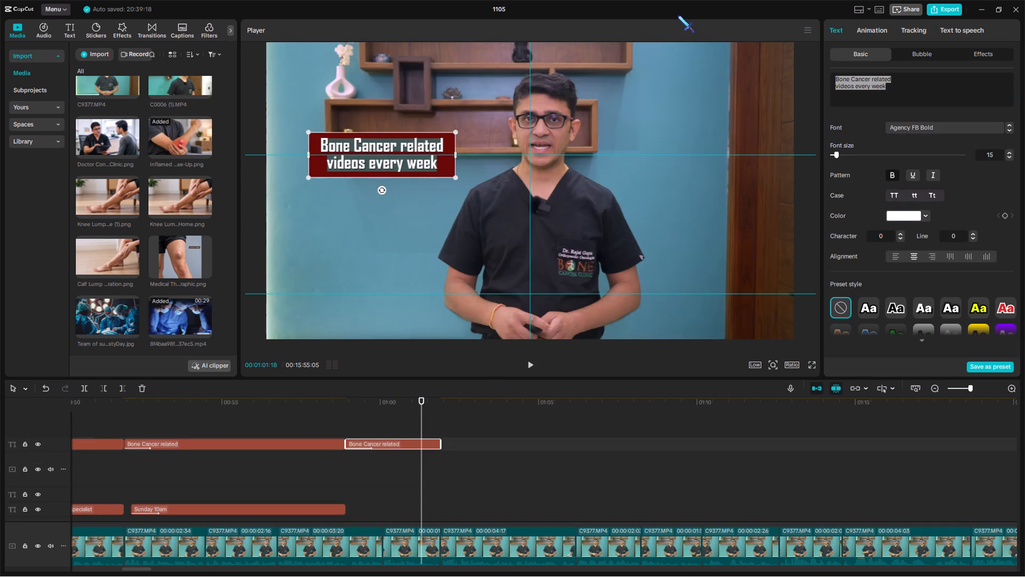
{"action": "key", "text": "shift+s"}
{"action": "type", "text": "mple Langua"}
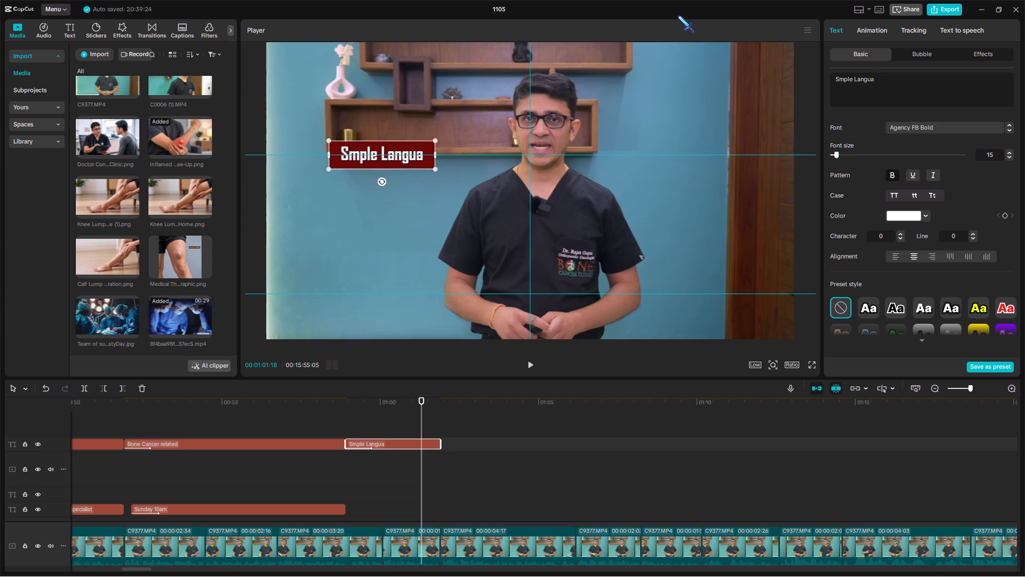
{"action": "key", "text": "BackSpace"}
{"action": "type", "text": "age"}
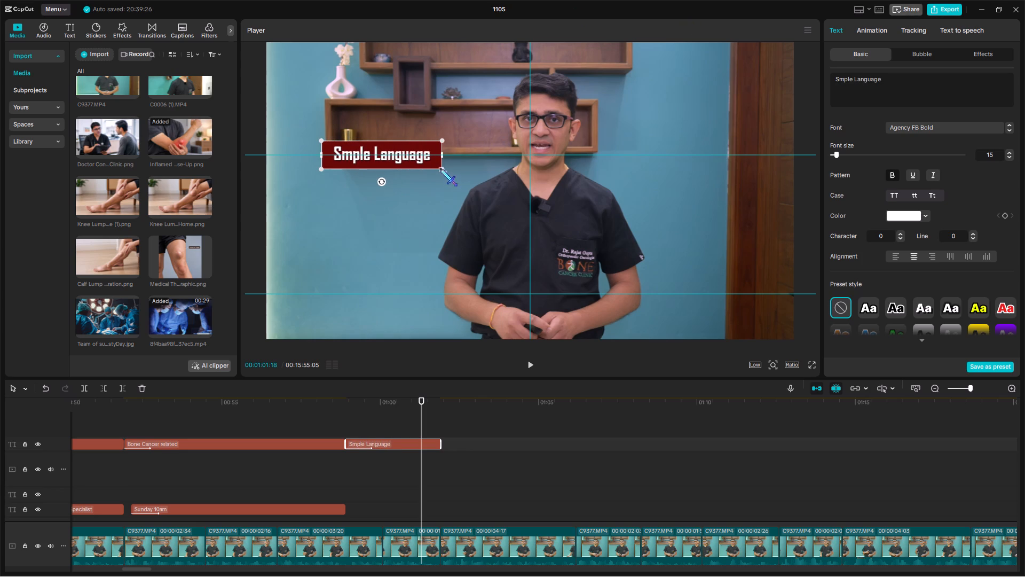
Enlarge the "Smple Language" title and position it over the shelf beside the doctor's head.
{"action": "left_click", "coordinate": [440, 169]}
{"action": "left_click_drag", "start_coordinate": [445, 171], "coordinate": [453, 178]}
{"action": "left_click", "coordinate": [438, 168]}
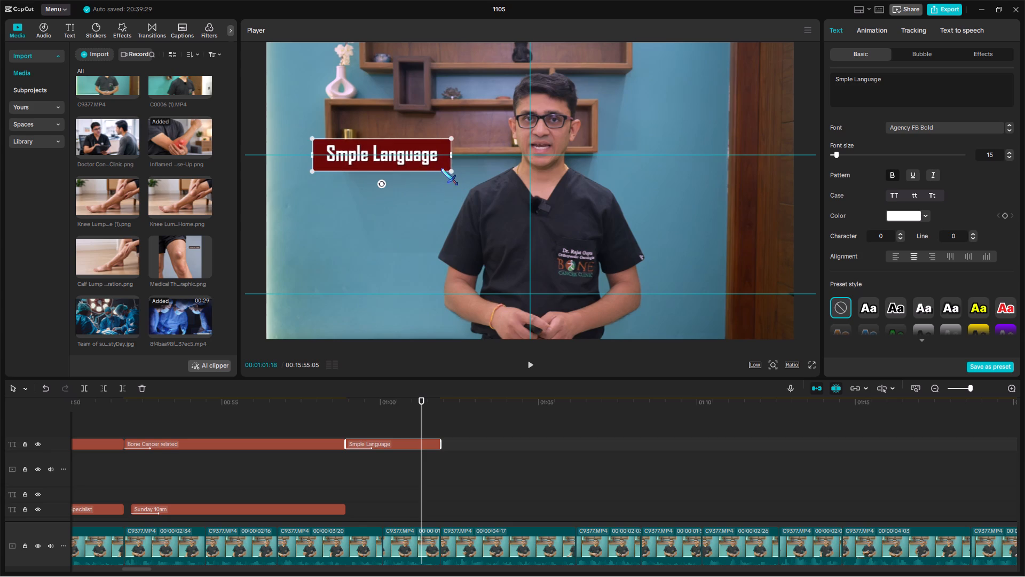
{"action": "left_click_drag", "start_coordinate": [455, 174], "coordinate": [462, 178]}
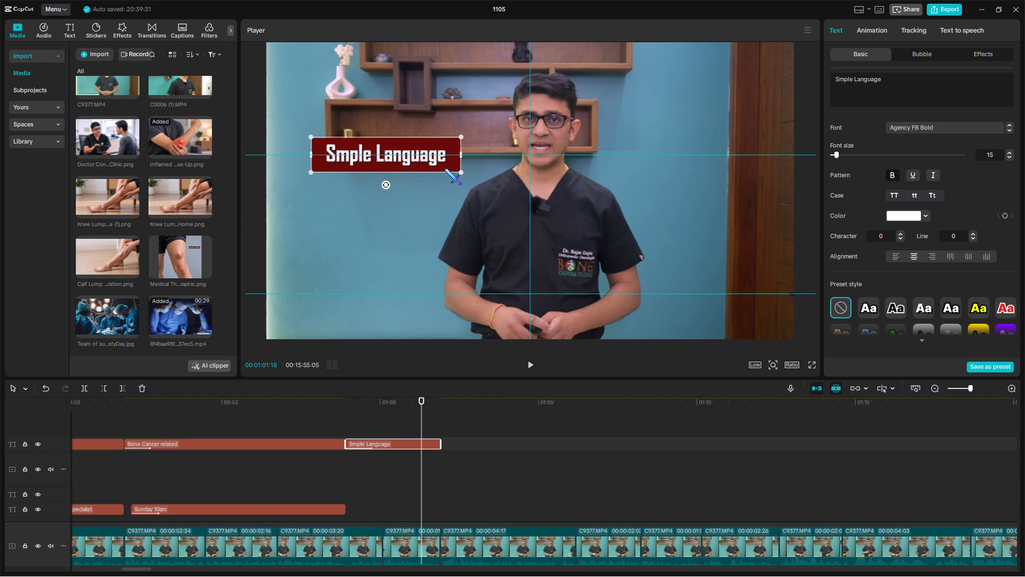
{"action": "left_click", "coordinate": [444, 167]}
Import the clinic's YouTube channel screenshot dated 2026-10-28 and place it on the overlay track at 01:01:54, right after the "Smple Language" title.
{"action": "double_click", "coordinate": [441, 410]}
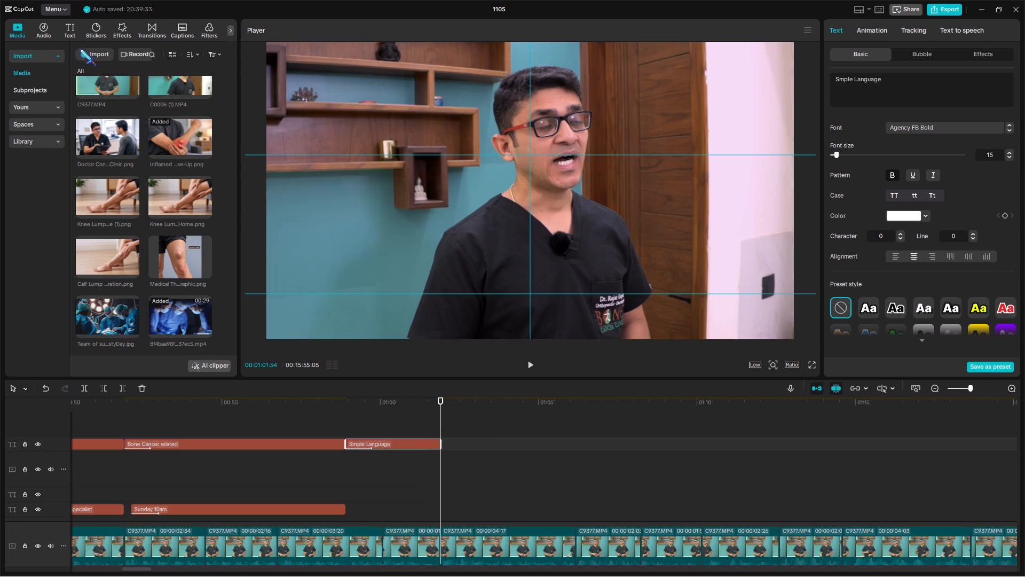
{"action": "left_click", "coordinate": [86, 52]}
{"action": "left_click", "coordinate": [98, 96]}
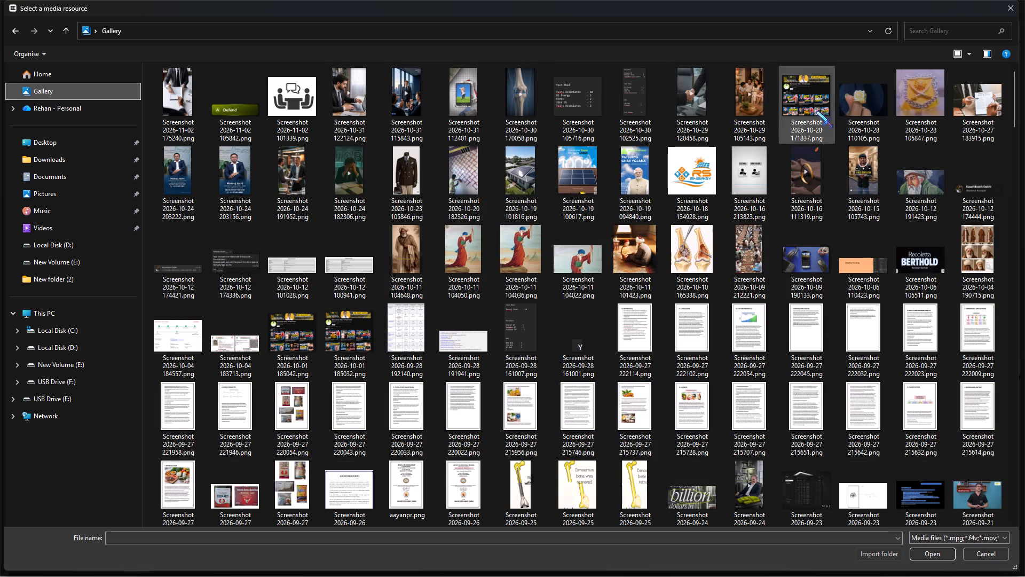
{"action": "double_click", "coordinate": [816, 111]}
{"action": "left_click_drag", "start_coordinate": [130, 321], "coordinate": [443, 472]}
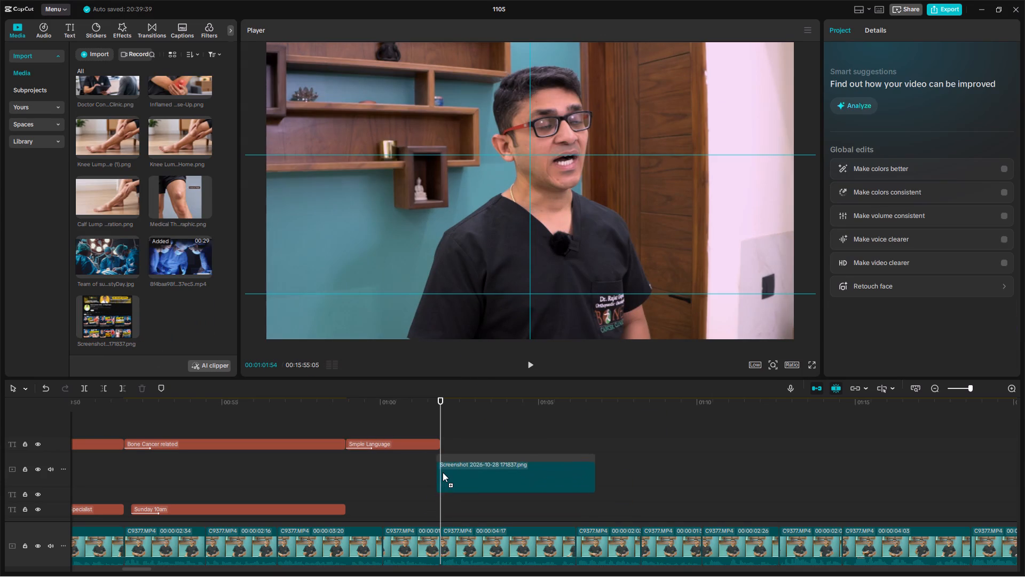
{"action": "left_click_drag", "start_coordinate": [443, 472], "coordinate": [443, 472]}
Trim the end of the channel screenshot to 01:06:11, where the side-angle clip beneath it ends.
{"action": "left_click_drag", "start_coordinate": [420, 422], "coordinate": [475, 412]}
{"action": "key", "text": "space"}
{"action": "scroll", "coordinate": [455, 419], "scroll_direction": "down", "scroll_amount": 4}
{"action": "left_click", "coordinate": [420, 450]}
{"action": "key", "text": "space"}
{"action": "left_click", "coordinate": [419, 451]}
{"action": "left_click_drag", "start_coordinate": [419, 451], "coordinate": [416, 456]}
{"action": "scroll", "coordinate": [416, 456], "scroll_direction": "up", "scroll_amount": 3}
{"action": "left_click", "coordinate": [417, 451]}
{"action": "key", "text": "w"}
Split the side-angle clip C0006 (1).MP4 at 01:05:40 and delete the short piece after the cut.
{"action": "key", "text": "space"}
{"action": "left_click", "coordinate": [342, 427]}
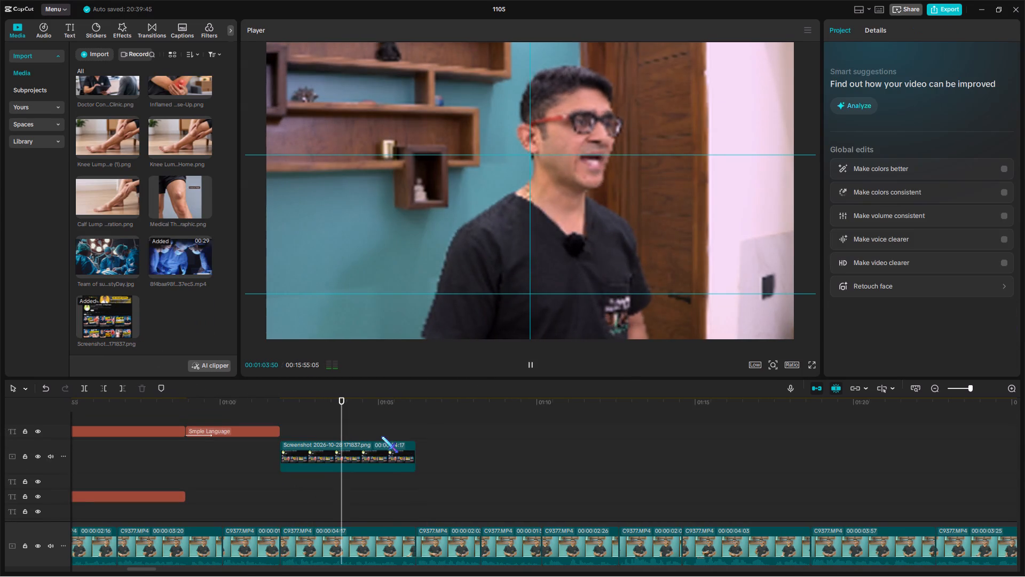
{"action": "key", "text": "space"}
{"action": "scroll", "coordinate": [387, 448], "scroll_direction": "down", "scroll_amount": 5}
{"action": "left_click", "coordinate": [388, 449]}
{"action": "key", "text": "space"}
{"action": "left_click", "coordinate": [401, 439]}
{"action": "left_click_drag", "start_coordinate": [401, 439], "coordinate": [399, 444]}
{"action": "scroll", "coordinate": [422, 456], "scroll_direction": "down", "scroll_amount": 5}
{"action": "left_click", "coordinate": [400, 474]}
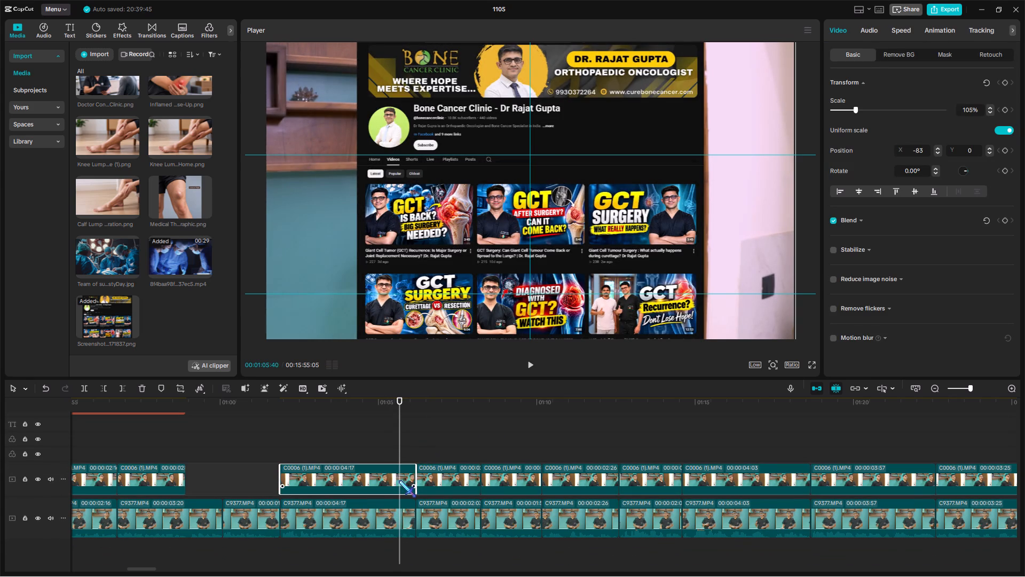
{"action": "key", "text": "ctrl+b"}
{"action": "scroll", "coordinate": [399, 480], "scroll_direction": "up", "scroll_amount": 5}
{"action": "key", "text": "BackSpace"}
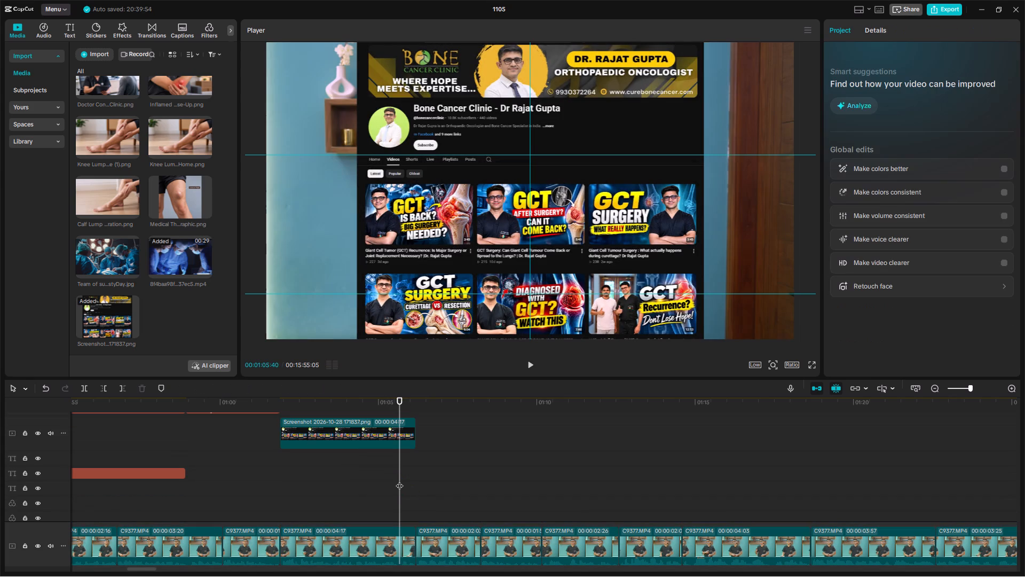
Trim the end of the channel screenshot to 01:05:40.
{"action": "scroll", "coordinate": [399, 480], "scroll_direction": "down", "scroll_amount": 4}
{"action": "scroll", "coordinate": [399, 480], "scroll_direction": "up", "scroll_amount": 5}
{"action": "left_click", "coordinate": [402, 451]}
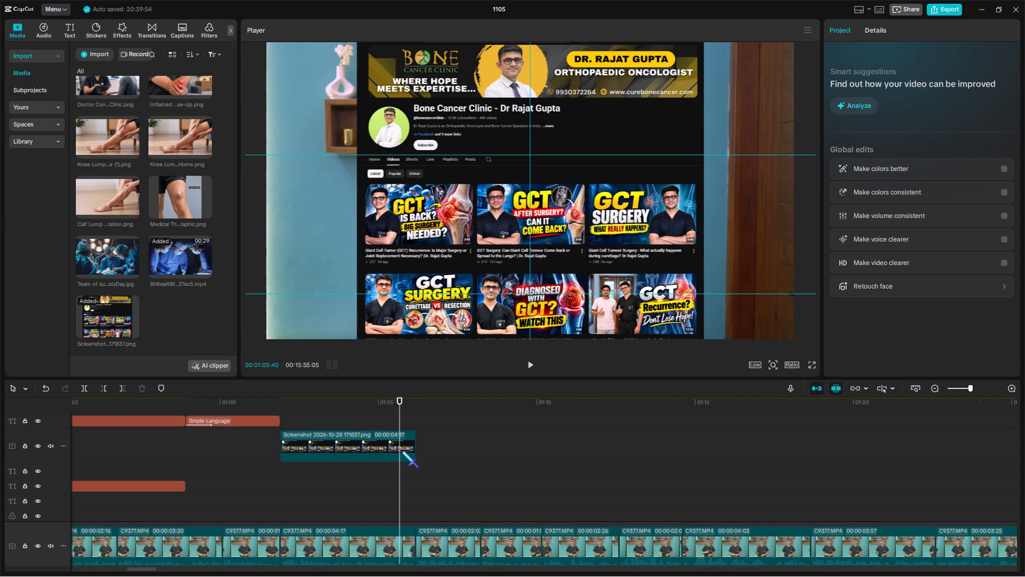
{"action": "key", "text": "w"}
Play the speech after 01:05:40 and examine which of the following side-angle clips it runs over.
{"action": "scroll", "coordinate": [412, 464], "scroll_direction": "down", "scroll_amount": 3}
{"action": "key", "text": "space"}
{"action": "scroll", "coordinate": [412, 464], "scroll_direction": "down", "scroll_amount": 4}
{"action": "left_click_drag", "start_coordinate": [421, 452], "coordinate": [501, 470]}
{"action": "scroll", "coordinate": [503, 473], "scroll_direction": "up", "scroll_amount": 2}
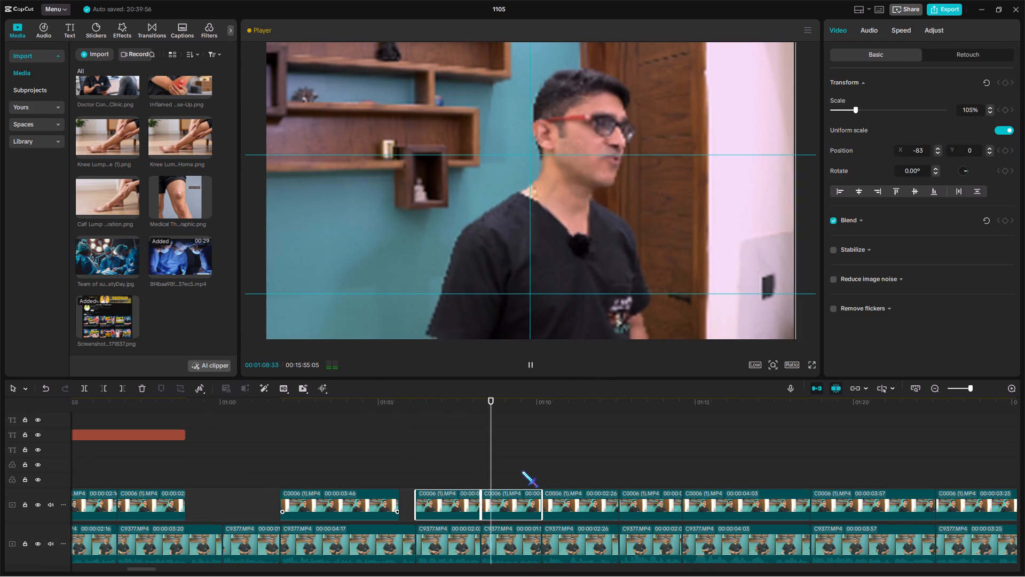
{"action": "left_click_drag", "start_coordinate": [471, 460], "coordinate": [471, 467]}
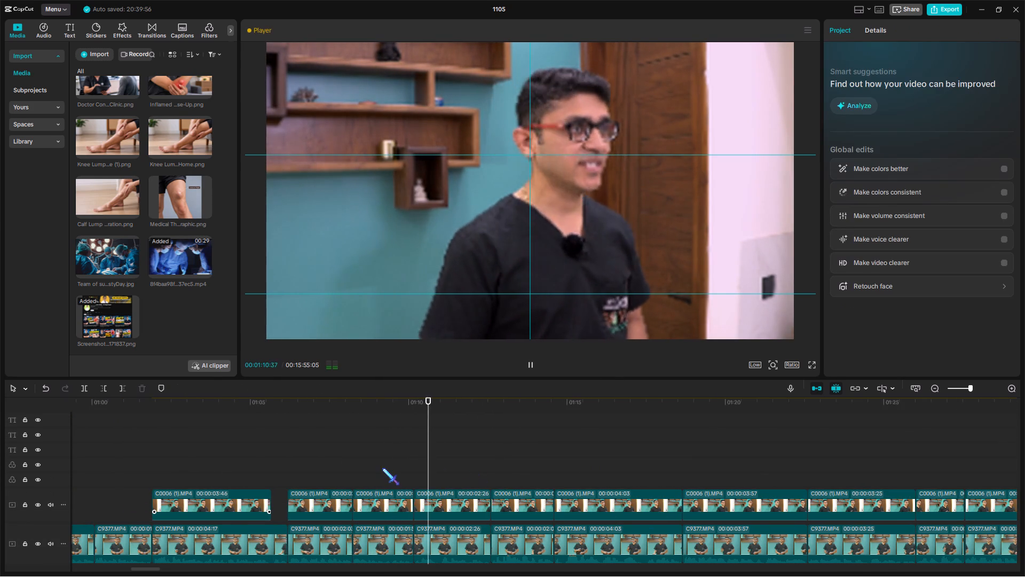
{"action": "scroll", "coordinate": [383, 469], "scroll_direction": "down", "scroll_amount": 1}
{"action": "left_click_drag", "start_coordinate": [334, 457], "coordinate": [488, 495]}
{"action": "left_click", "coordinate": [312, 460]}
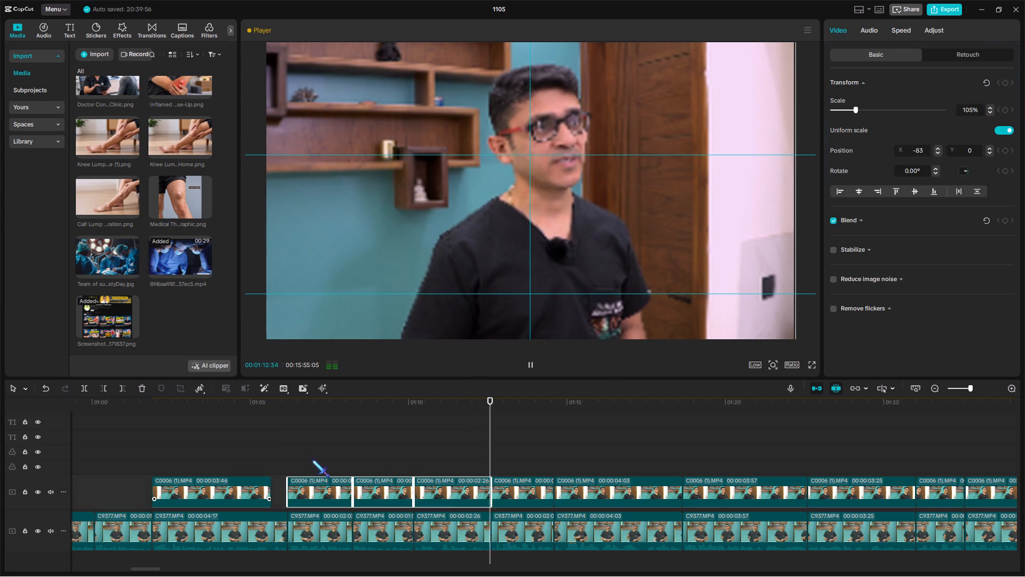
{"action": "left_click", "coordinate": [284, 454]}
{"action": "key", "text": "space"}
{"action": "left_click", "coordinate": [346, 450]}
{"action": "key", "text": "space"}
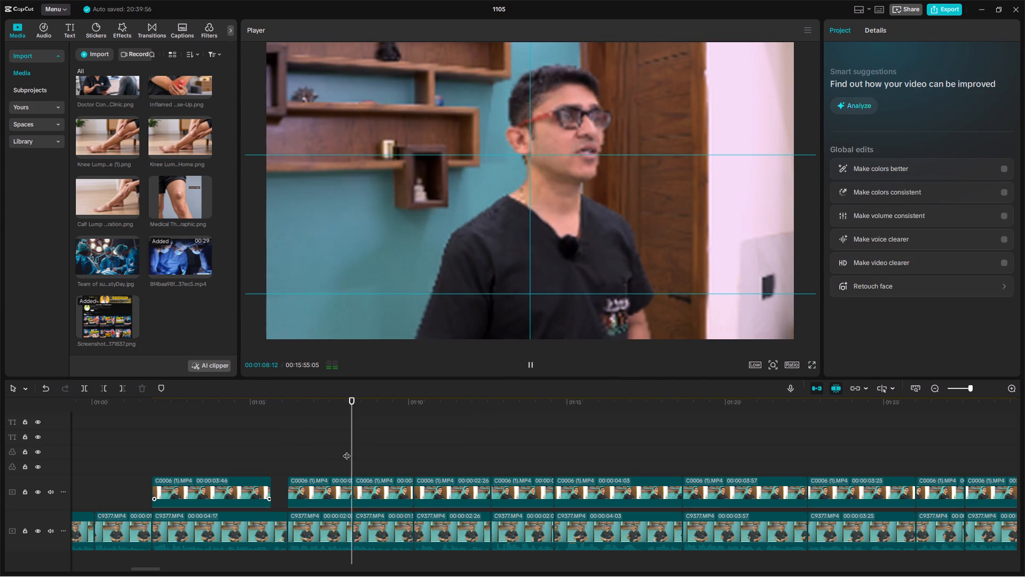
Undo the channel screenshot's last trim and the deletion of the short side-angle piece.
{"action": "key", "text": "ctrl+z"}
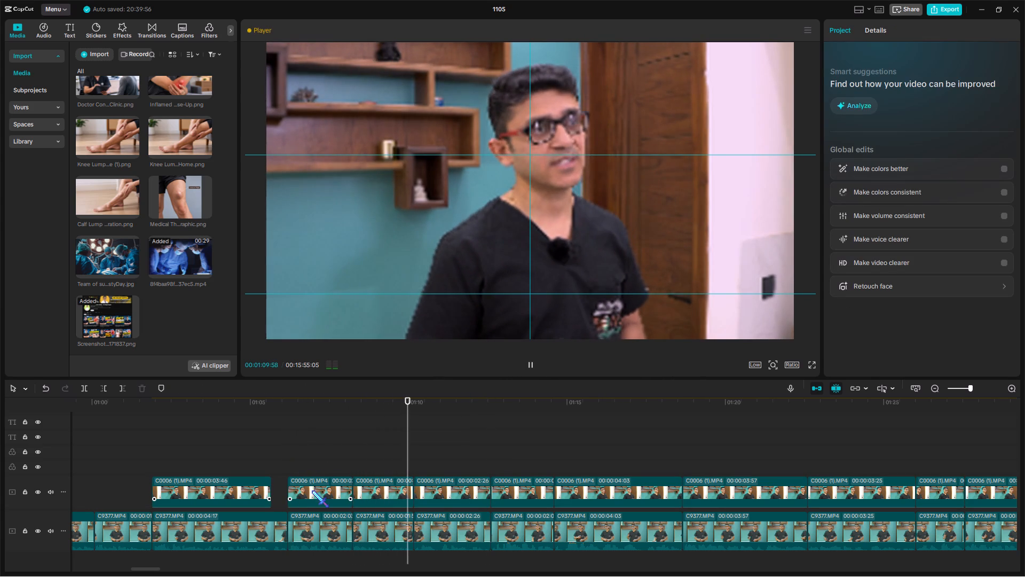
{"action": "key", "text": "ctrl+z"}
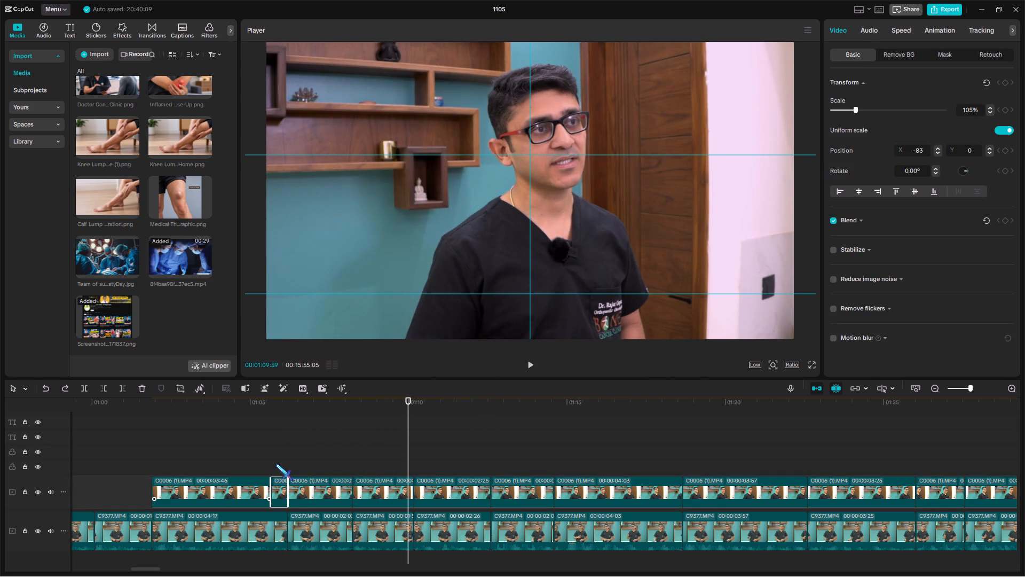
Delete the two side-angle clips between about 01:08:12 and 01:12:34 so the front view shows there.
{"action": "left_click", "coordinate": [276, 464]}
{"action": "left_click", "coordinate": [370, 472]}
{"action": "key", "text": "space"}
{"action": "left_click_drag", "start_coordinate": [391, 469], "coordinate": [447, 484]}
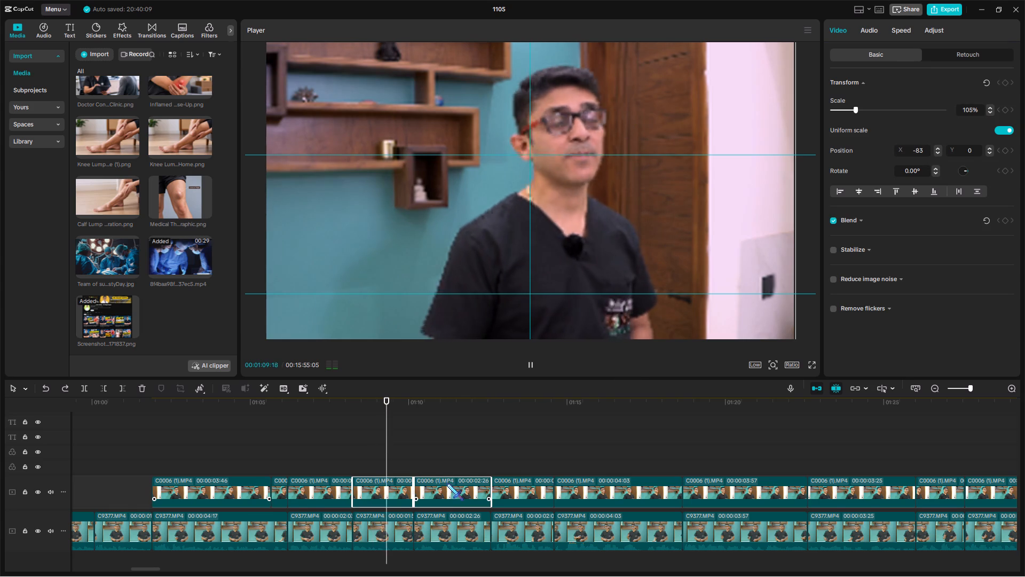
{"action": "key", "text": "BackSpace"}
Enlarge the channel screenshot to 154%, set its vertical position to -576 and add a transform keyframe at its start, 01:01:54.
{"action": "scroll", "coordinate": [397, 489], "scroll_direction": "up", "scroll_amount": 4}
{"action": "double_click", "coordinate": [280, 471]}
{"action": "scroll", "coordinate": [280, 471], "scroll_direction": "up", "scroll_amount": 5}
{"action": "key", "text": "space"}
{"action": "left_click", "coordinate": [225, 443]}
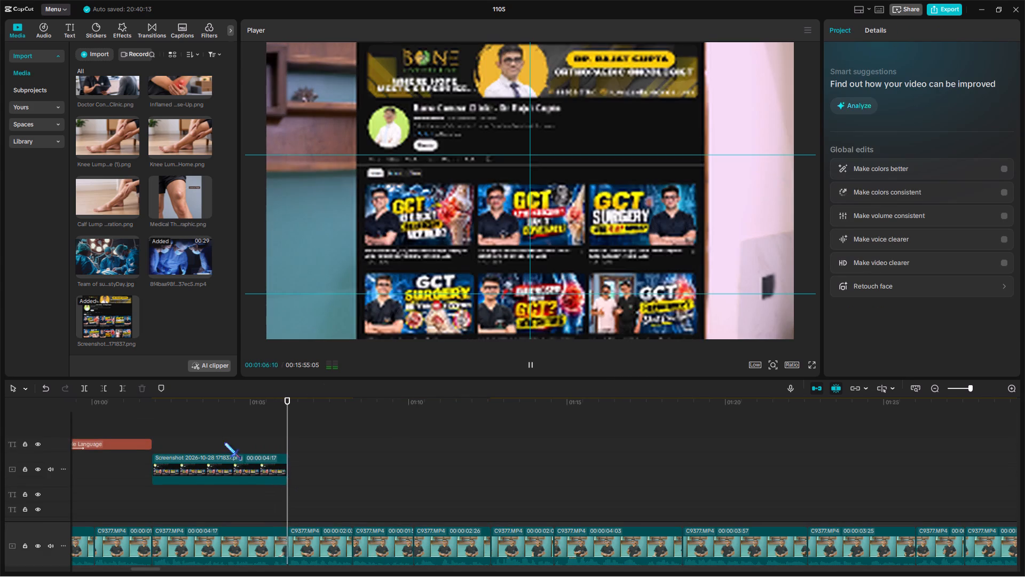
{"action": "left_click_drag", "start_coordinate": [224, 442], "coordinate": [178, 437]}
{"action": "left_click", "coordinate": [153, 424]}
{"action": "left_click", "coordinate": [166, 466]}
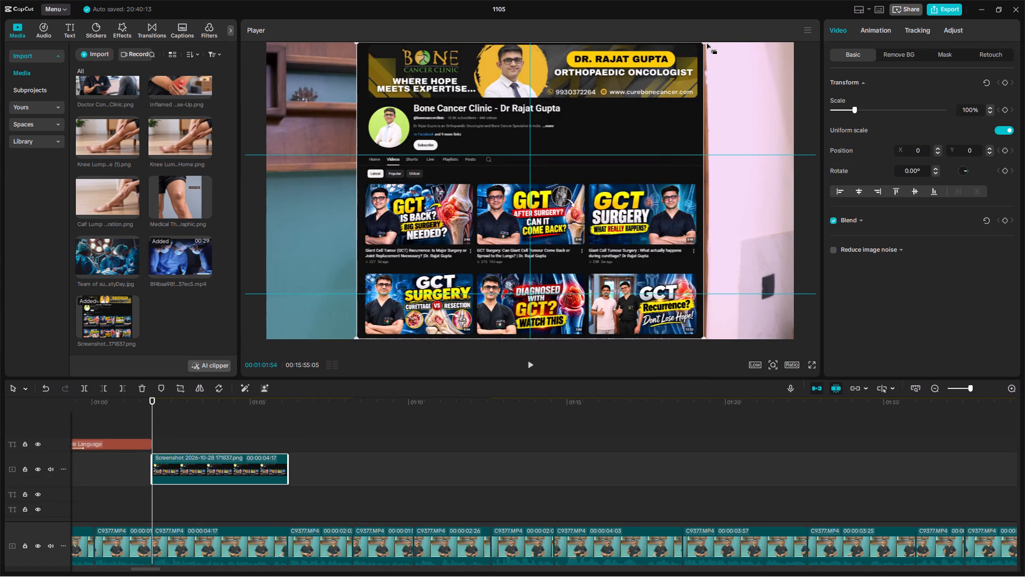
{"action": "left_click_drag", "start_coordinate": [704, 44], "coordinate": [882, 24]}
{"action": "left_click_drag", "start_coordinate": [728, 81], "coordinate": [728, 94]}
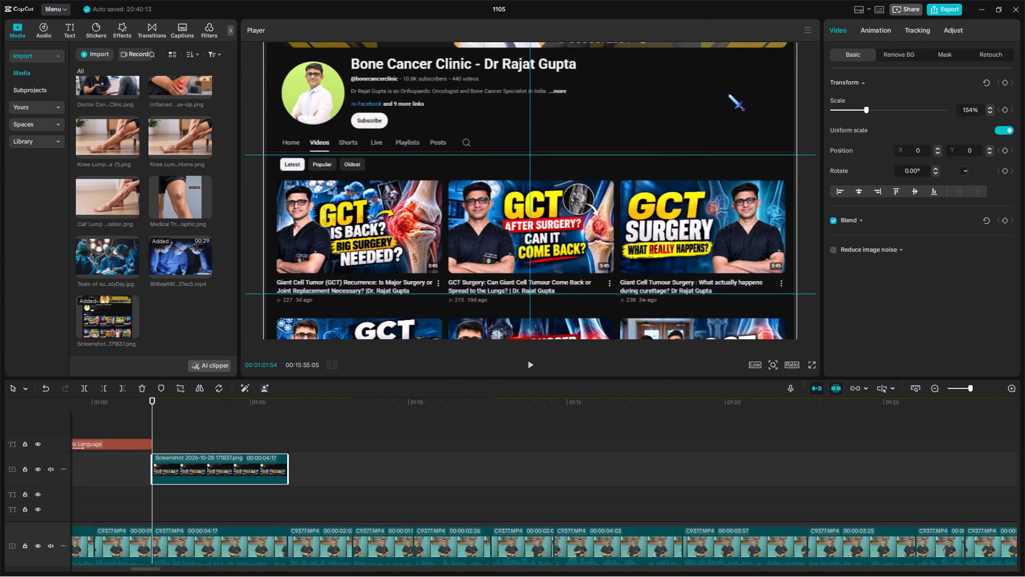
{"action": "left_click_drag", "start_coordinate": [728, 94], "coordinate": [728, 158]}
{"action": "left_click", "coordinate": [991, 148]}
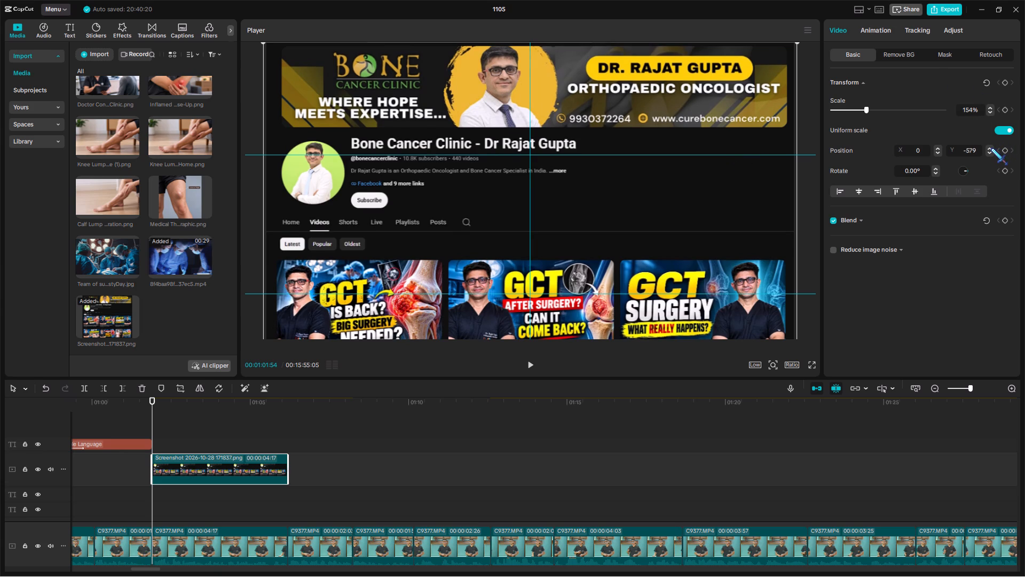
{"action": "left_click", "coordinate": [991, 148]}
{"action": "left_click", "coordinate": [1004, 84]}
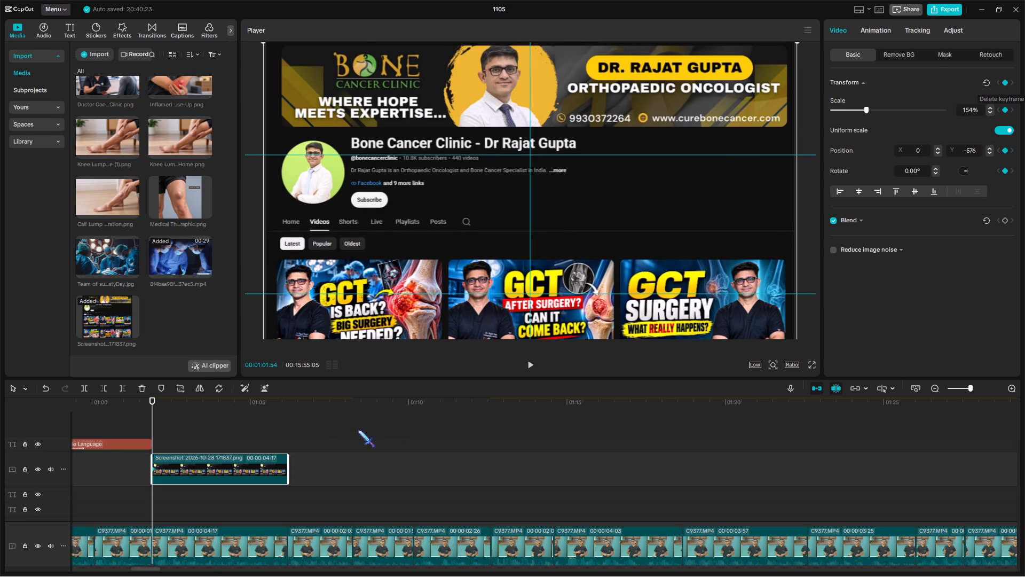
At 01:06:10, move the channel screenshot up to show two rows of video thumbnails, then preview the scrolling motion.
{"action": "left_click_drag", "start_coordinate": [279, 406], "coordinate": [288, 417]}
{"action": "key", "text": "Left"}
{"action": "left_click_drag", "start_coordinate": [584, 280], "coordinate": [581, 118]}
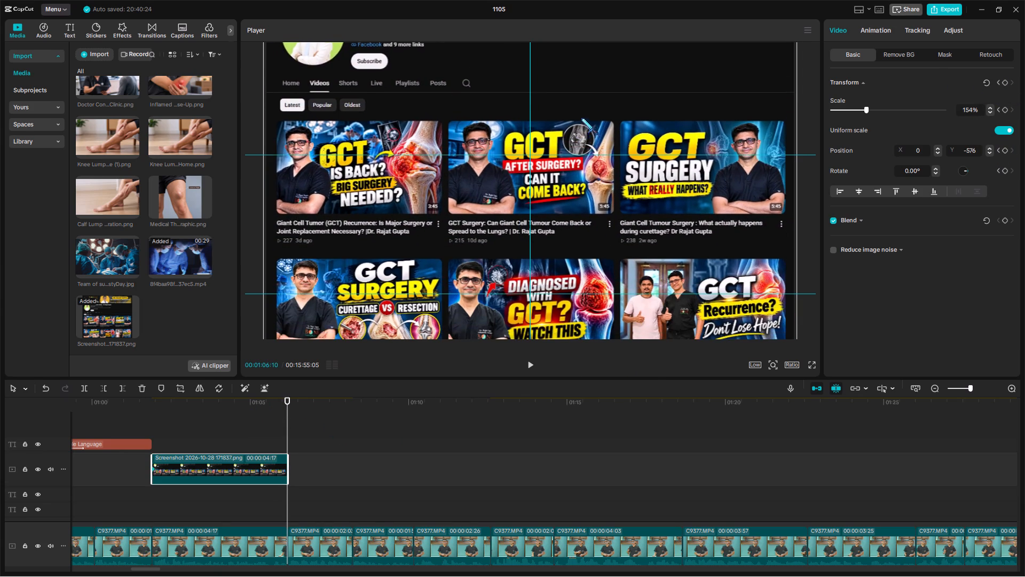
{"action": "left_click_drag", "start_coordinate": [581, 118], "coordinate": [583, 126]}
{"action": "left_click", "coordinate": [151, 422]}
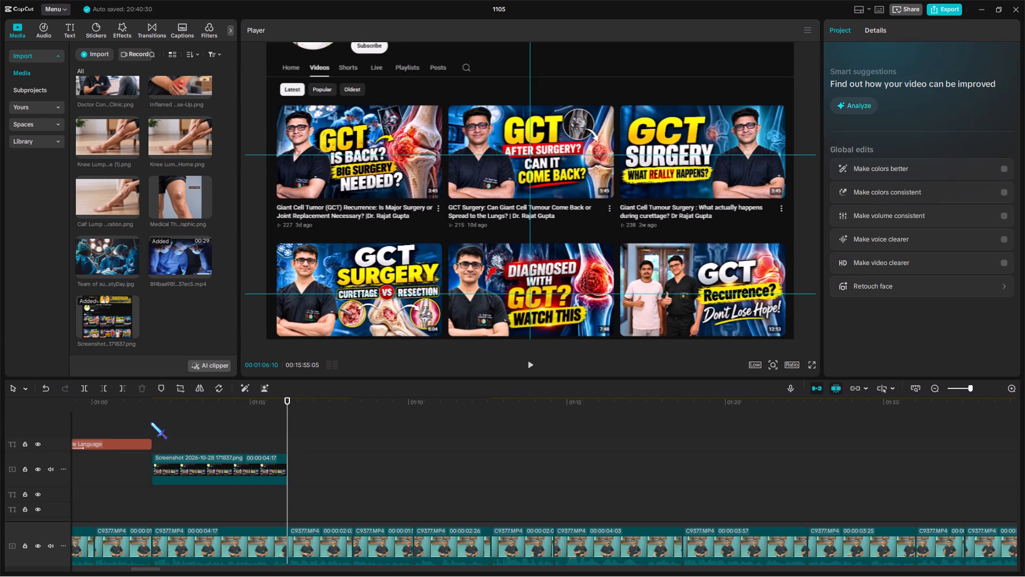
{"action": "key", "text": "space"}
Paste a copy of the "Smple Language" title right after the channel screenshot at 01:06:11 and extend its end to about 01:10.
{"action": "left_click", "coordinate": [291, 424]}
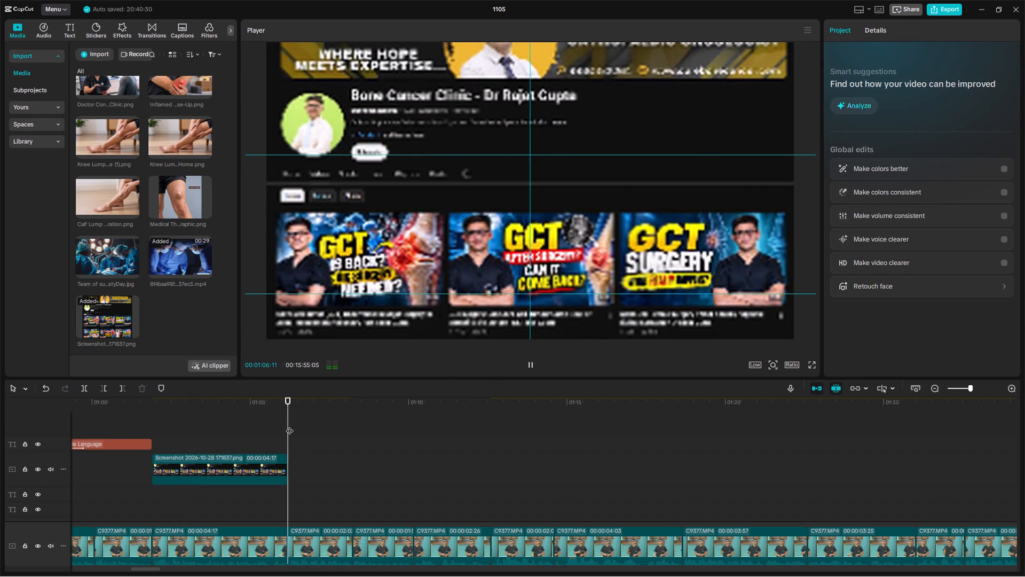
{"action": "left_click_drag", "start_coordinate": [288, 426], "coordinate": [474, 441]}
{"action": "left_click", "coordinate": [476, 443]}
{"action": "key", "text": "ctrl+c"}
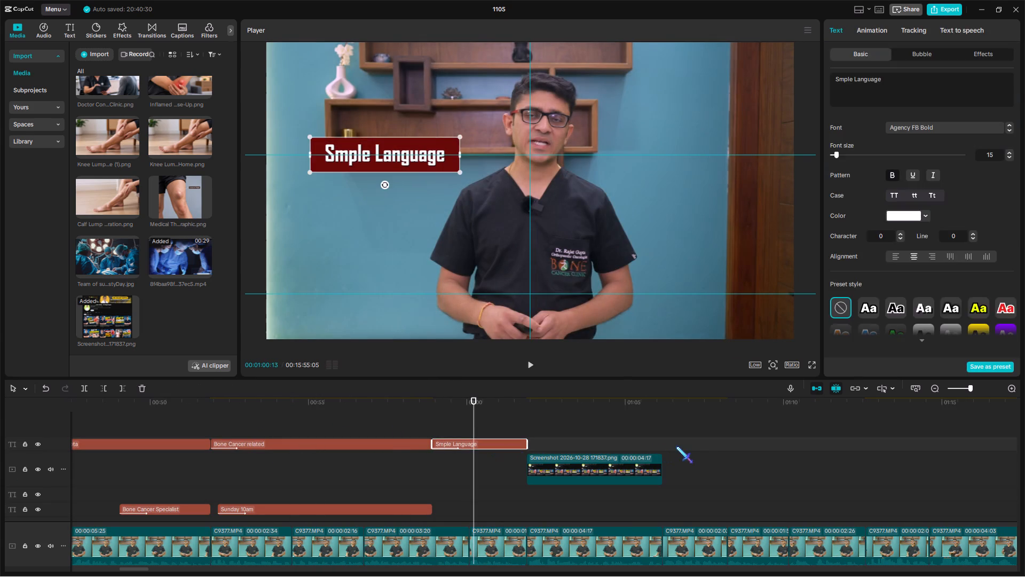
{"action": "left_click", "coordinate": [691, 446]}
{"action": "left_click", "coordinate": [670, 429]}
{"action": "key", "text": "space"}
{"action": "left_click_drag", "start_coordinate": [659, 423], "coordinate": [516, 427]}
{"action": "left_click", "coordinate": [437, 412], "text": "ctrl"}
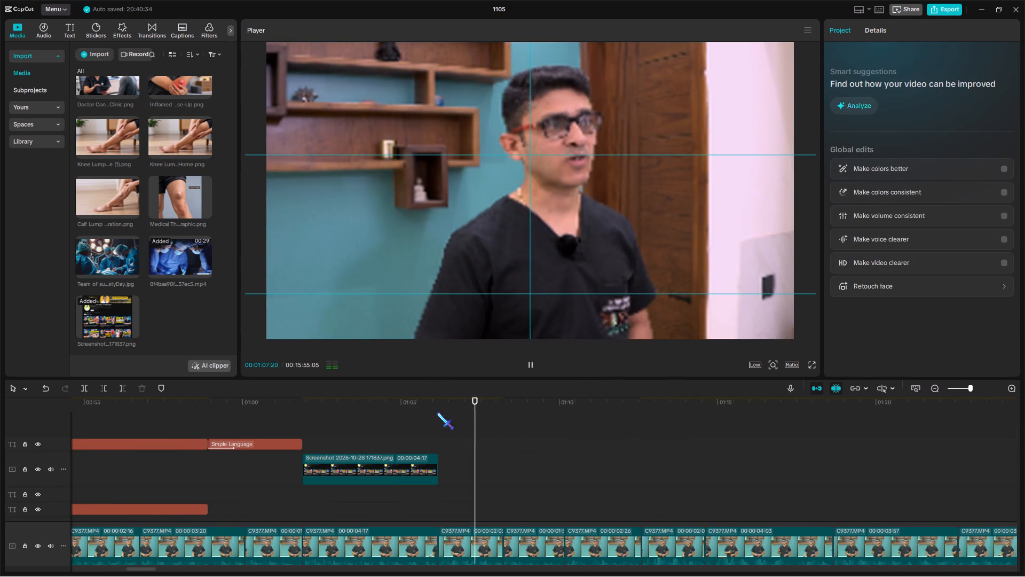
{"action": "key", "text": "ctrl+v"}
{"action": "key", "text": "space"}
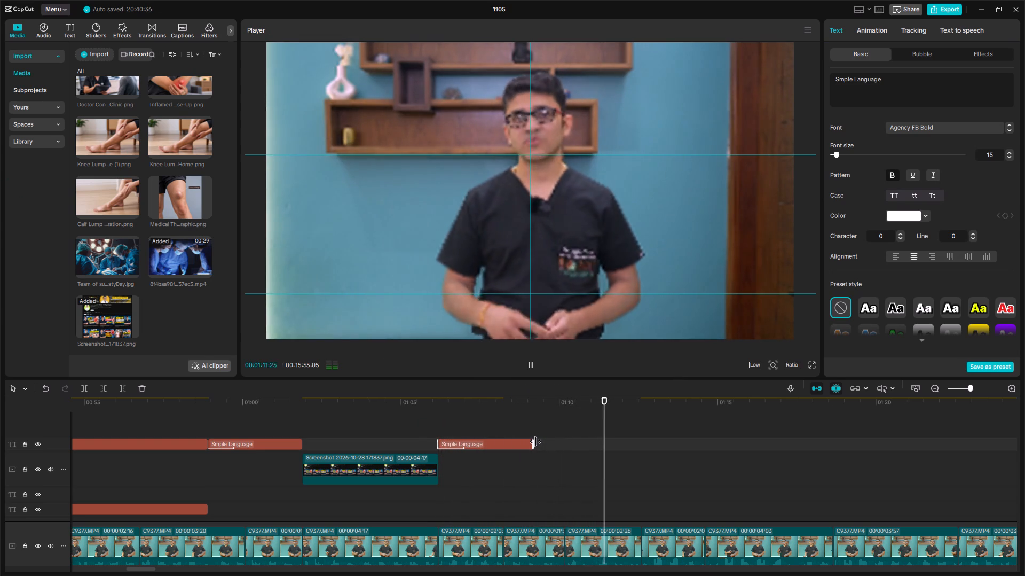
{"action": "left_click_drag", "start_coordinate": [535, 441], "coordinate": [566, 431]}
Play the section from about 01:06 to 01:13, checking the copied title against the speech and the side-angle cuts.
{"action": "scroll", "coordinate": [565, 433], "scroll_direction": "down", "scroll_amount": 12}
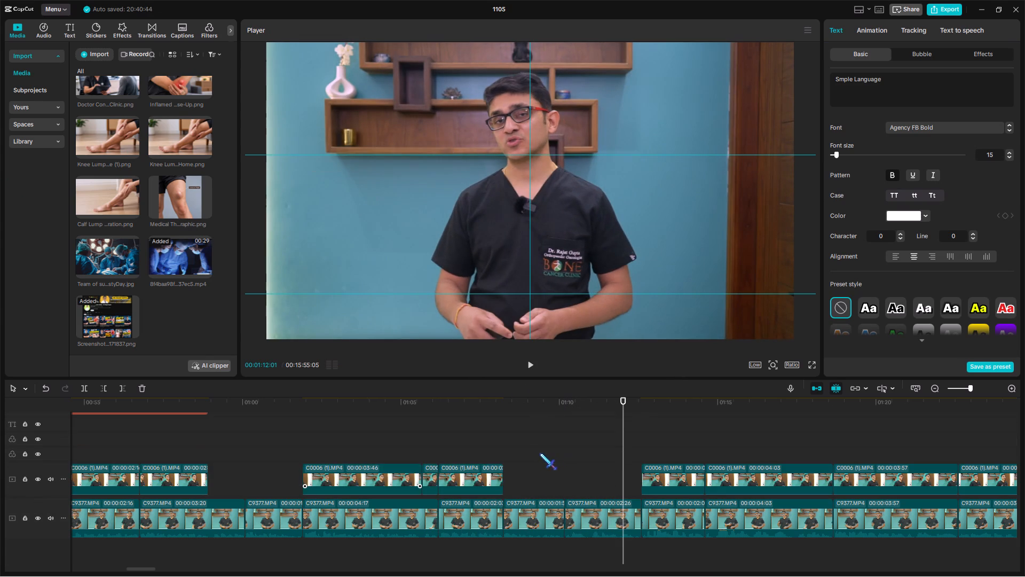
{"action": "left_click", "coordinate": [496, 484]}
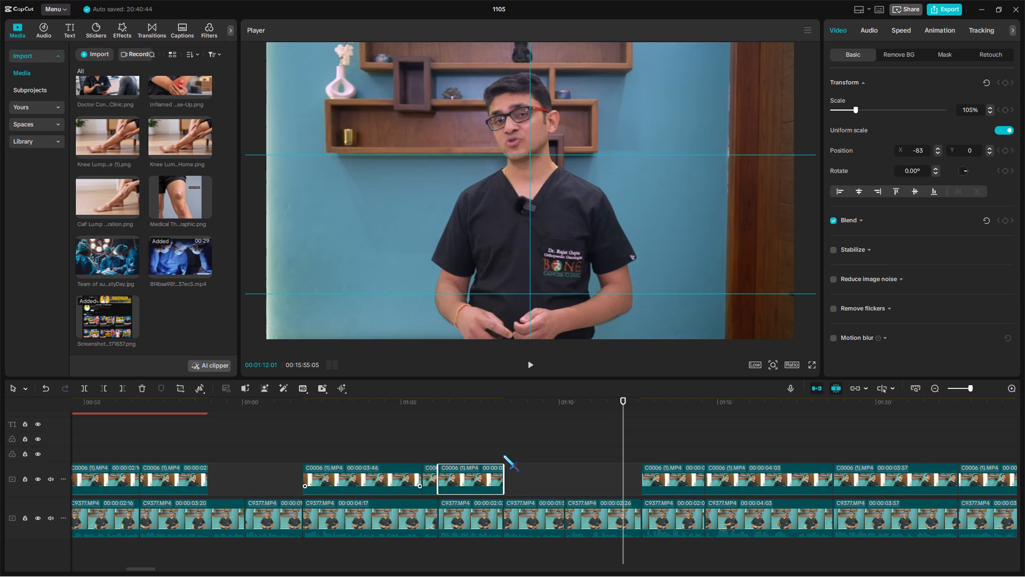
{"action": "scroll", "coordinate": [503, 455], "scroll_direction": "up", "scroll_amount": 4}
{"action": "left_click", "coordinate": [491, 466]}
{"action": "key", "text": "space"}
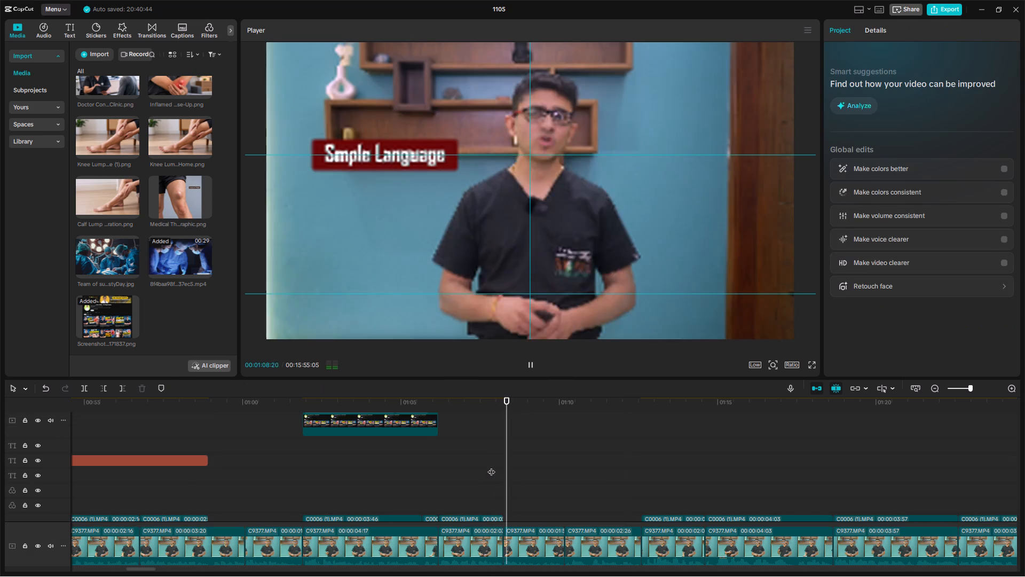
{"action": "scroll", "coordinate": [537, 467], "scroll_direction": "up", "scroll_amount": 5}
{"action": "double_click", "coordinate": [563, 463]}
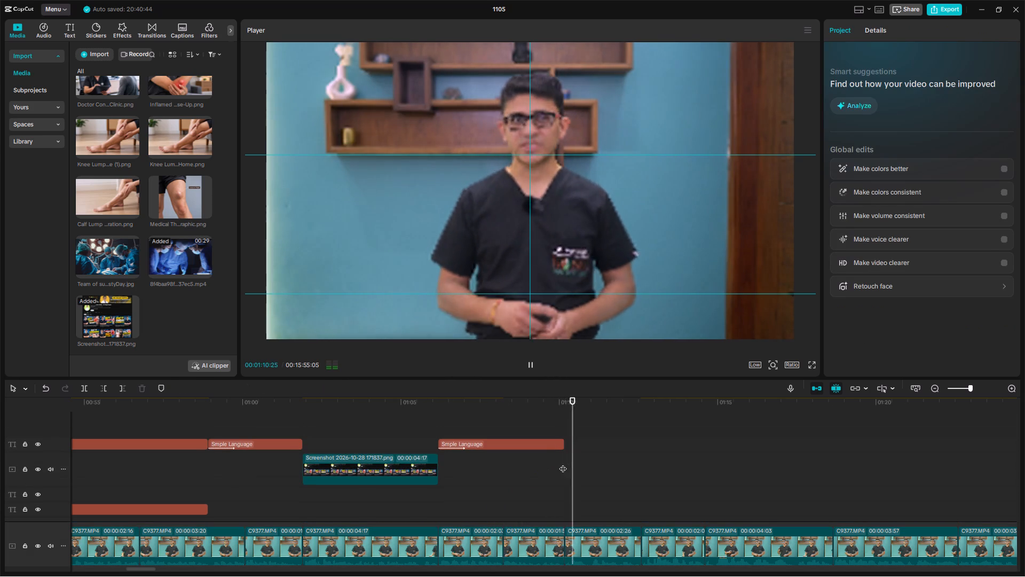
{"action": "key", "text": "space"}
{"action": "scroll", "coordinate": [548, 463], "scroll_direction": "down", "scroll_amount": 9}
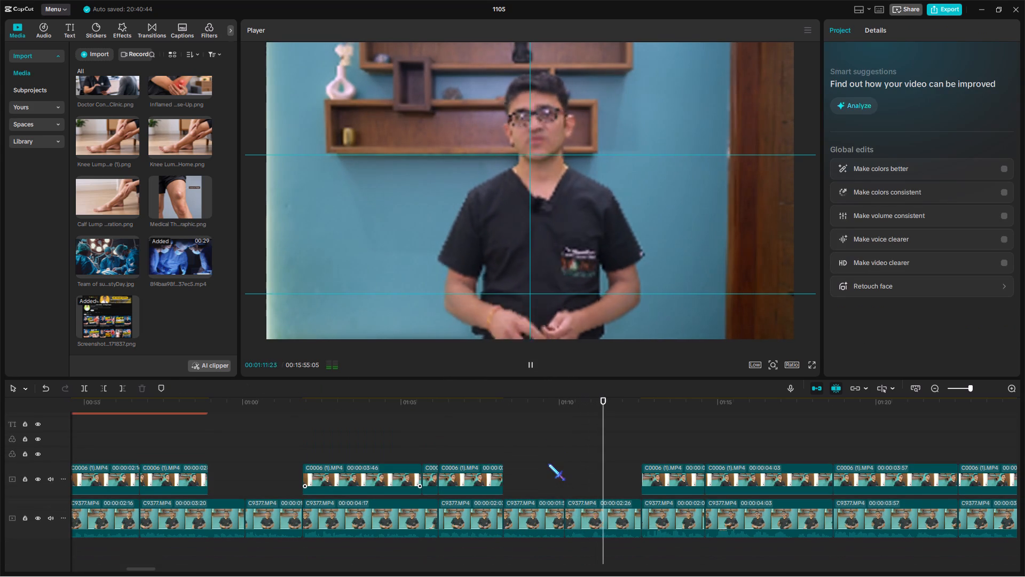
{"action": "scroll", "coordinate": [548, 464], "scroll_direction": "up", "scroll_amount": 8}
{"action": "left_click", "coordinate": [531, 463]}
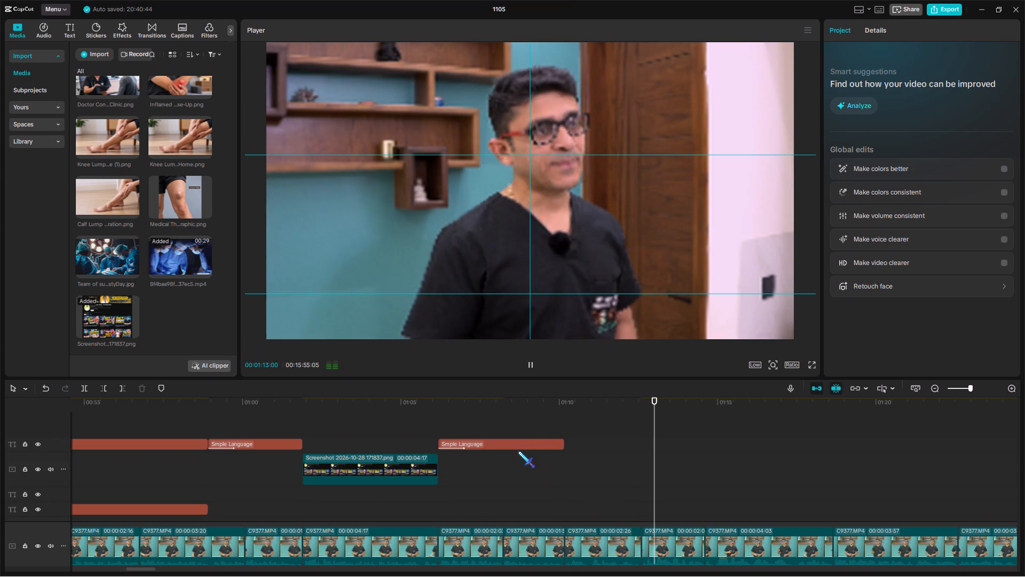
{"action": "left_click", "coordinate": [436, 423]}
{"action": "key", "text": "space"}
Replace the copied "Smple Language" title's text with "Bone Cancer".
{"action": "left_click_drag", "start_coordinate": [415, 418], "coordinate": [463, 419]}
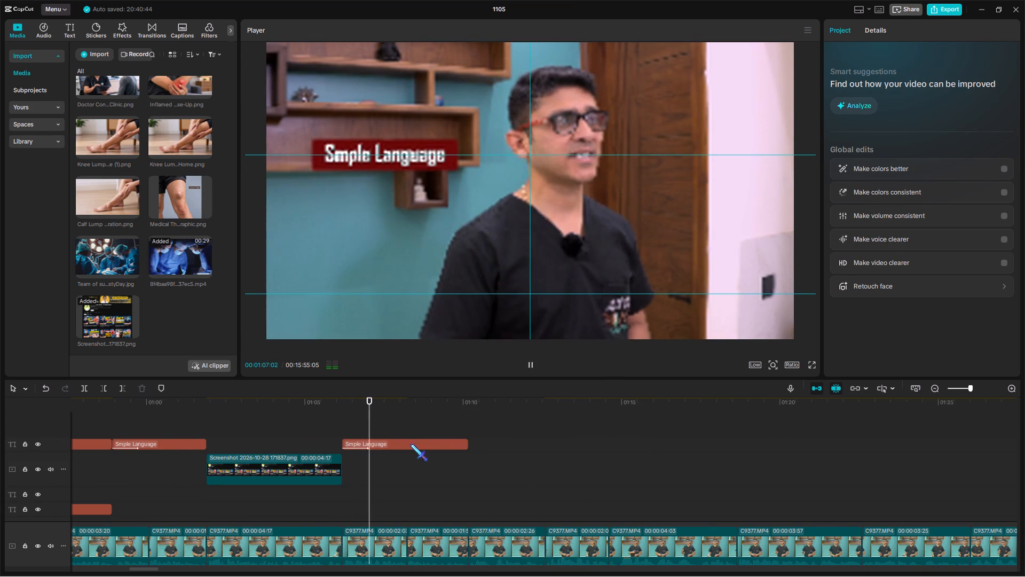
{"action": "left_click", "coordinate": [411, 444]}
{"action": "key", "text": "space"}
{"action": "left_click_drag", "start_coordinate": [906, 103], "coordinate": [793, 64]}
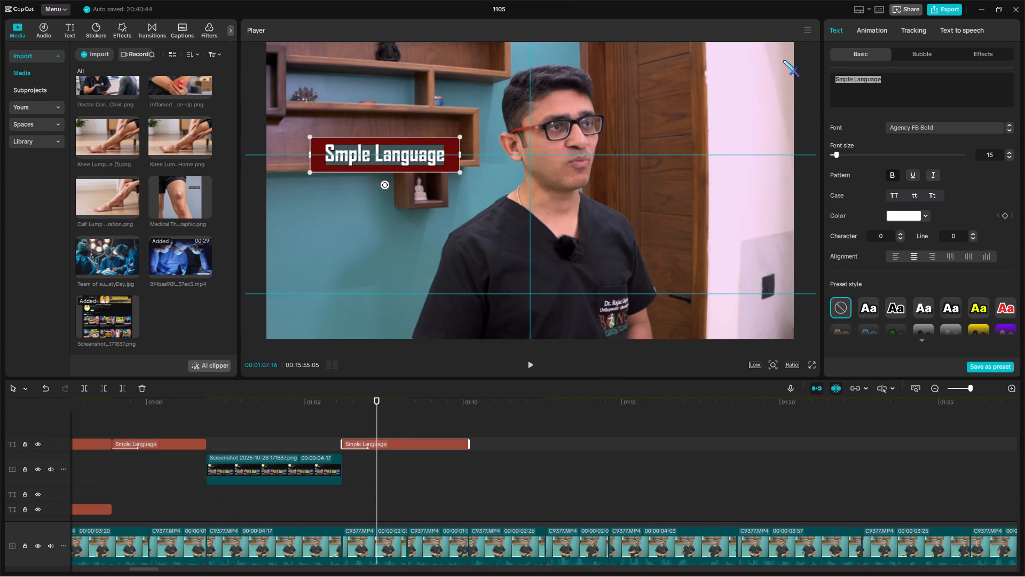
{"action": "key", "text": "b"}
{"action": "key", "text": "BackSpace"}
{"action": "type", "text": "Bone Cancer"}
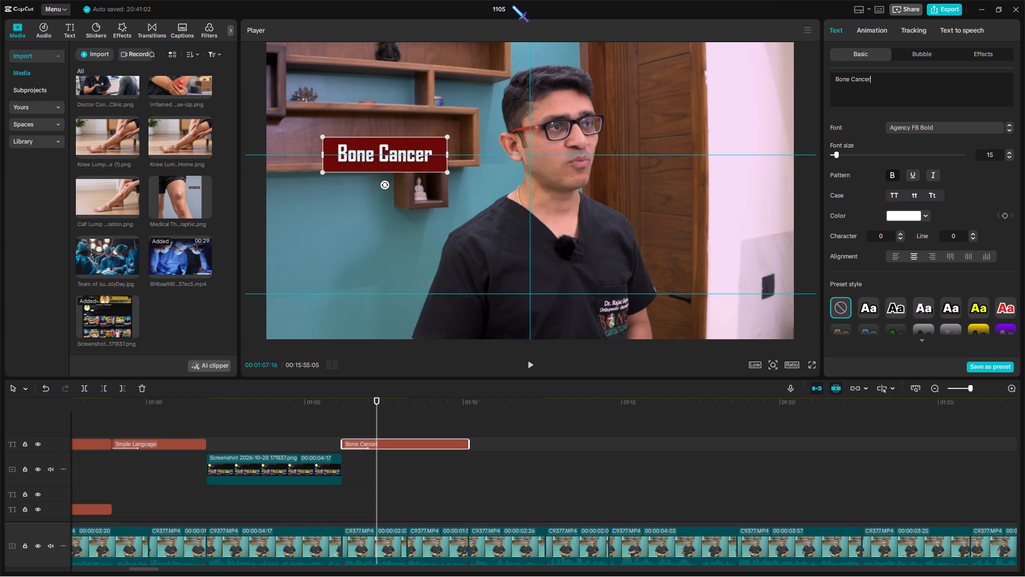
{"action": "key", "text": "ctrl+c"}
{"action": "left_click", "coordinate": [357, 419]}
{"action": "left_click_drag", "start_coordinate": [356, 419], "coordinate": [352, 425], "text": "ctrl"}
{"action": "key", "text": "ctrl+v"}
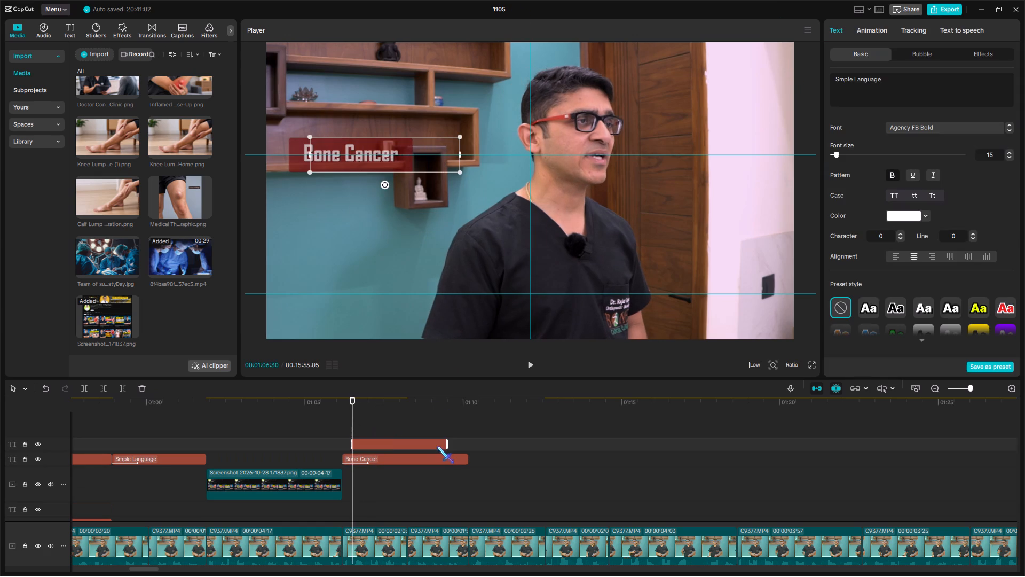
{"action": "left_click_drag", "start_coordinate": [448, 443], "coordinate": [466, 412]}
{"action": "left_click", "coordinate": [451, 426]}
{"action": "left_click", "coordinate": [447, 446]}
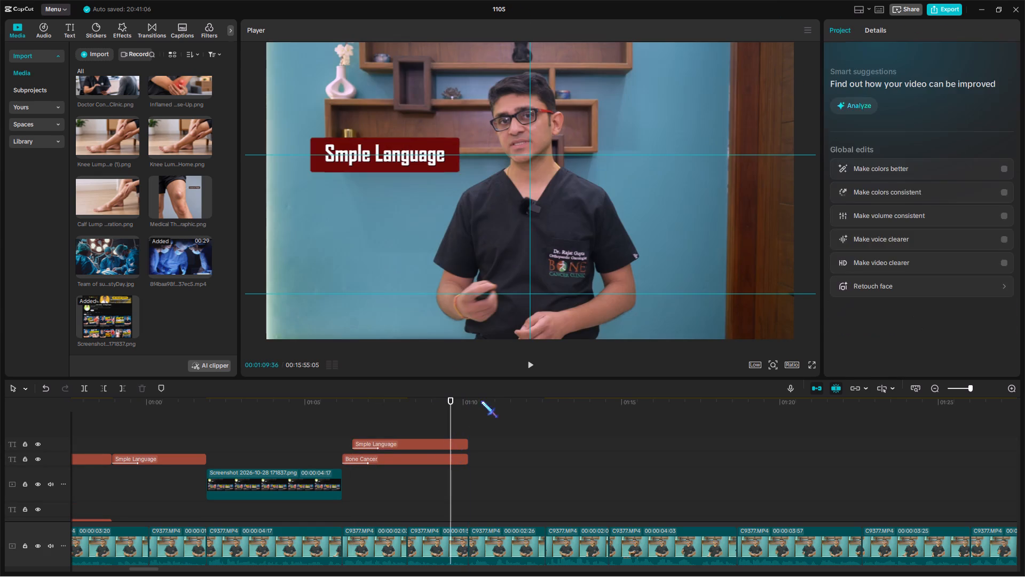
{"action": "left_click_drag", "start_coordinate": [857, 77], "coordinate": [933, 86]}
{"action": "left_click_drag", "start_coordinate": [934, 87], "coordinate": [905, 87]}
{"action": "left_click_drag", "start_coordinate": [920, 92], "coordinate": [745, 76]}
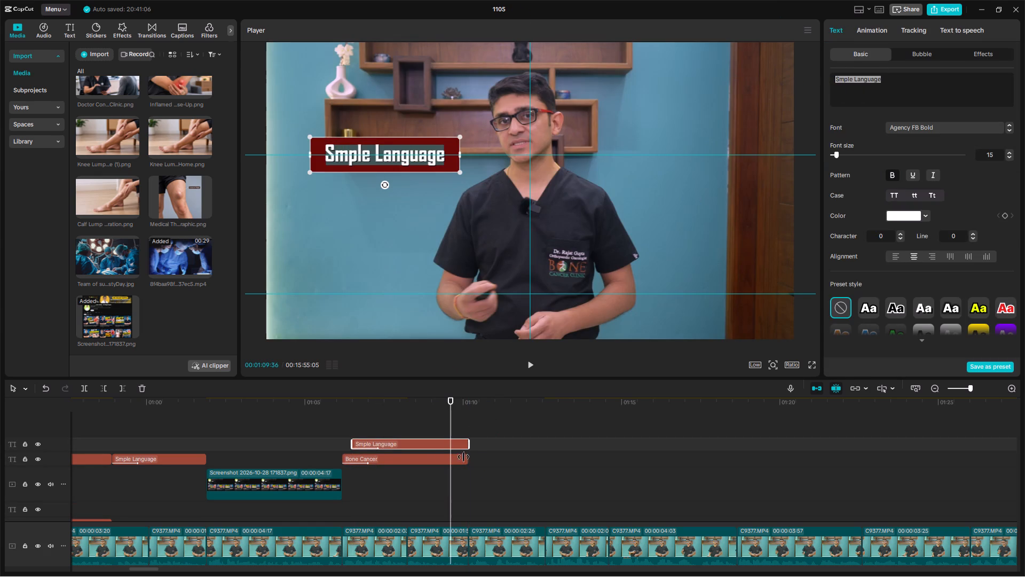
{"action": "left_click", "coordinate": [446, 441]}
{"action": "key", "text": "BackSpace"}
Paste a copy of the "Bone Cancer" title above the original, starting at about 01:06:30, and trim its end to match the original.
{"action": "left_click", "coordinate": [372, 440]}
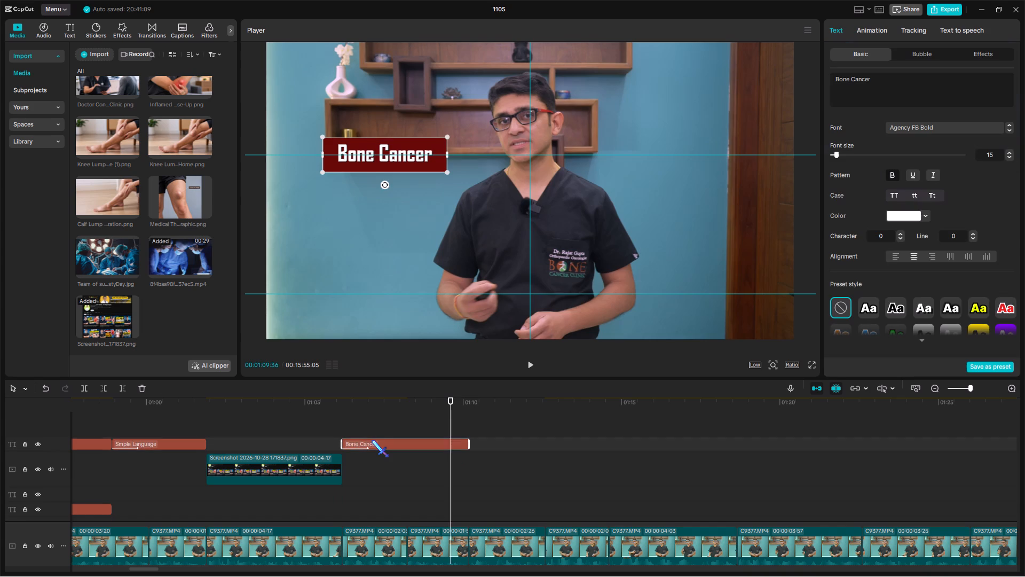
{"action": "key", "text": "ctrl+c"}
{"action": "left_click", "coordinate": [359, 420], "text": "ctrl"}
{"action": "left_click_drag", "start_coordinate": [359, 420], "coordinate": [353, 425]}
{"action": "key", "text": "ctrl+v"}
{"action": "left_click_drag", "start_coordinate": [459, 397], "coordinate": [469, 426]}
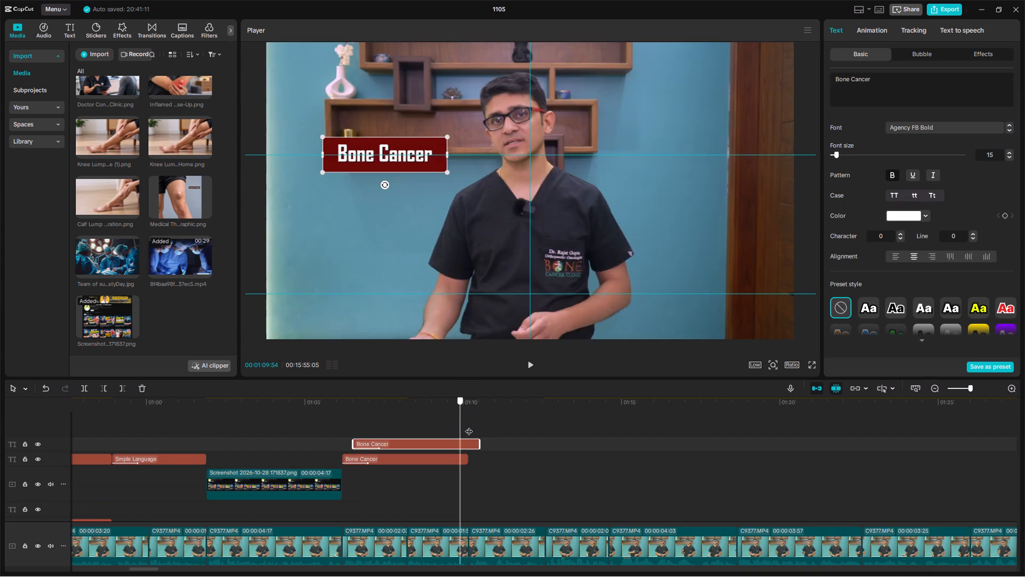
{"action": "left_click_drag", "start_coordinate": [469, 426], "coordinate": [448, 430]}
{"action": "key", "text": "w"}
Change the copied title's text to "Bone Tumor" and place it directly below the "Bone Cancer" title in the frame.
{"action": "left_click_drag", "start_coordinate": [886, 90], "coordinate": [854, 81]}
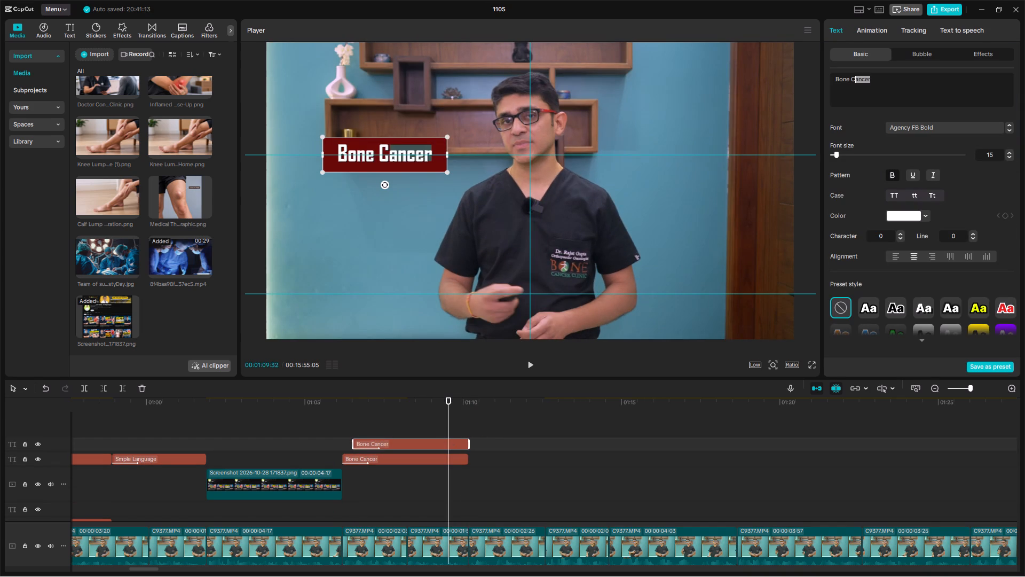
{"action": "left_click_drag", "start_coordinate": [854, 81], "coordinate": [853, 79]}
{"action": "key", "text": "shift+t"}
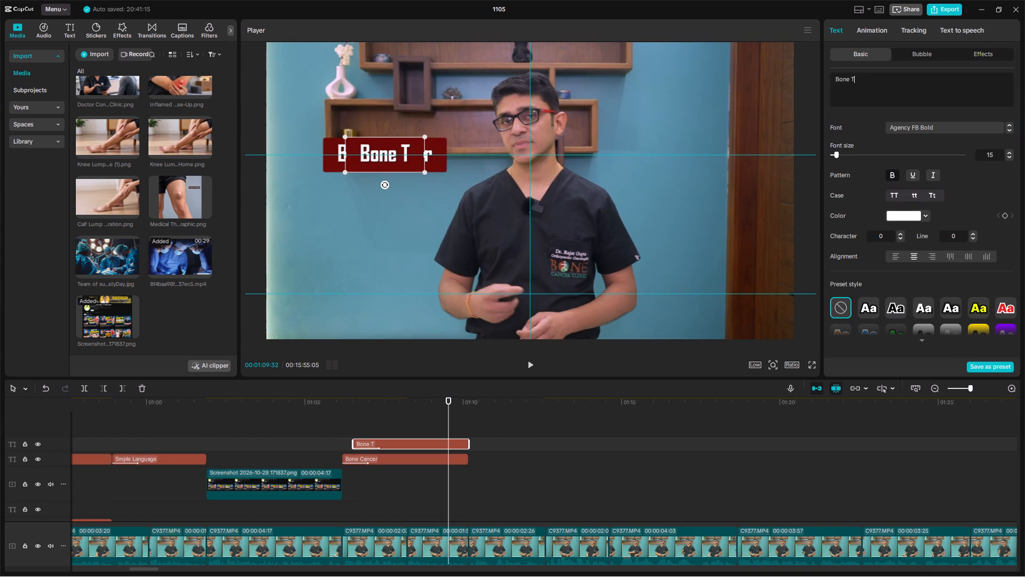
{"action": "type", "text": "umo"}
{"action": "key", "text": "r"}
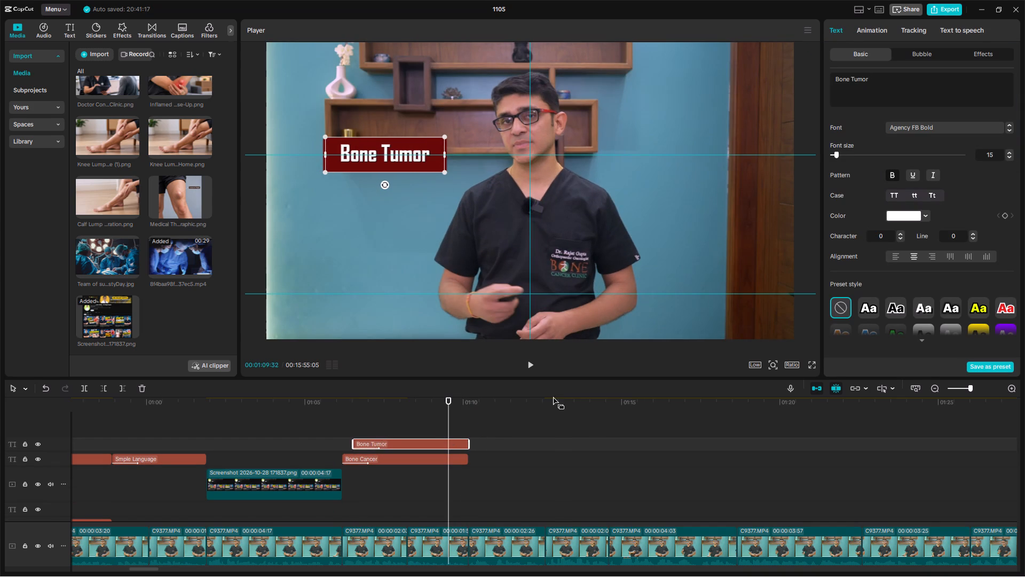
{"action": "left_click_drag", "start_coordinate": [414, 165], "coordinate": [415, 200]}
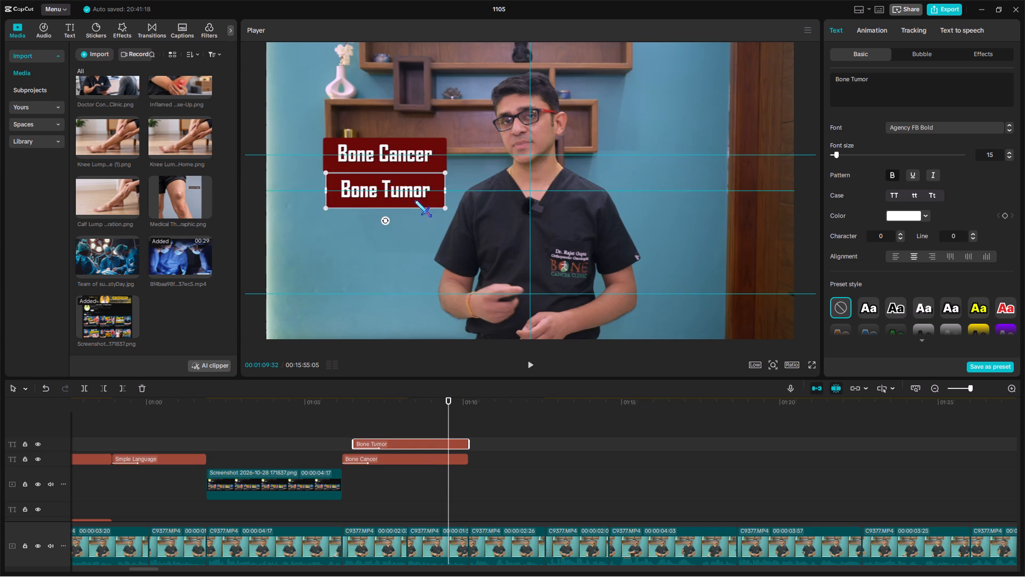
{"action": "left_click_drag", "start_coordinate": [415, 200], "coordinate": [415, 205]}
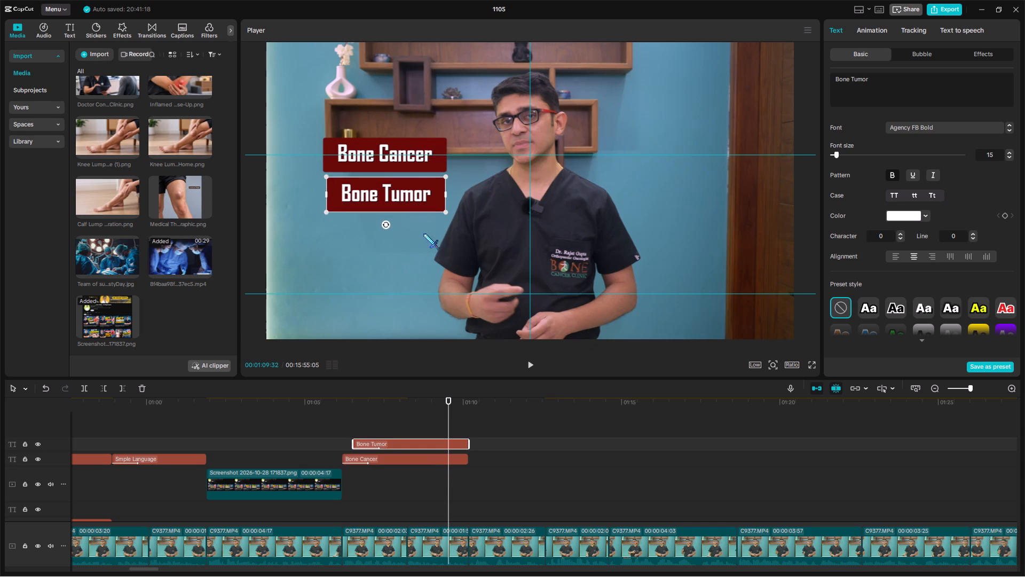
Scale the "Bone Cancer" and "Bone Tumor" titles together to 46% and move the pair slightly higher in the frame.
{"action": "left_click_drag", "start_coordinate": [483, 438], "coordinate": [445, 467]}
{"action": "left_click_drag", "start_coordinate": [445, 212], "coordinate": [437, 208]}
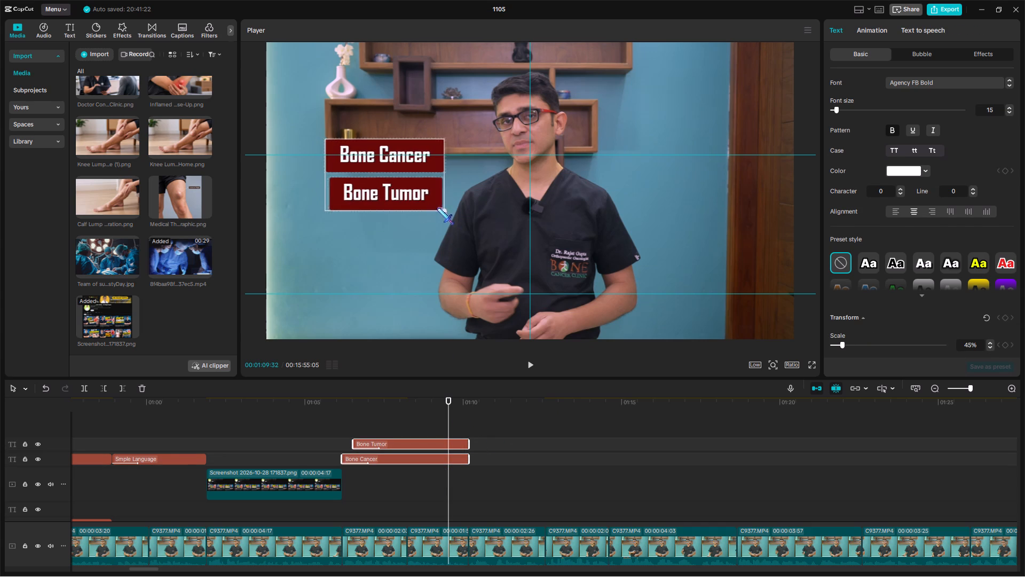
{"action": "left_click_drag", "start_coordinate": [437, 208], "coordinate": [428, 202]}
{"action": "left_click_drag", "start_coordinate": [412, 192], "coordinate": [409, 175]}
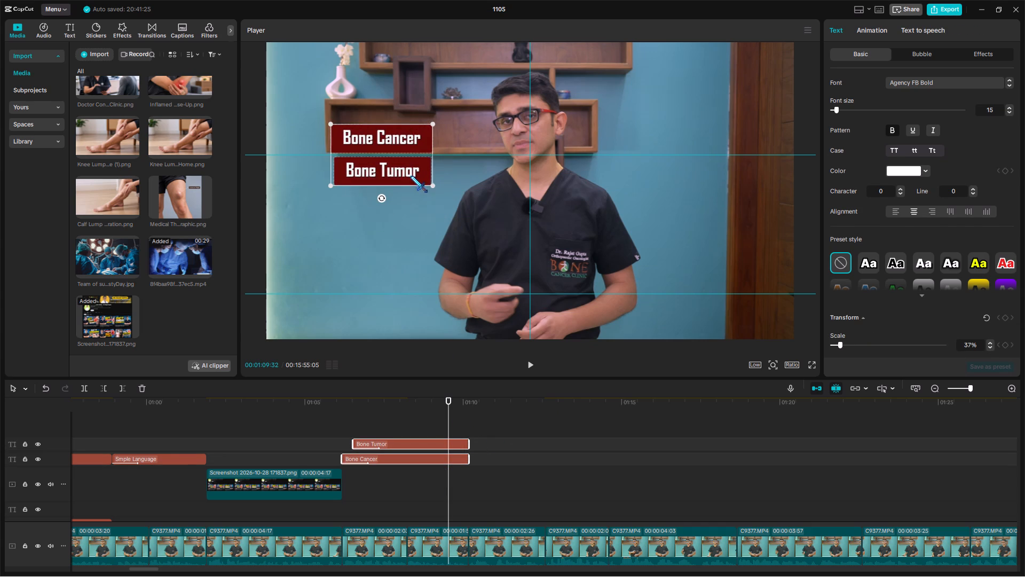
{"action": "left_click_drag", "start_coordinate": [431, 188], "coordinate": [449, 199]}
Import the video dri.mp4 from Local Disk (D:) into the project media.
{"action": "left_click", "coordinate": [345, 425]}
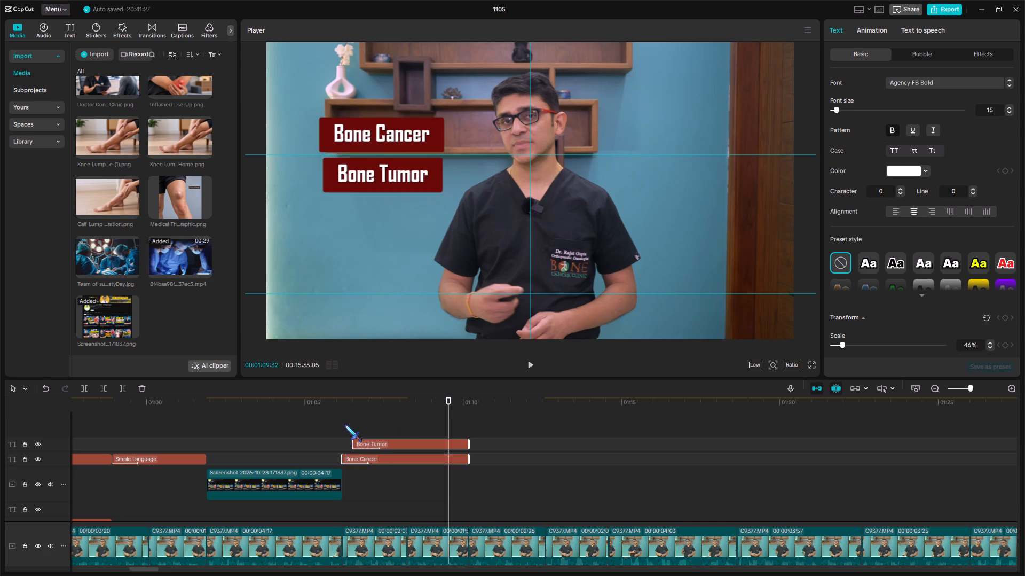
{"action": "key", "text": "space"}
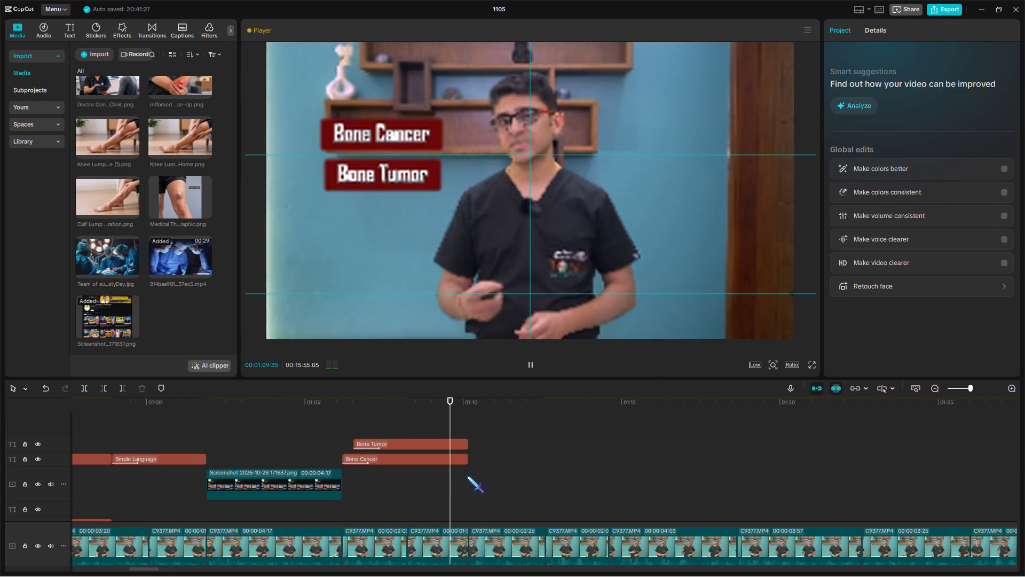
{"action": "left_click_drag", "start_coordinate": [470, 480], "coordinate": [573, 488]}
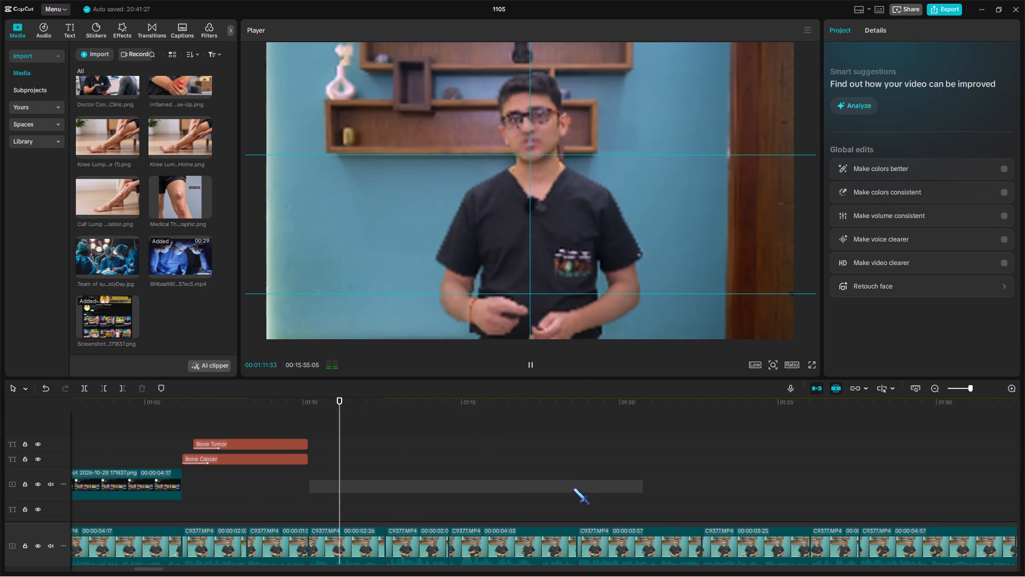
{"action": "left_click_drag", "start_coordinate": [573, 488], "coordinate": [571, 487]}
{"action": "scroll", "coordinate": [533, 487], "scroll_direction": "down", "scroll_amount": 15}
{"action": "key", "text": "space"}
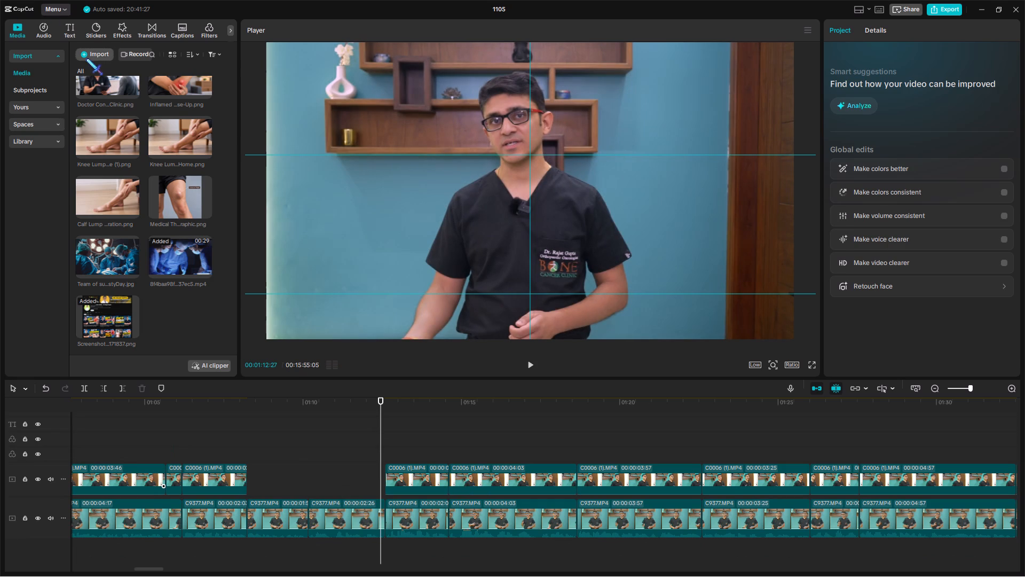
{"action": "left_click", "coordinate": [86, 58]}
{"action": "left_click", "coordinate": [93, 168]}
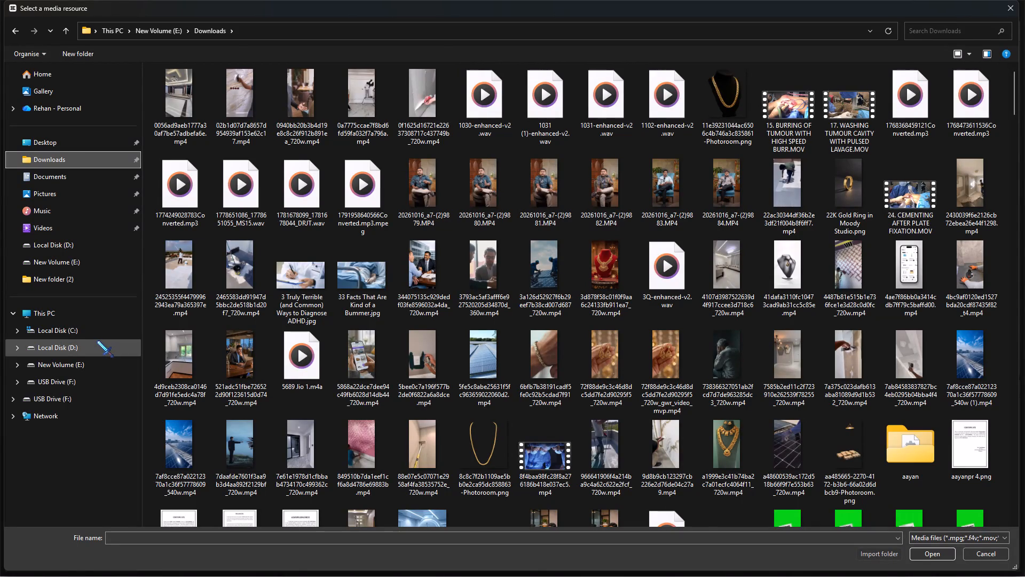
{"action": "left_click", "coordinate": [97, 340]}
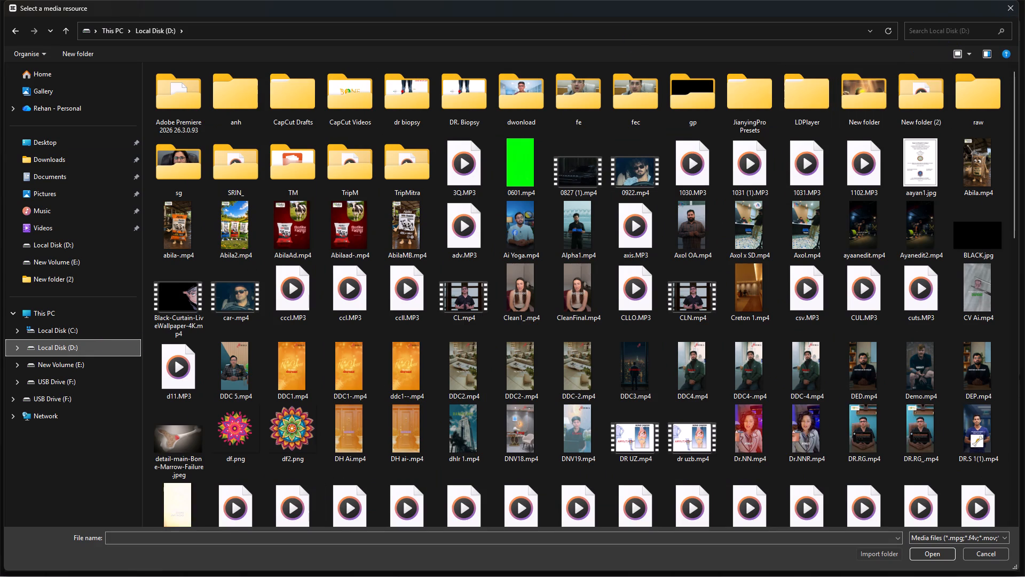
{"action": "left_click", "coordinate": [957, 32]}
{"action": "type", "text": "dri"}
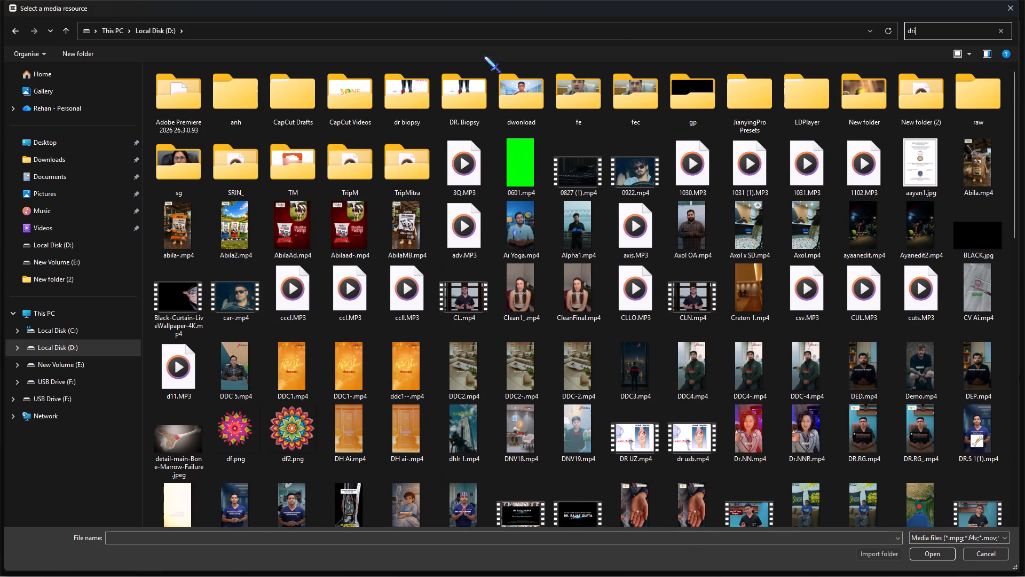
{"action": "double_click", "coordinate": [199, 111]}
{"action": "scroll", "coordinate": [448, 474], "scroll_direction": "down", "scroll_amount": 4}
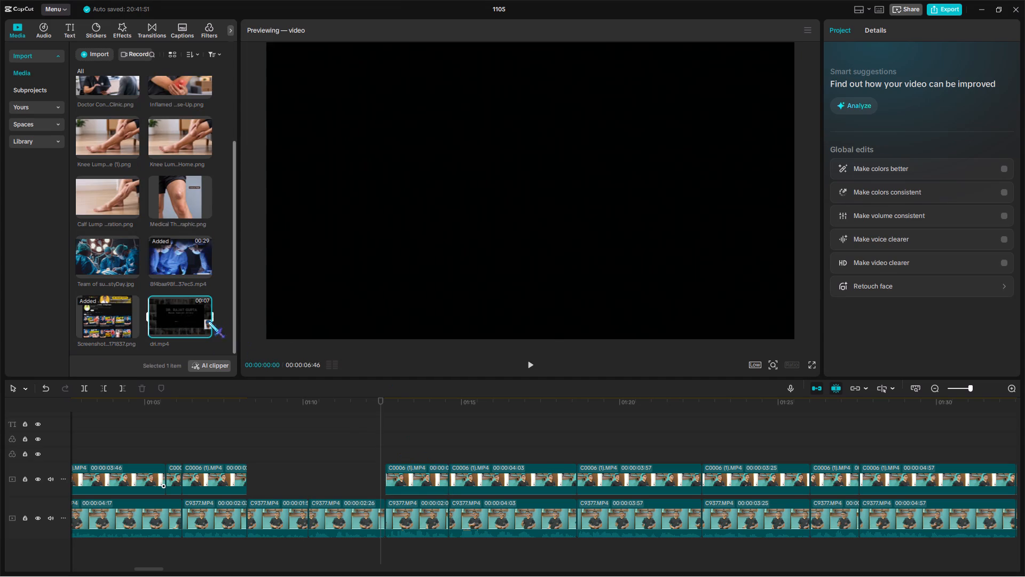
Insert dri.mp4 into the main video track at the cut just after 01:12:27 and trim its end to 01:17:00.
{"action": "left_click_drag", "start_coordinate": [167, 320], "coordinate": [390, 526]}
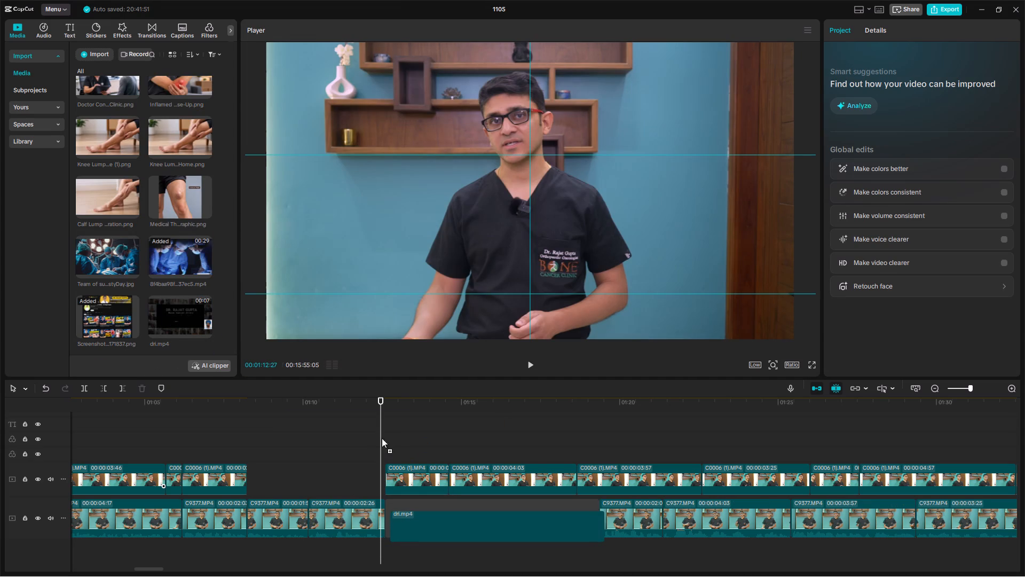
{"action": "left_click", "coordinate": [382, 438]}
{"action": "left_click_drag", "start_coordinate": [382, 437], "coordinate": [513, 448]}
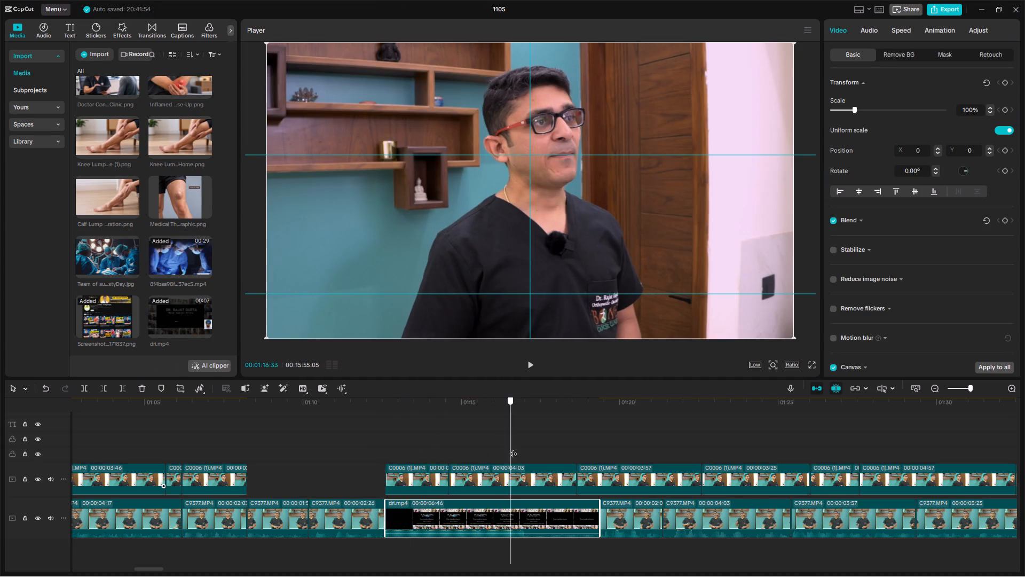
{"action": "left_click_drag", "start_coordinate": [513, 448], "coordinate": [525, 426]}
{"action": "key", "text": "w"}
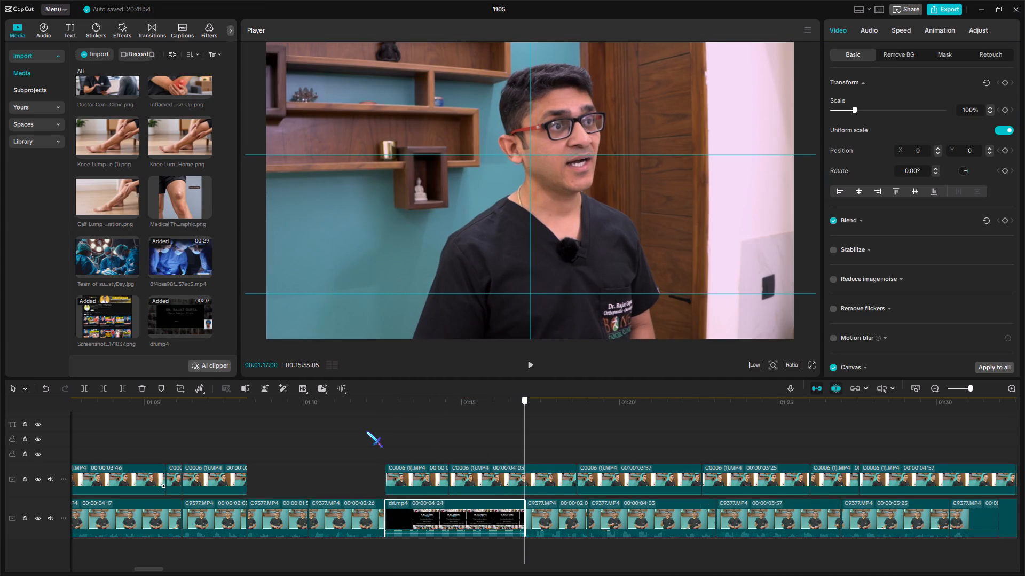
Set the dri.mp4 clip's audio volume to -9.3 dB with a 0.4 s fade in and a 0.4 s fade out.
{"action": "left_click", "coordinate": [379, 428]}
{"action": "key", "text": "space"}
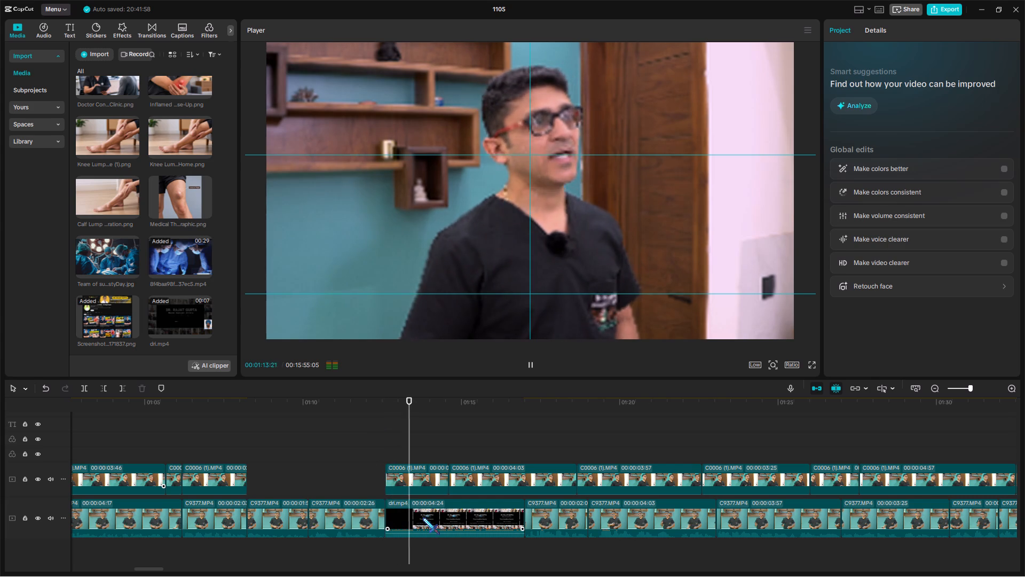
{"action": "left_click", "coordinate": [337, 459]}
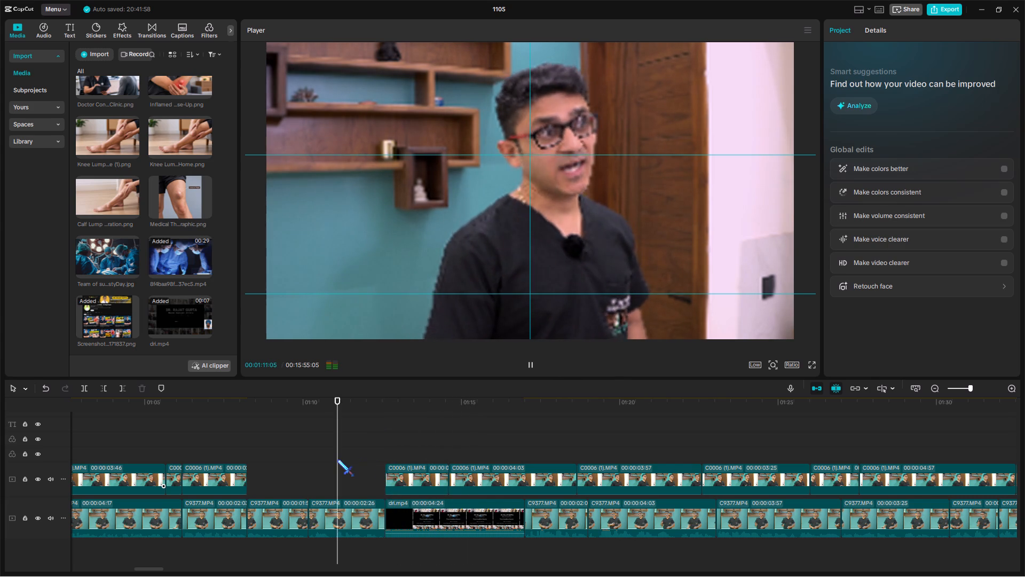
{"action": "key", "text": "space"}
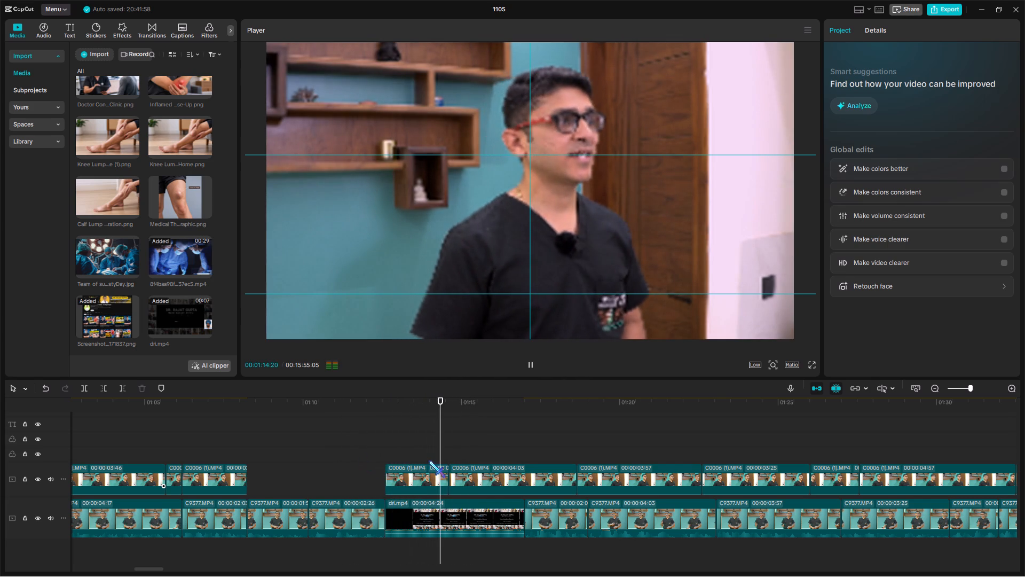
{"action": "left_click", "coordinate": [456, 514]}
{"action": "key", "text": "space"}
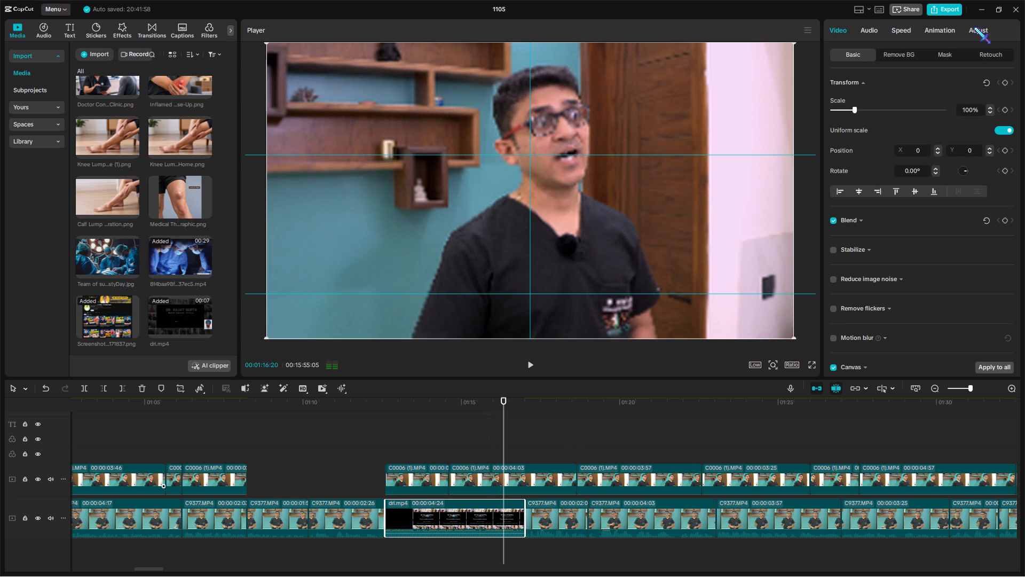
{"action": "left_click", "coordinate": [872, 27]}
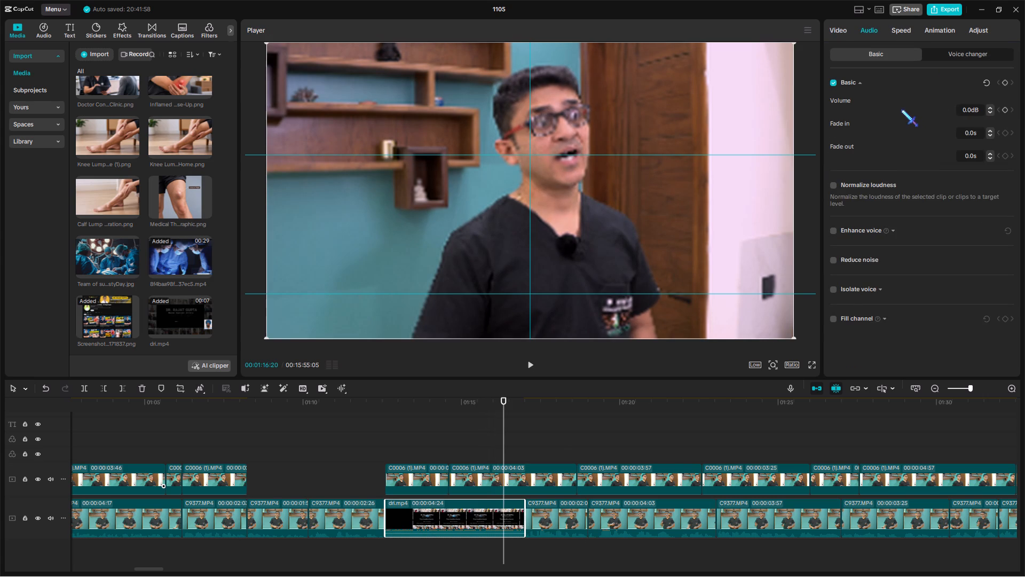
{"action": "left_click", "coordinate": [901, 110]}
{"action": "left_click", "coordinate": [842, 131]}
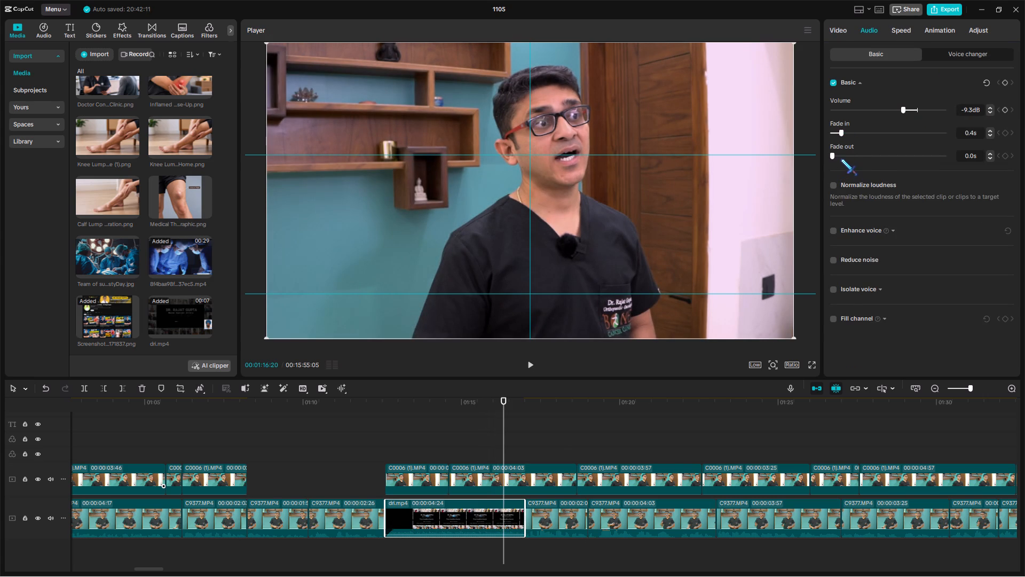
{"action": "left_click", "coordinate": [841, 157]}
Shift all side-angle clips that follow the insertion point so they start at the end of dri.mp4, aligned with the main-track cuts.
{"action": "left_click_drag", "start_coordinate": [966, 386], "coordinate": [963, 392]}
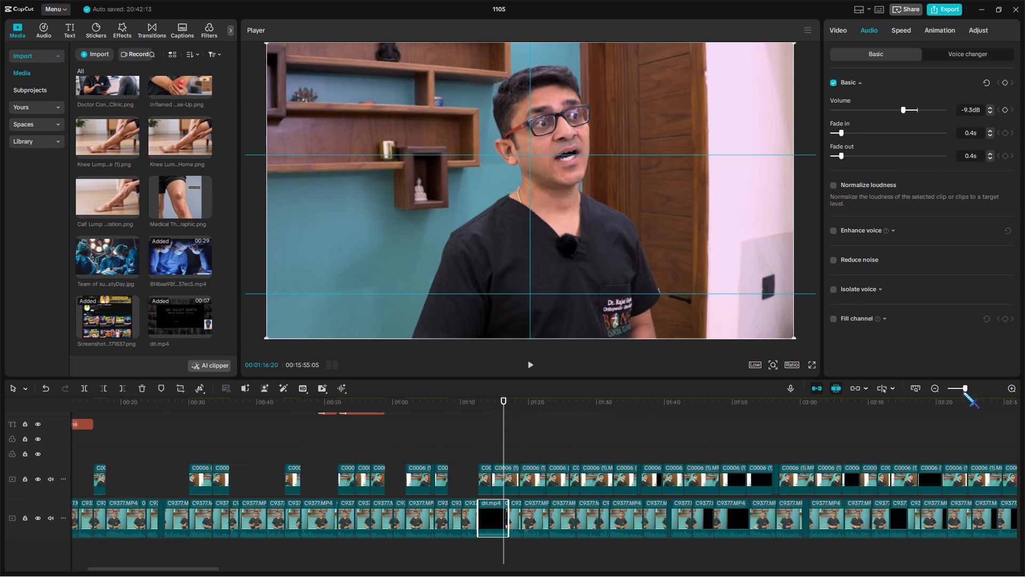
{"action": "left_click_drag", "start_coordinate": [963, 392], "coordinate": [963, 394]}
{"action": "left_click_drag", "start_coordinate": [280, 453], "coordinate": [298, 475]}
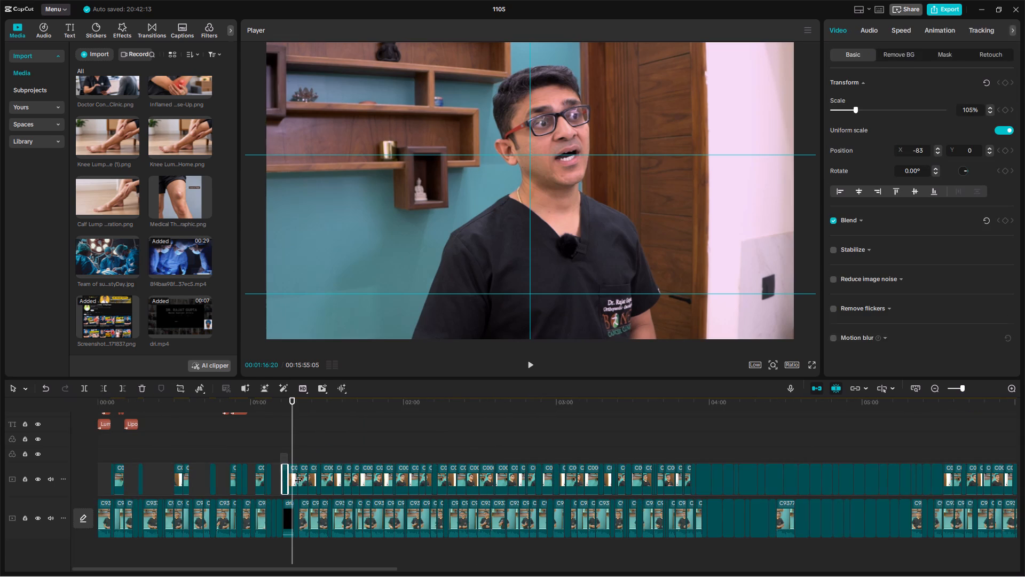
{"action": "left_click_drag", "start_coordinate": [298, 475], "coordinate": [1009, 481]}
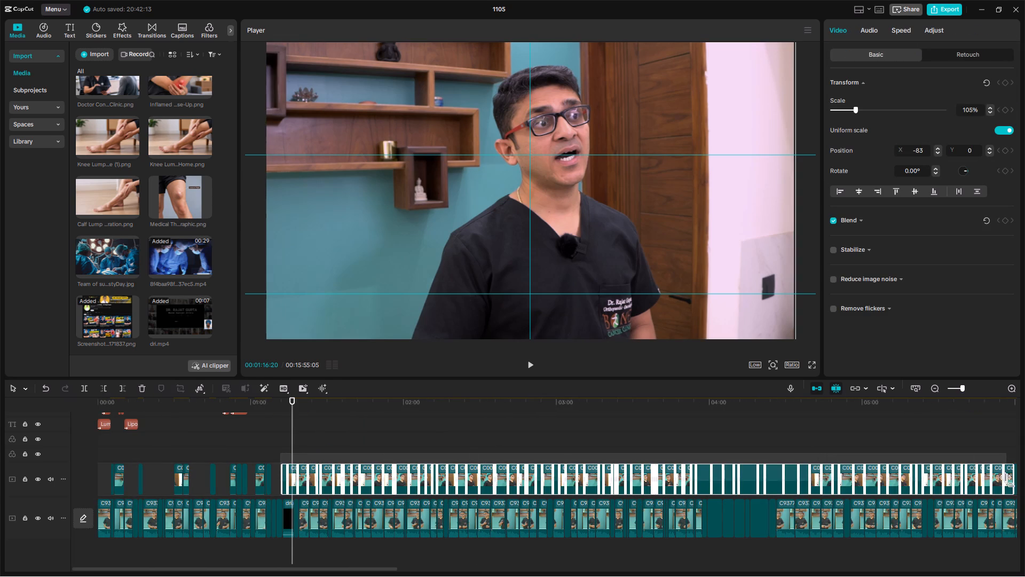
{"action": "left_click_drag", "start_coordinate": [1009, 481], "coordinate": [1024, 486]}
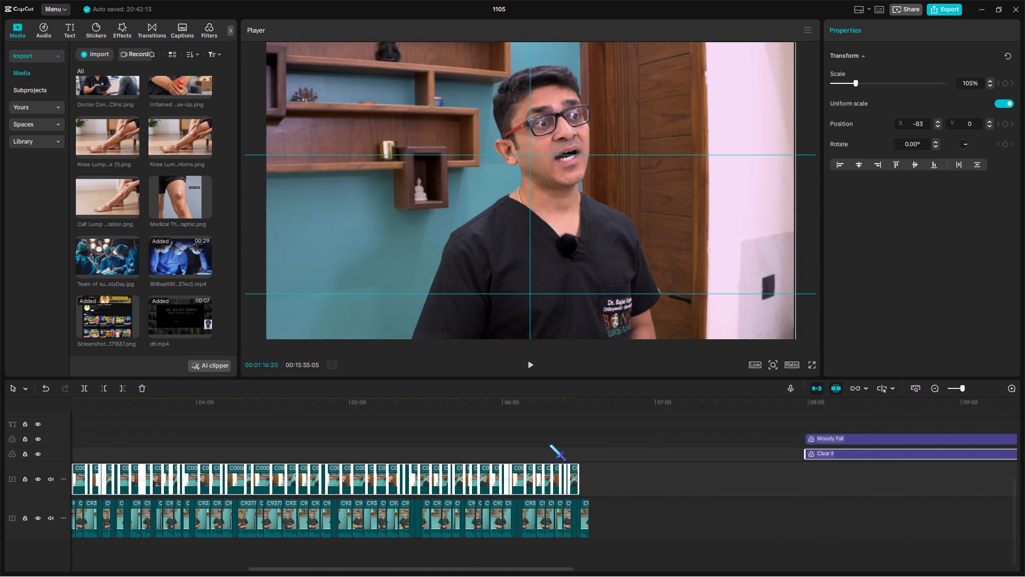
{"action": "left_click", "coordinate": [855, 454], "text": "ctrl"}
{"action": "left_click_drag", "start_coordinate": [504, 405], "coordinate": [0, 412]}
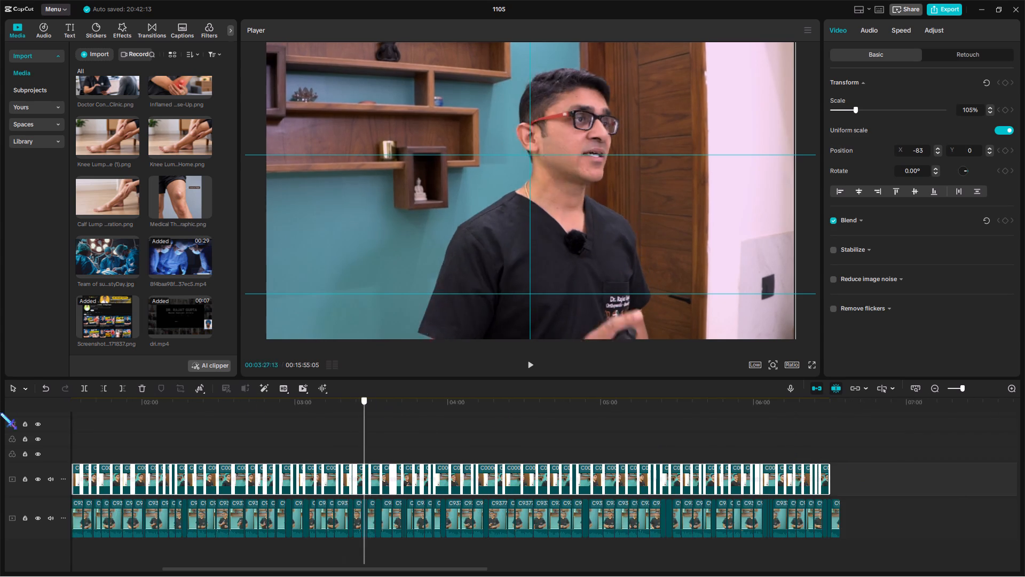
{"action": "left_click_drag", "start_coordinate": [0, 412], "coordinate": [291, 406]}
{"action": "left_click_drag", "start_coordinate": [966, 388], "coordinate": [977, 394]}
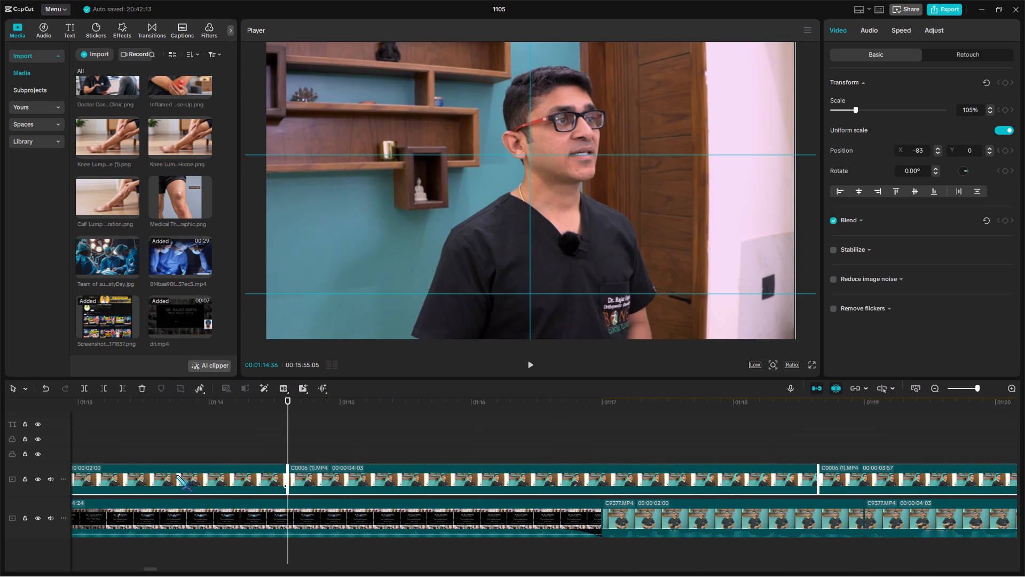
{"action": "left_click_drag", "start_coordinate": [178, 476], "coordinate": [754, 477]}
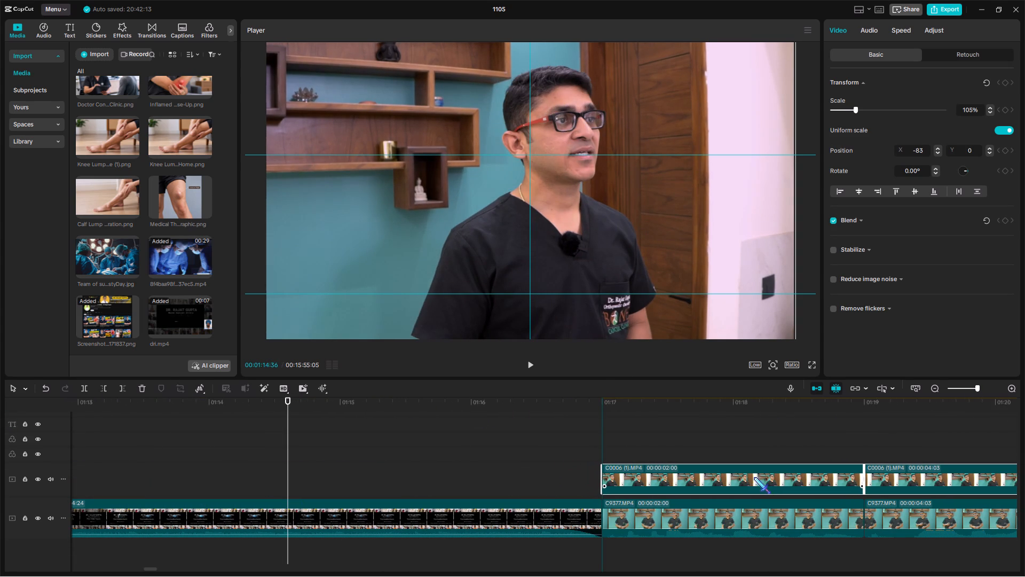
{"action": "left_click_drag", "start_coordinate": [754, 477], "coordinate": [754, 477]}
Play from the end of dri.mp4 at about 01:17 to check the realigned side-angle clips.
{"action": "double_click", "coordinate": [607, 446]}
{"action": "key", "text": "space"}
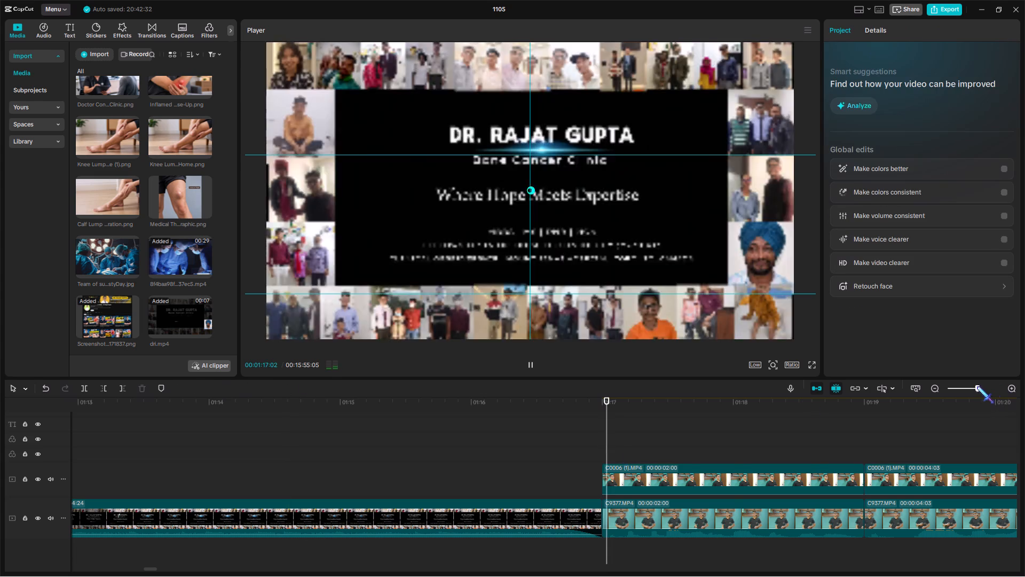
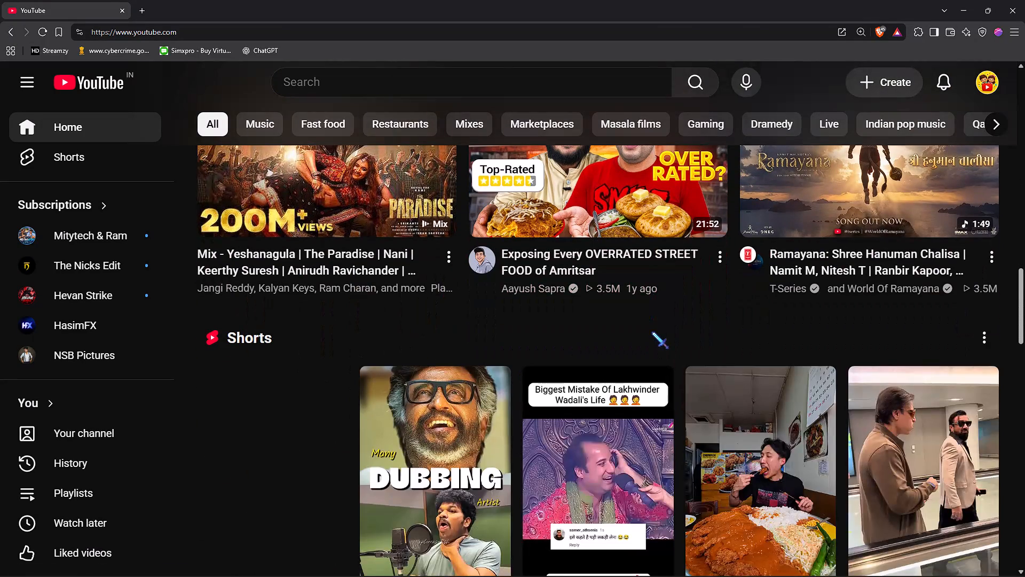
Browse the YouTube home feed, open the Mere Rashke Qamar-Remix mix and pause it.
{"action": "scroll", "coordinate": [652, 332], "scroll_direction": "up", "scroll_amount": 1}
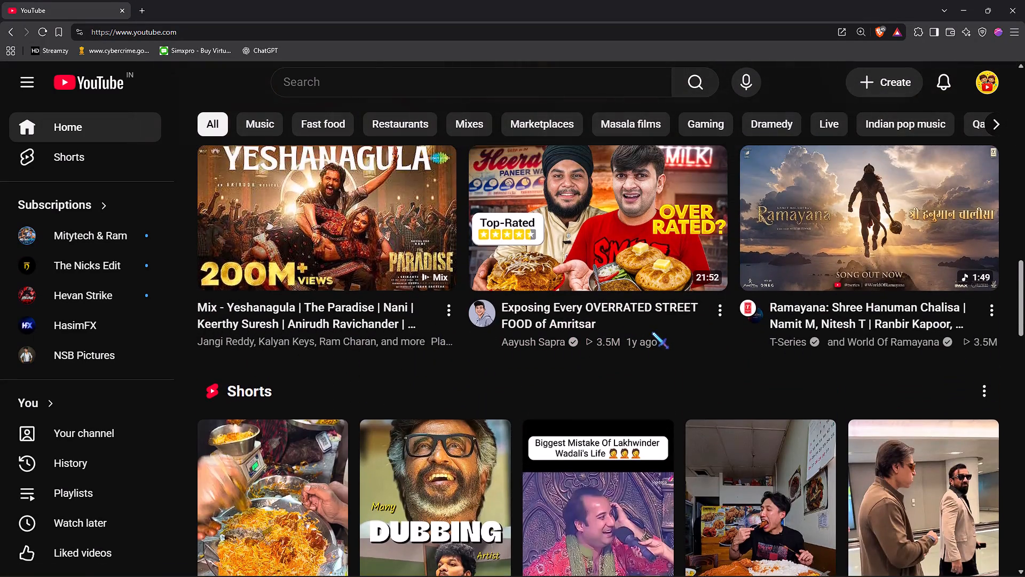
{"action": "scroll", "coordinate": [652, 332], "scroll_direction": "down", "scroll_amount": 10}
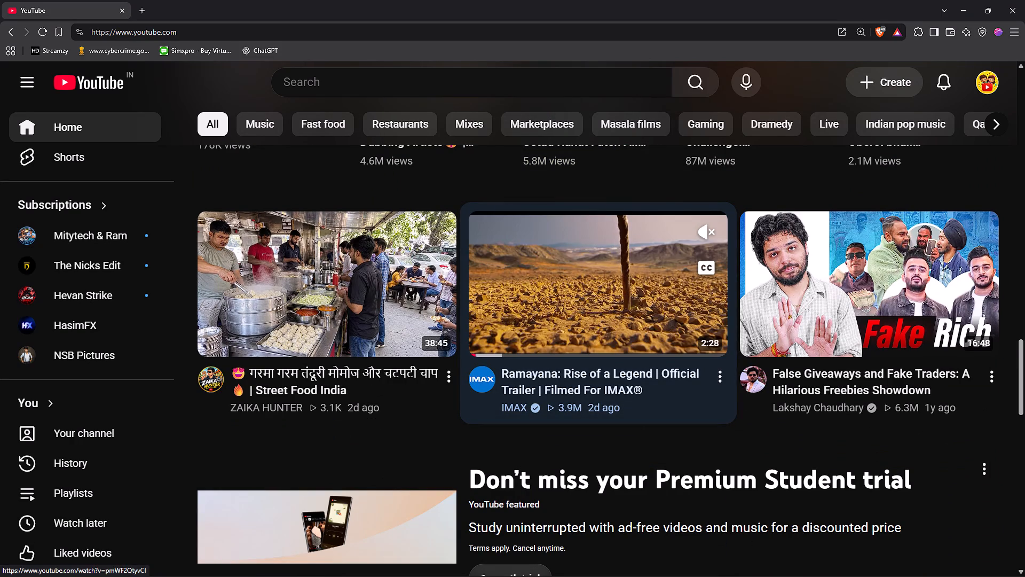
{"action": "scroll", "coordinate": [652, 332], "scroll_direction": "down", "scroll_amount": 6}
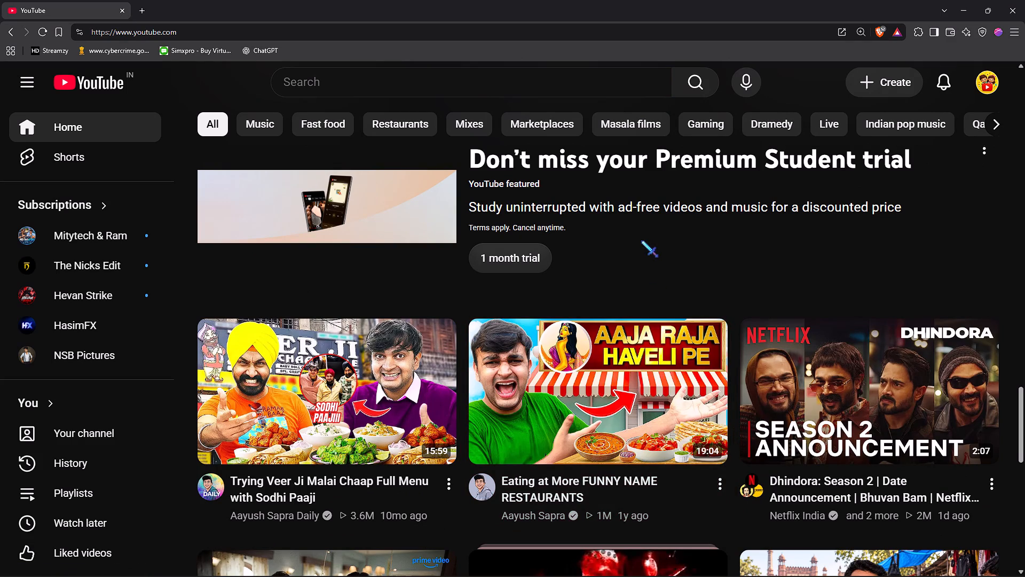
{"action": "scroll", "coordinate": [627, 363], "scroll_direction": "down", "scroll_amount": 5}
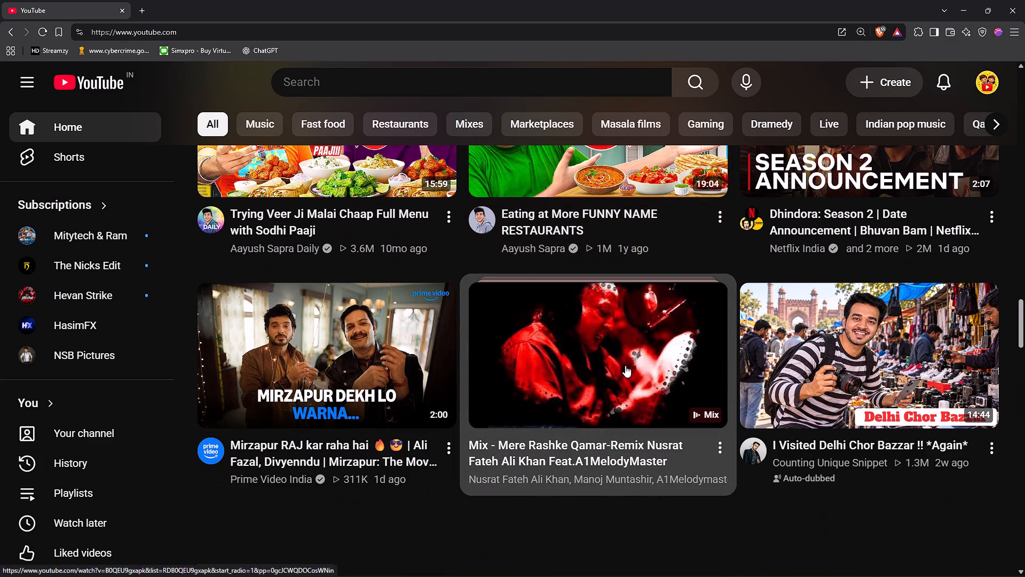
{"action": "left_click", "coordinate": [625, 365]}
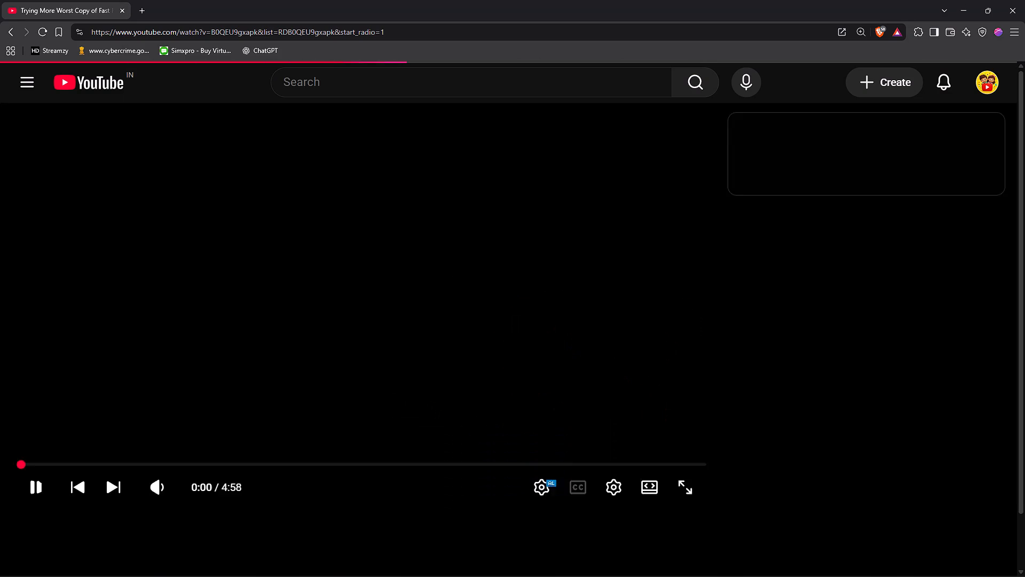
{"action": "left_click", "coordinate": [502, 364]}
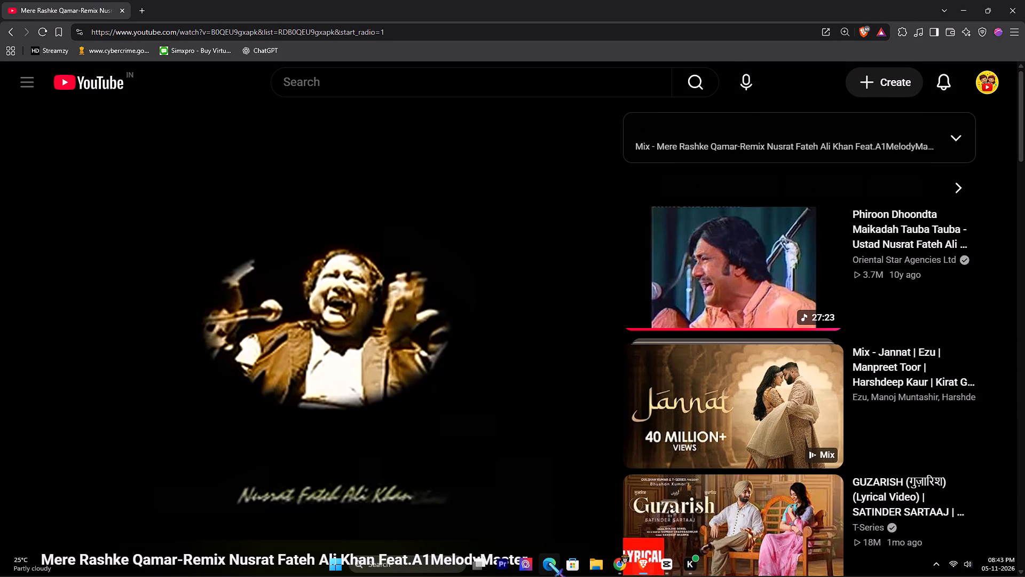
Switch to CapCut and play project 1105 from about 01:18 to check the side-angle section after dri.mp4.
{"action": "left_click", "coordinate": [664, 562]}
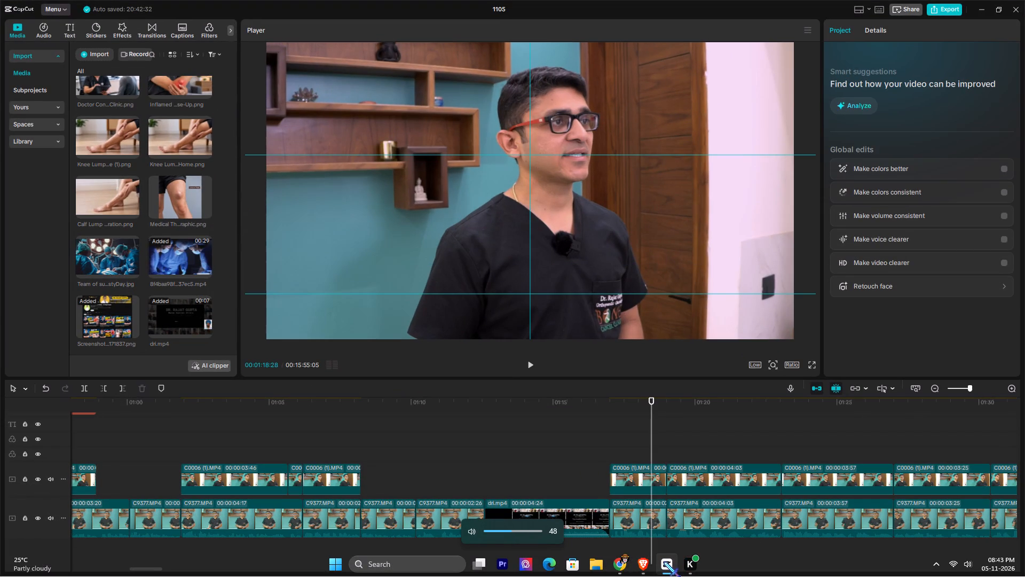
{"action": "key", "text": "space"}
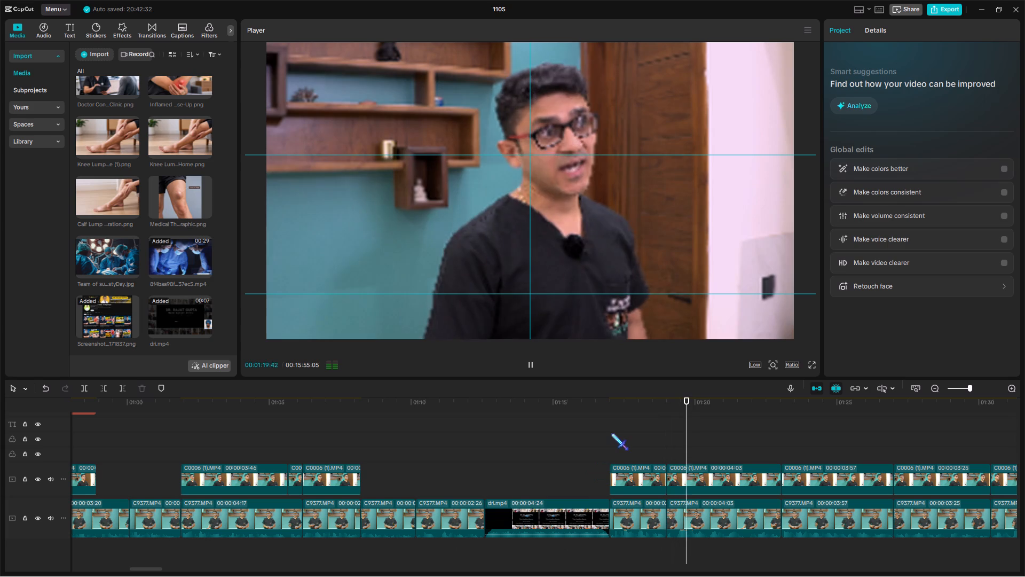
{"action": "key", "text": "space"}
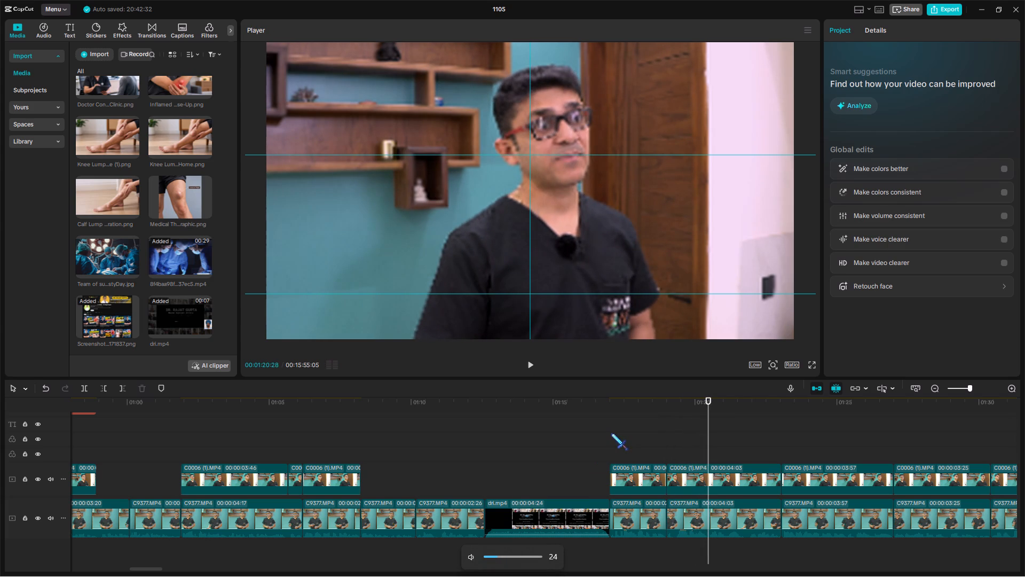
{"action": "key", "text": "space"}
{"action": "key", "text": "space"}
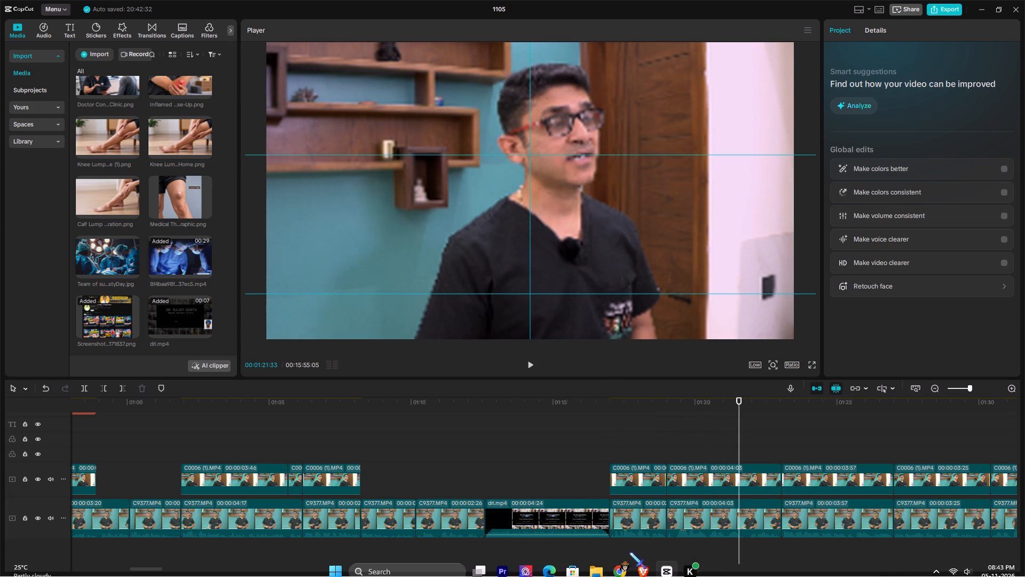
Switch to the browser, resume the Mere Rashke Qamar remix and raise the player volume to about half.
{"action": "left_click", "coordinate": [641, 565]}
{"action": "left_click", "coordinate": [301, 356]}
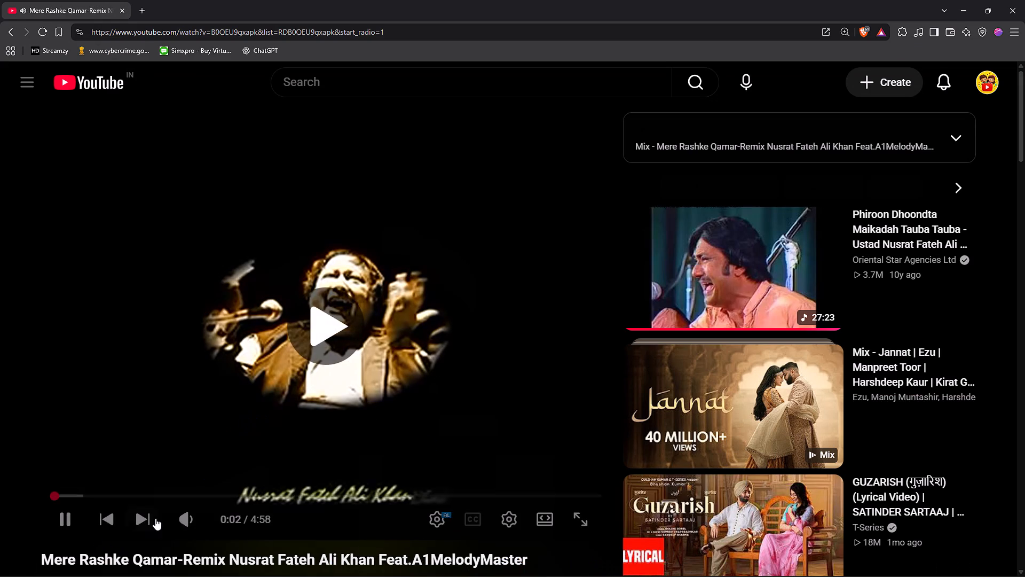
{"action": "left_click_drag", "start_coordinate": [208, 521], "coordinate": [218, 519]}
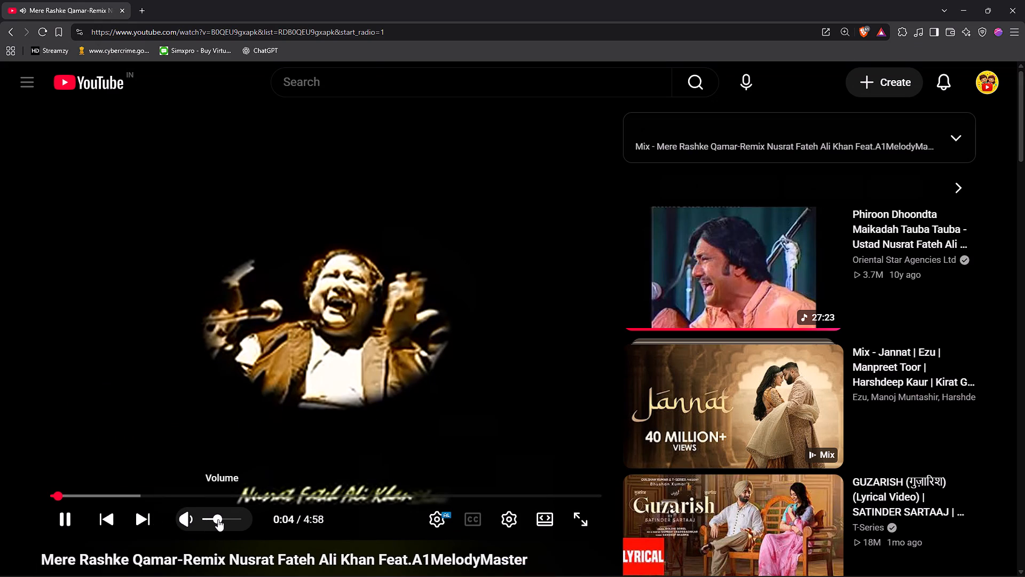
{"action": "left_click_drag", "start_coordinate": [218, 519], "coordinate": [225, 518]}
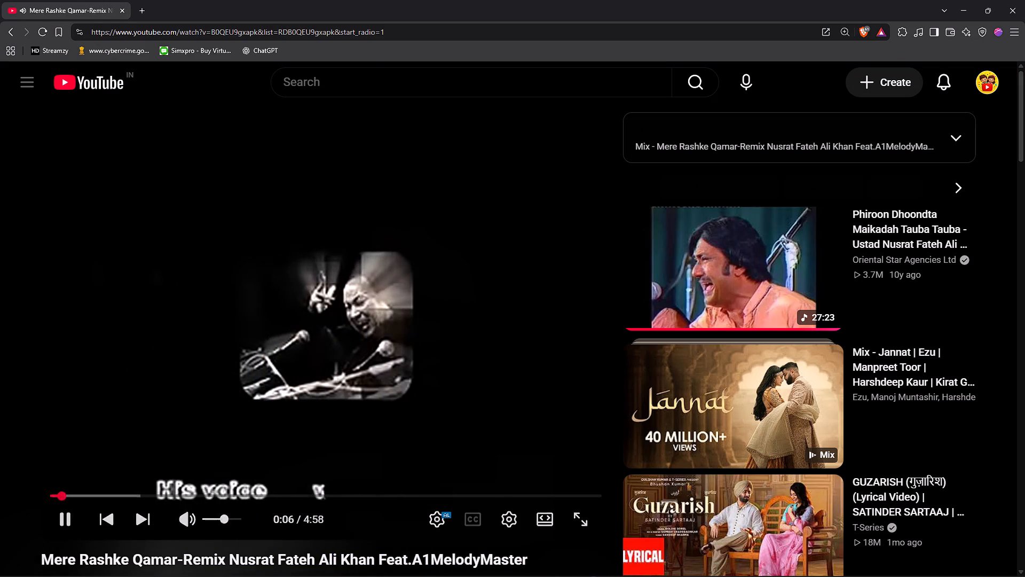
Switch to CapCut and play from about 01:07 towards the dri.mp4 clip to check speech against the background song.
{"action": "left_click", "coordinate": [667, 564]}
{"action": "left_click", "coordinate": [324, 434]}
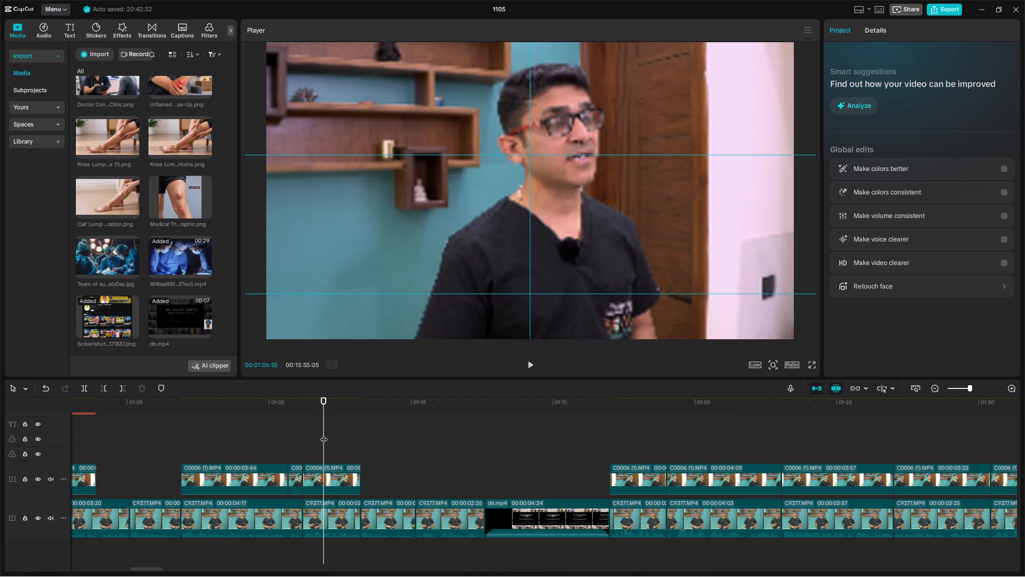
{"action": "key", "text": "space"}
{"action": "scroll", "coordinate": [454, 495], "scroll_direction": "up", "scroll_amount": 5}
{"action": "left_click_drag", "start_coordinate": [364, 469], "coordinate": [463, 473]}
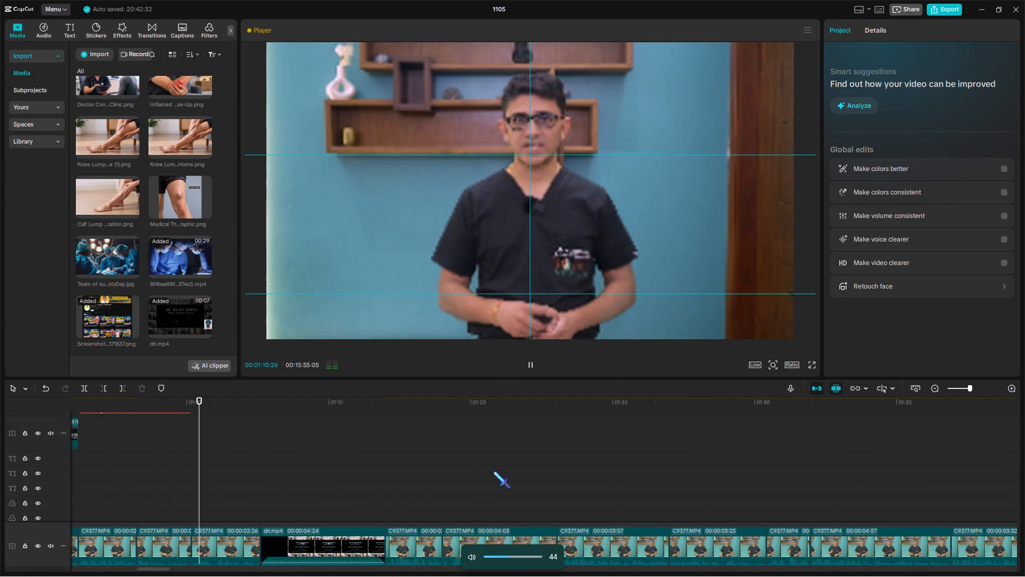
{"action": "key", "text": "space"}
Switch to the browser and lower the Mere Rashke Qamar remix's player volume to about one third.
{"action": "left_click", "coordinate": [644, 563]}
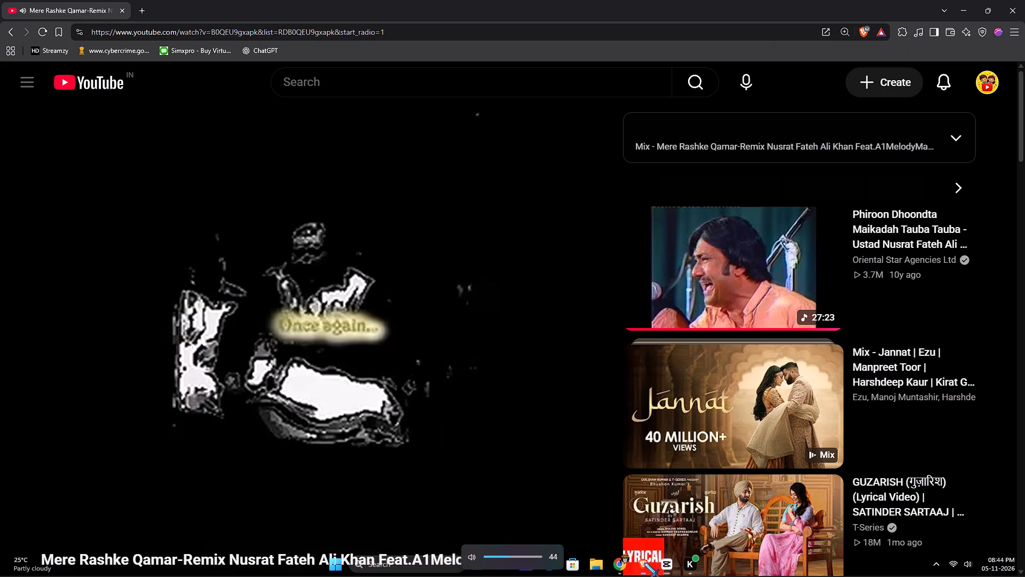
{"action": "left_click_drag", "start_coordinate": [225, 520], "coordinate": [220, 524]}
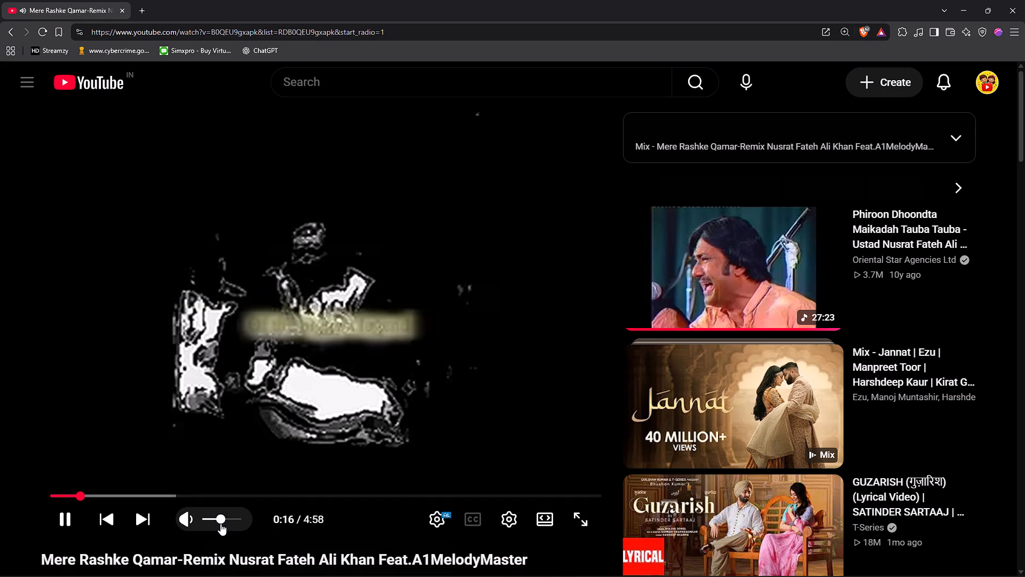
{"action": "left_click_drag", "start_coordinate": [220, 524], "coordinate": [215, 528]}
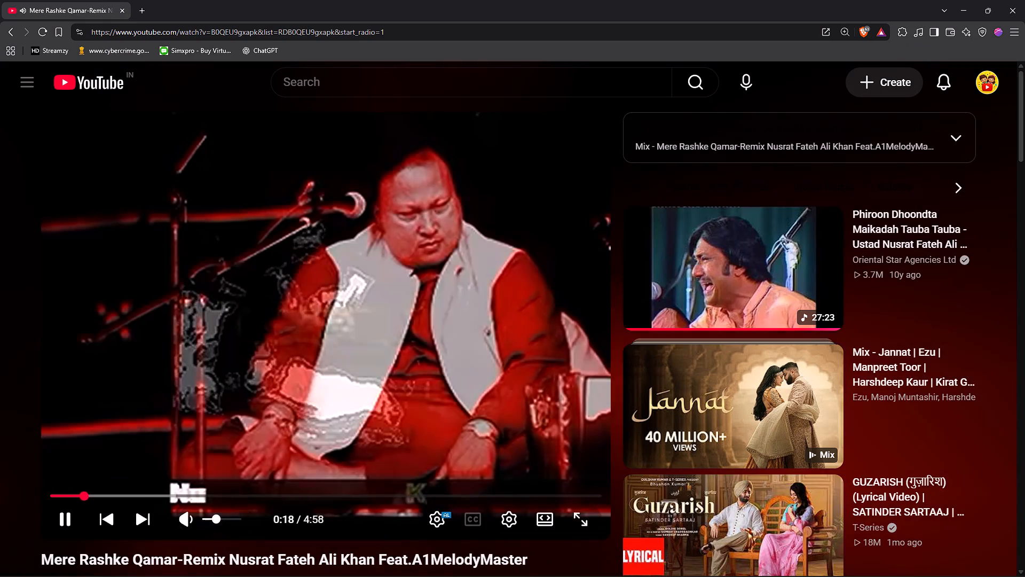
{"action": "key", "text": "space"}
{"action": "key", "text": "space"}
Switch to CapCut and play from about 01:10 and about 01:17 to check the cuts into and out of dri.mp4.
{"action": "left_click", "coordinate": [663, 568]}
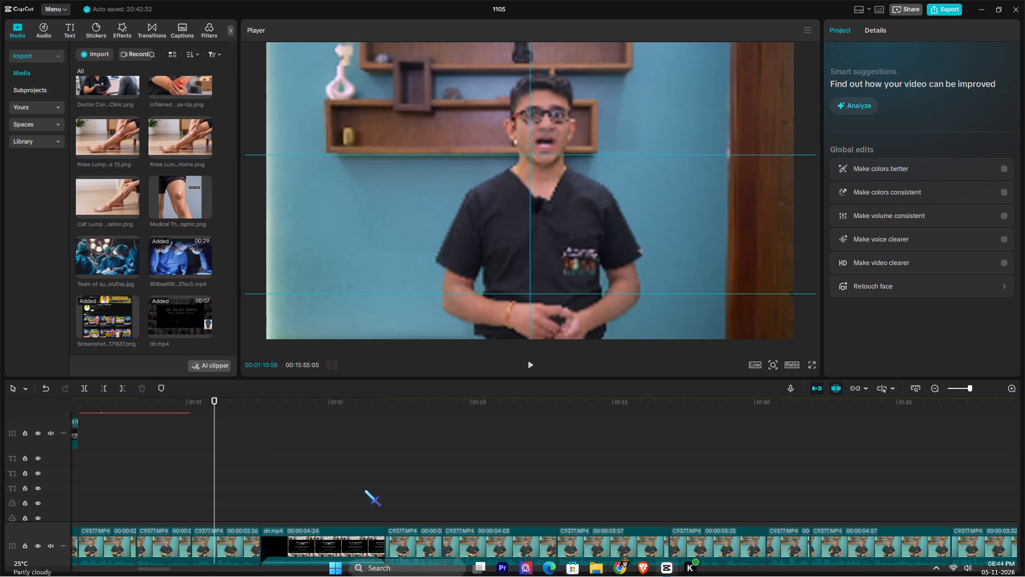
{"action": "left_click", "coordinate": [210, 435]}
{"action": "key", "text": "space"}
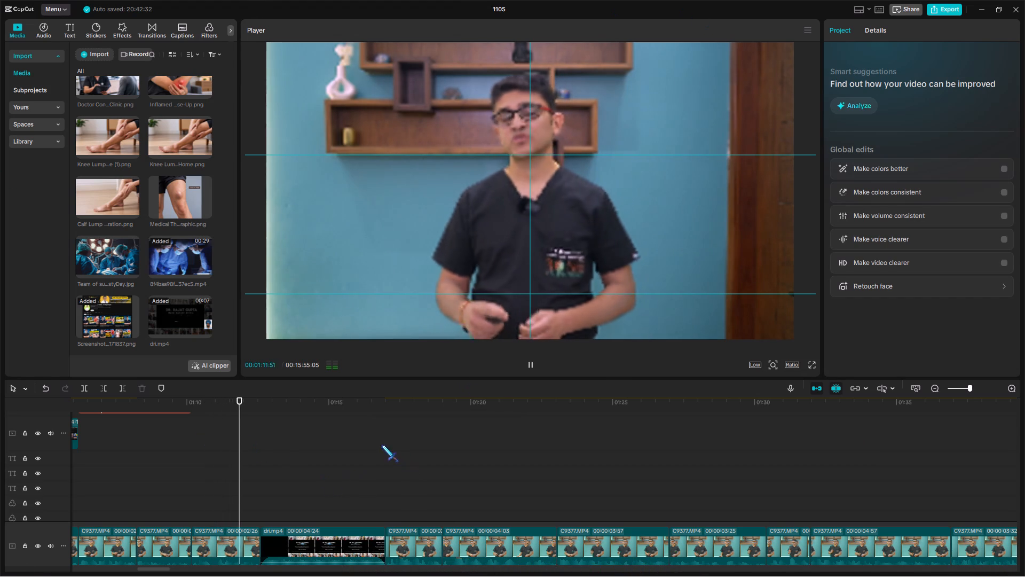
{"action": "left_click", "coordinate": [382, 445]}
{"action": "key", "text": "space"}
{"action": "left_click", "coordinate": [971, 391]}
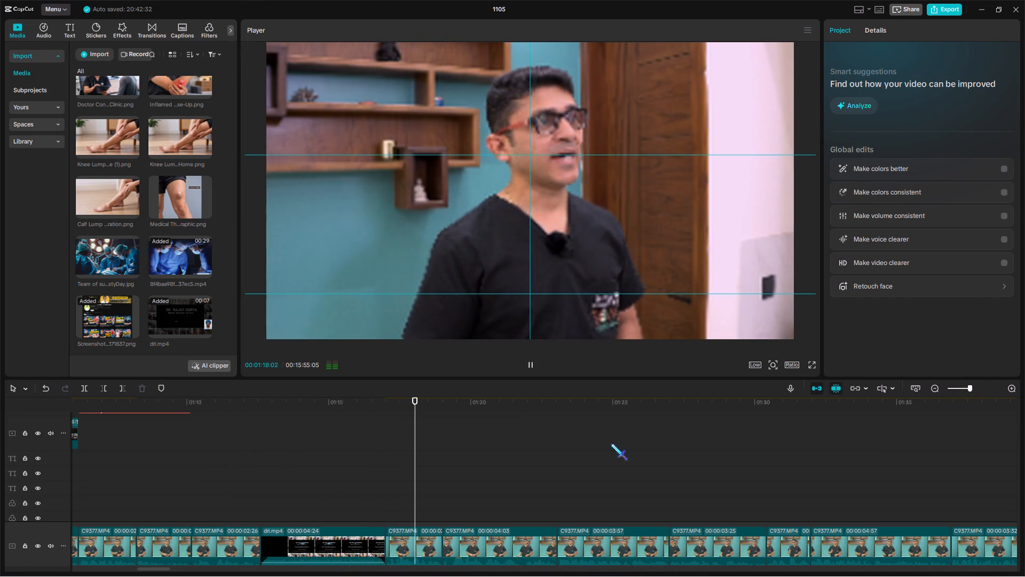
Delete the first two side-angle C0006 (1).MP4 clips that directly follow dri.mp4, from about 01:17 to 01:23.
{"action": "scroll", "coordinate": [494, 447], "scroll_direction": "down", "scroll_amount": 6}
{"action": "left_click_drag", "start_coordinate": [377, 450], "coordinate": [534, 482]}
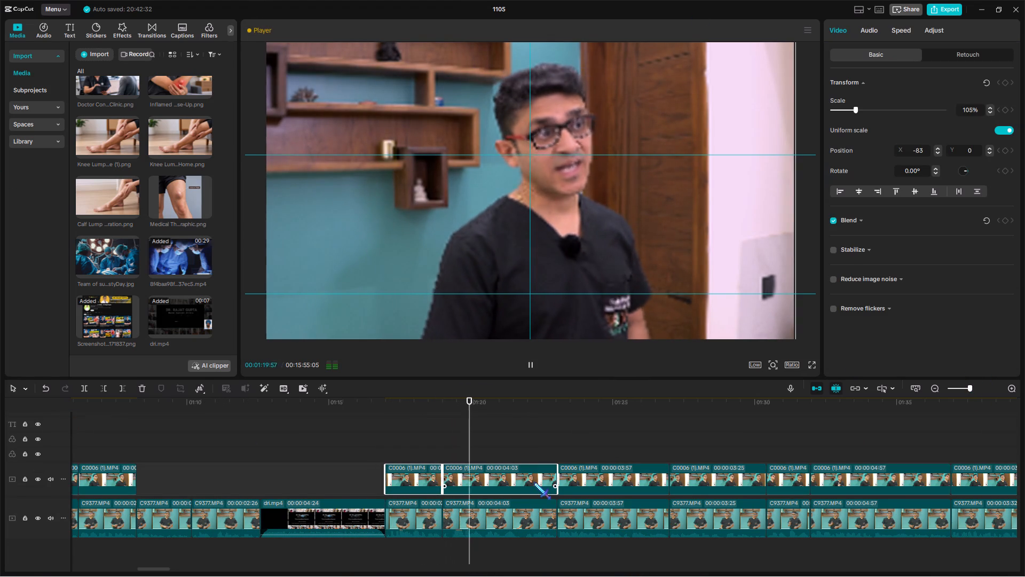
{"action": "key", "text": "BackSpace"}
Go back along the timeline to find the Hindi question captions between about 00:38 and 00:46.
{"action": "scroll", "coordinate": [454, 480], "scroll_direction": "up", "scroll_amount": 5}
{"action": "left_click", "coordinate": [448, 478]}
{"action": "left_click_drag", "start_coordinate": [448, 478], "coordinate": [405, 439]}
{"action": "scroll", "coordinate": [406, 466], "scroll_direction": "up", "scroll_amount": 5}
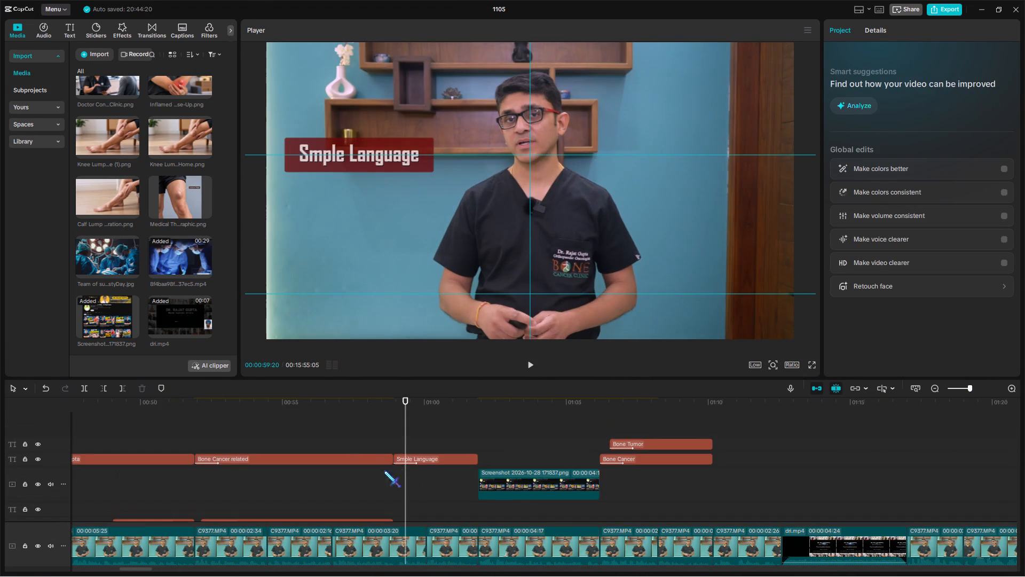
{"action": "left_click", "coordinate": [344, 479]}
{"action": "left_click_drag", "start_coordinate": [344, 479], "coordinate": [377, 486]}
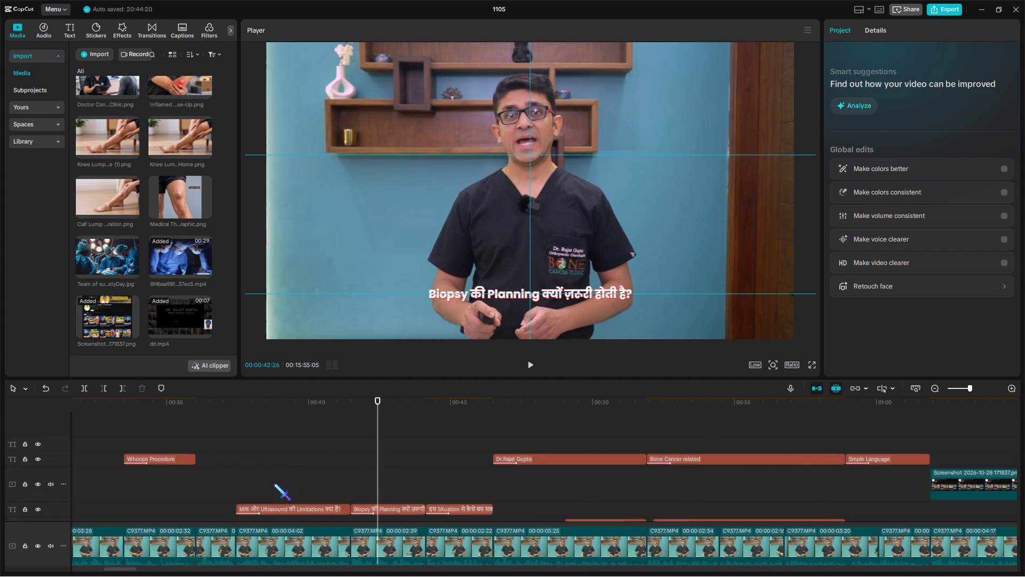
{"action": "left_click", "coordinate": [274, 484]}
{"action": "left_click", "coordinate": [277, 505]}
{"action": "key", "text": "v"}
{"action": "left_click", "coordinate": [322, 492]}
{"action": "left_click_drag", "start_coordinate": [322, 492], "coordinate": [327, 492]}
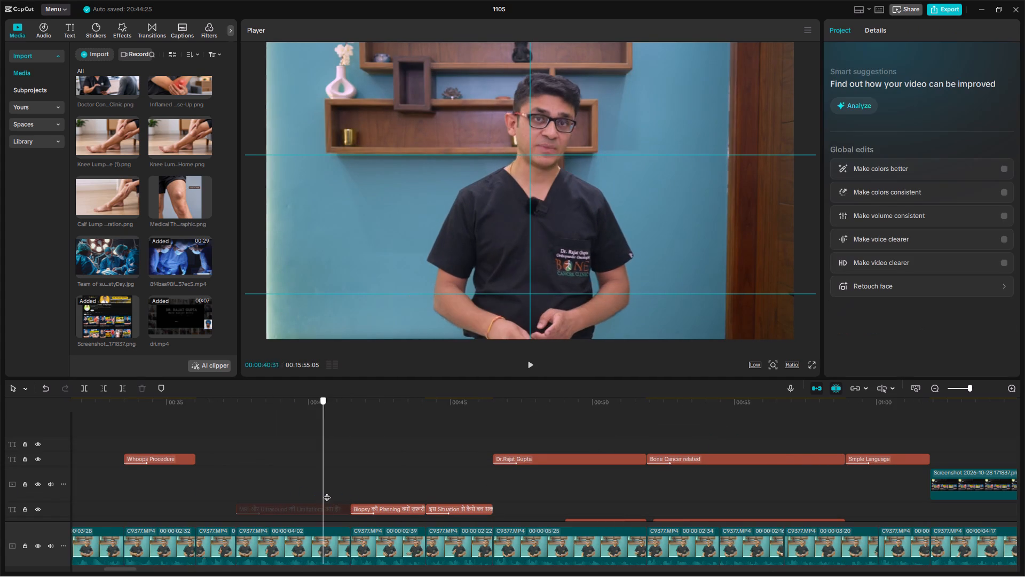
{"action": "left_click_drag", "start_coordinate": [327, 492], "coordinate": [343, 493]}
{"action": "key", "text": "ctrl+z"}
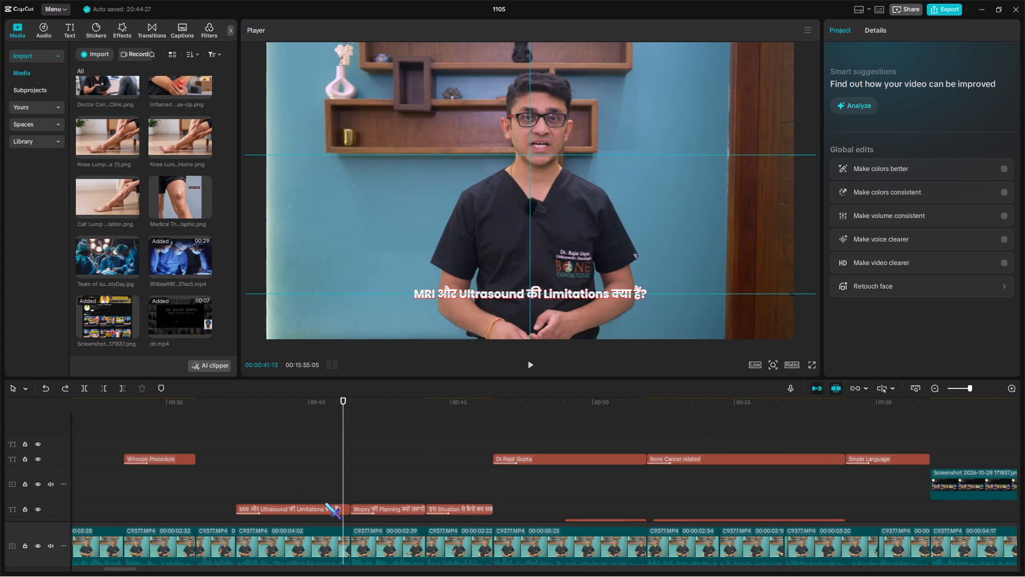
Copy the "MRI और Ultrasound की Limitations क्या हैं?" caption and paste it on the caption track just before 01:19.
{"action": "left_click", "coordinate": [323, 506]}
{"action": "key", "text": "ctrl+x"}
{"action": "key", "text": "ctrl+c"}
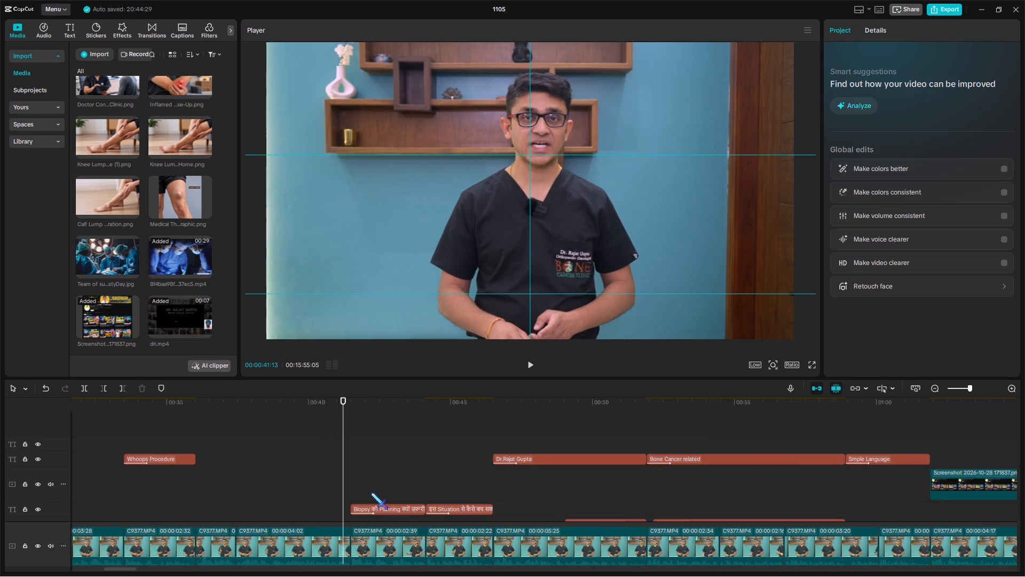
{"action": "key", "text": "ctrl+z"}
{"action": "key", "text": "ctrl+c"}
{"action": "left_click", "coordinate": [371, 493]}
{"action": "left_click_drag", "start_coordinate": [371, 493], "coordinate": [1018, 489]}
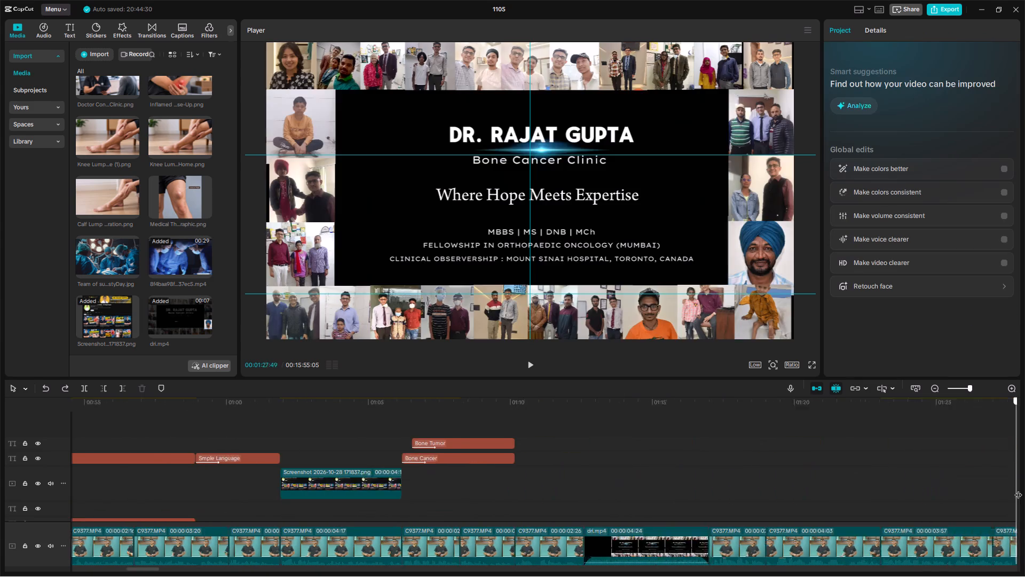
{"action": "left_click_drag", "start_coordinate": [1018, 489], "coordinate": [545, 485]}
{"action": "left_click", "coordinate": [544, 468]}
{"action": "left_click", "coordinate": [536, 456]}
{"action": "left_click_drag", "start_coordinate": [535, 456], "coordinate": [585, 473]}
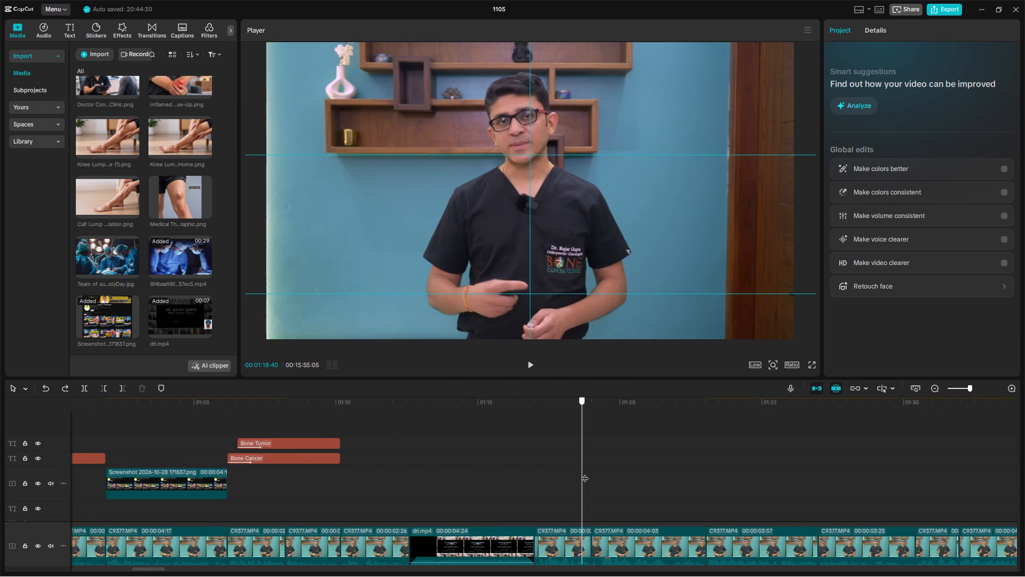
{"action": "left_click_drag", "start_coordinate": [585, 473], "coordinate": [588, 475]}
{"action": "left_click_drag", "start_coordinate": [588, 475], "coordinate": [589, 482], "text": "ctrl"}
{"action": "key", "text": "ctrl+v"}
Play from just before 01:19 to about 01:23 to check the pasted caption's timing against the speech.
{"action": "key", "text": "space"}
{"action": "left_click_drag", "start_coordinate": [556, 451], "coordinate": [753, 459]}
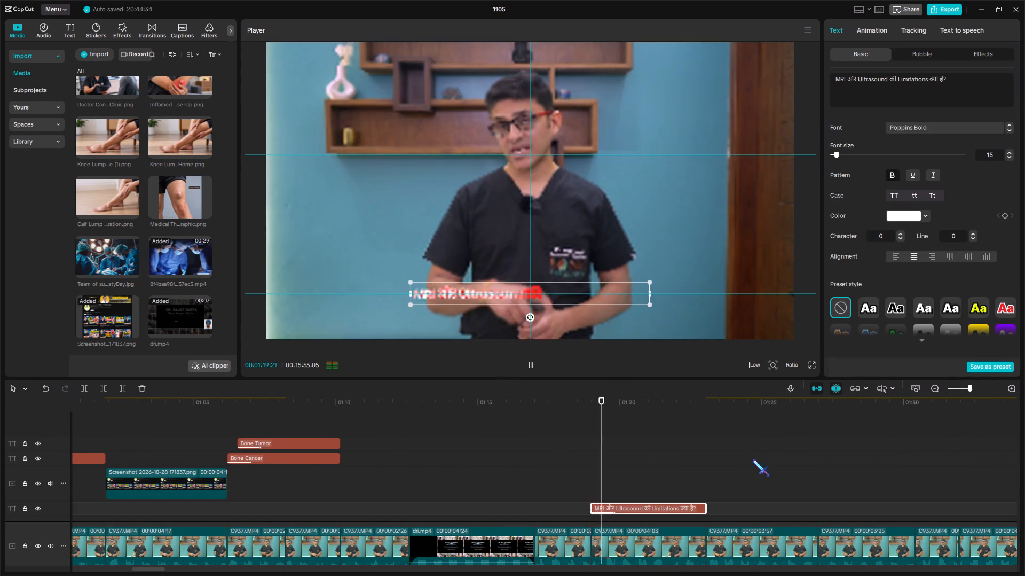
{"action": "left_click_drag", "start_coordinate": [753, 459], "coordinate": [459, 435]}
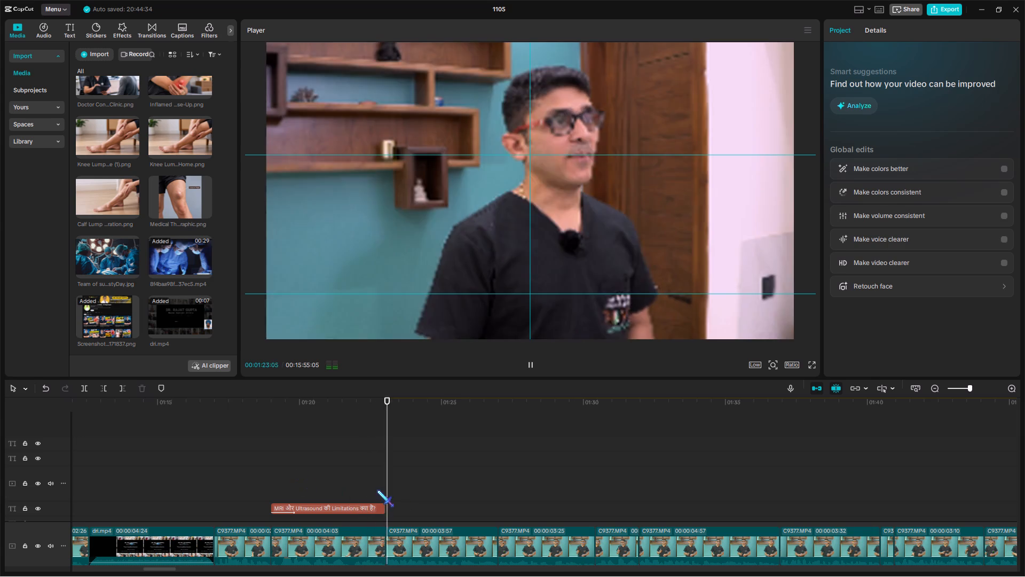
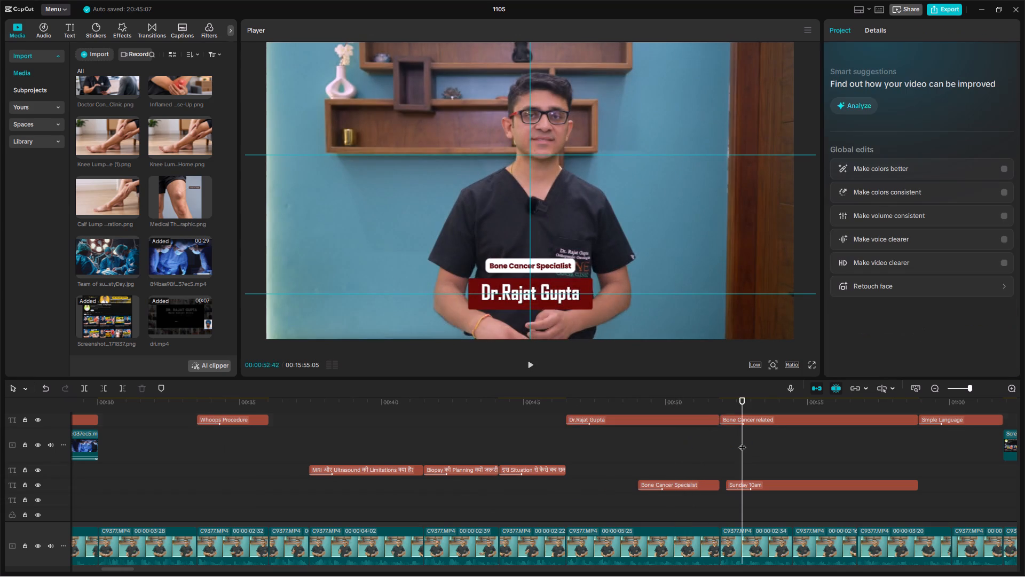
{"action": "left_click_drag", "start_coordinate": [742, 442], "coordinate": [712, 430]}
{"action": "left_click_drag", "start_coordinate": [709, 427], "coordinate": [706, 422]}
{"action": "left_click", "coordinate": [705, 419]}
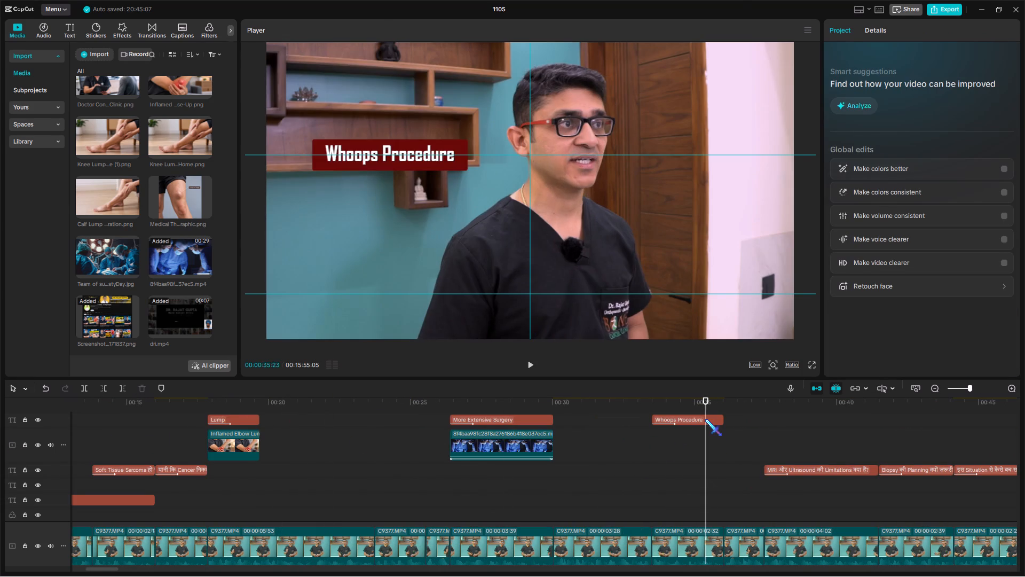
{"action": "key", "text": "ctrl+c"}
{"action": "left_click", "coordinate": [809, 425]}
{"action": "left_click_drag", "start_coordinate": [809, 425], "coordinate": [1024, 433]}
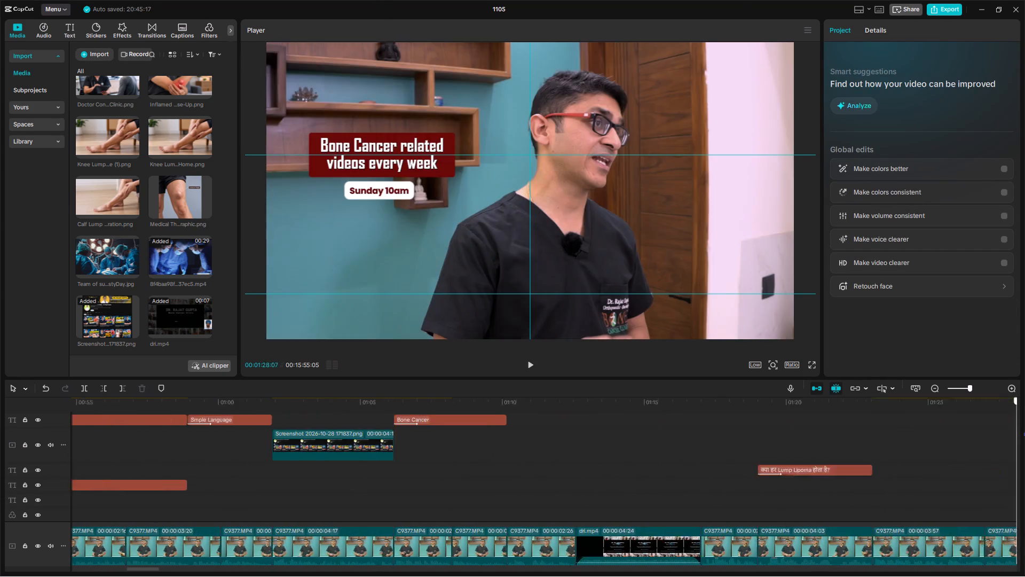
{"action": "left_click_drag", "start_coordinate": [1024, 433], "coordinate": [207, 458]}
{"action": "triple_click", "coordinate": [247, 440], "text": "ctrl"}
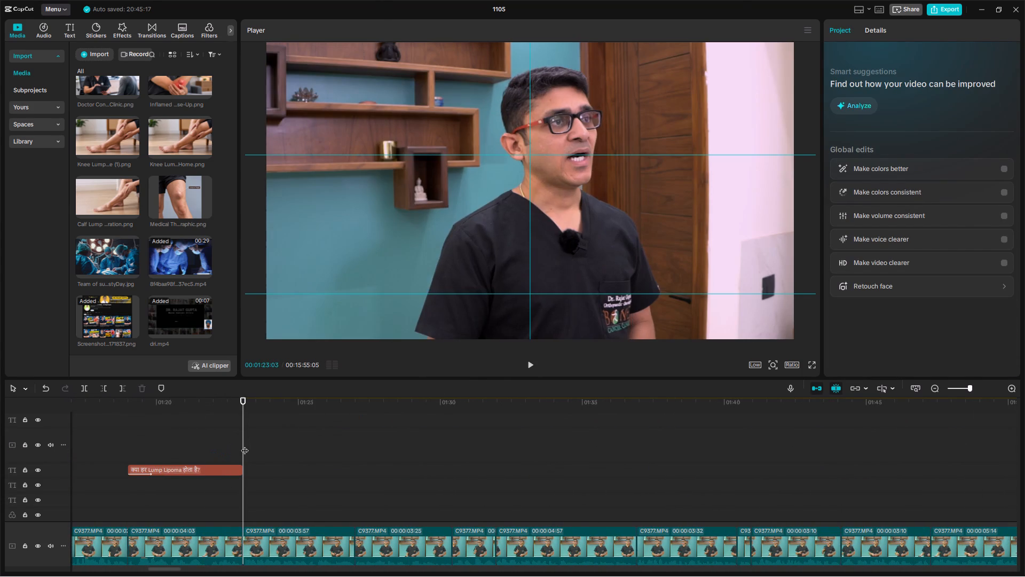
{"action": "key", "text": "ctrl+v"}
Shift the pasted title to start at about 01:24 and extend its end to about 01:30, following the speech.
{"action": "key", "text": "space"}
{"action": "scroll", "coordinate": [276, 454], "scroll_direction": "up", "scroll_amount": 3}
{"action": "left_click_drag", "start_coordinate": [278, 456], "coordinate": [307, 456]}
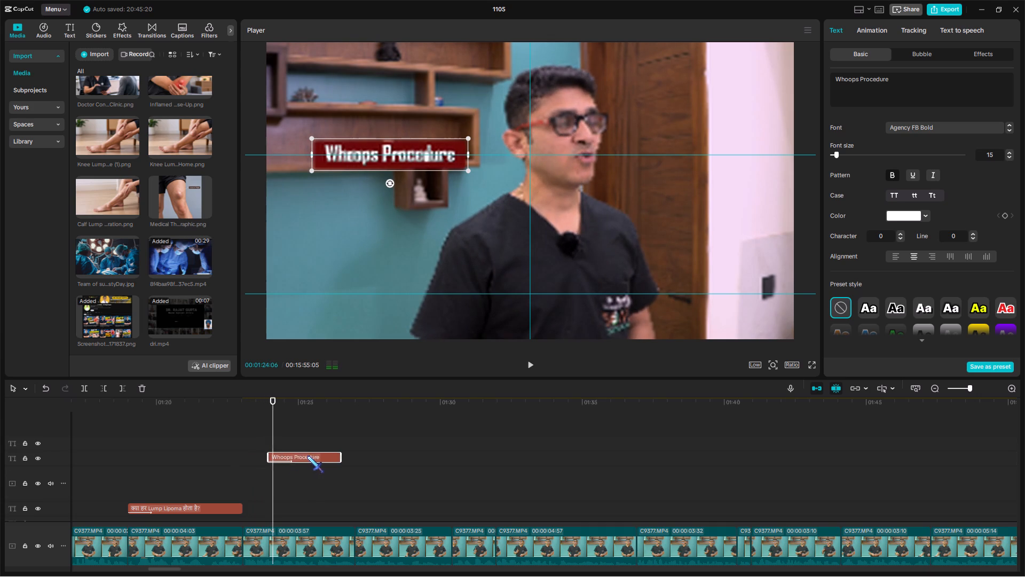
{"action": "left_click_drag", "start_coordinate": [307, 456], "coordinate": [314, 456]}
{"action": "double_click", "coordinate": [274, 440]}
{"action": "key", "text": "space"}
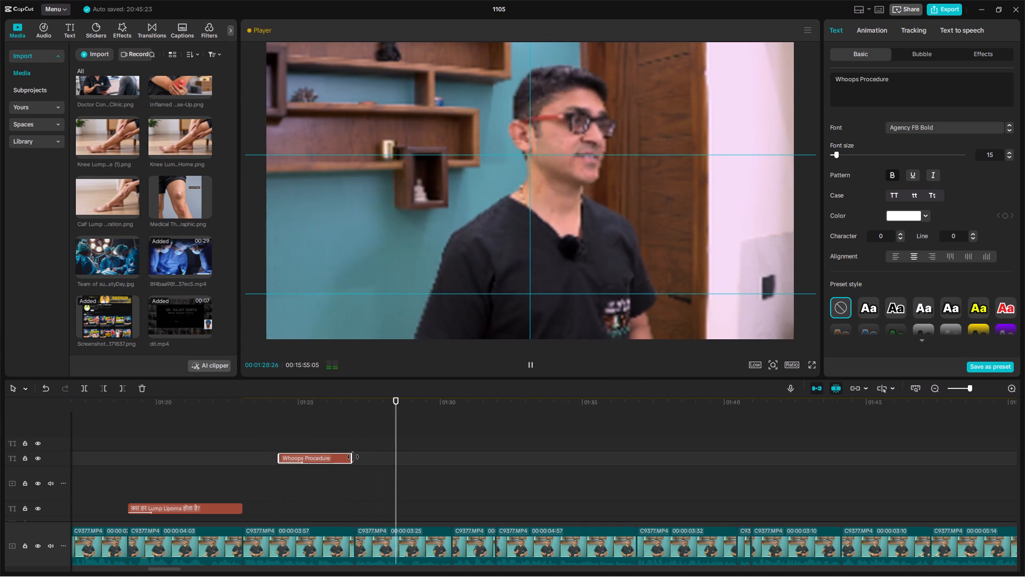
{"action": "left_click_drag", "start_coordinate": [353, 457], "coordinate": [445, 480]}
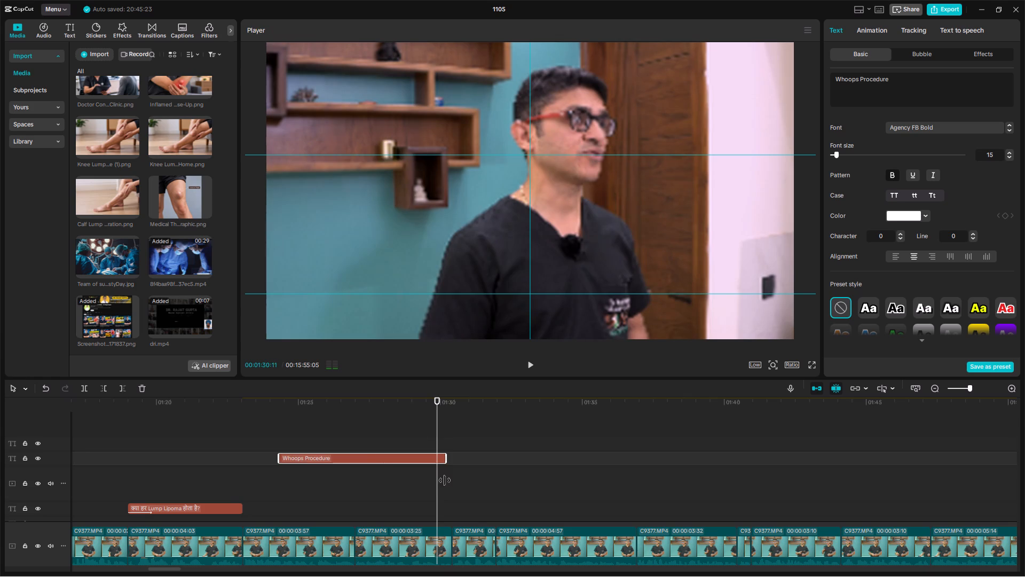
{"action": "left_click_drag", "start_coordinate": [445, 480], "coordinate": [450, 485]}
{"action": "left_click", "coordinate": [405, 474]}
{"action": "left_click", "coordinate": [277, 428]}
{"action": "key", "text": "space"}
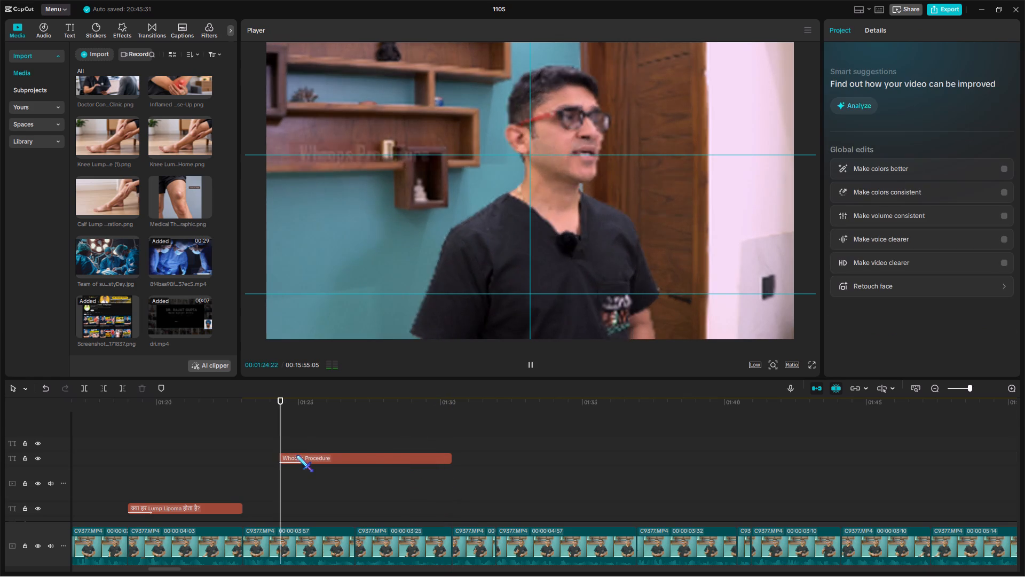
Change the pasted title's text to "Lipoma", enlarge it slightly in the frame and play back its timing.
{"action": "left_click", "coordinate": [297, 457]}
{"action": "key", "text": "space"}
{"action": "left_click_drag", "start_coordinate": [932, 91], "coordinate": [770, 57]}
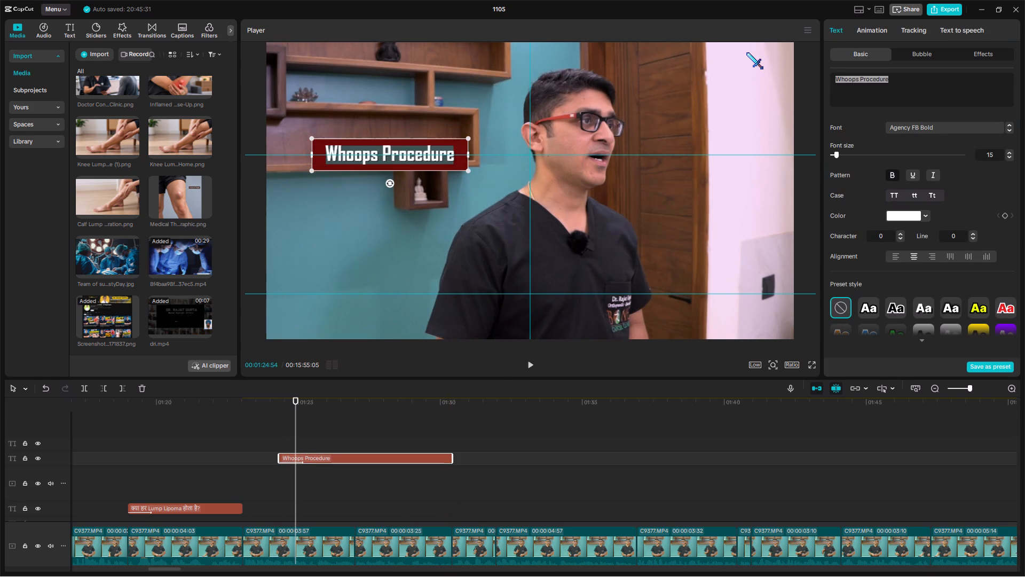
{"action": "type", "text": "Lipoma"}
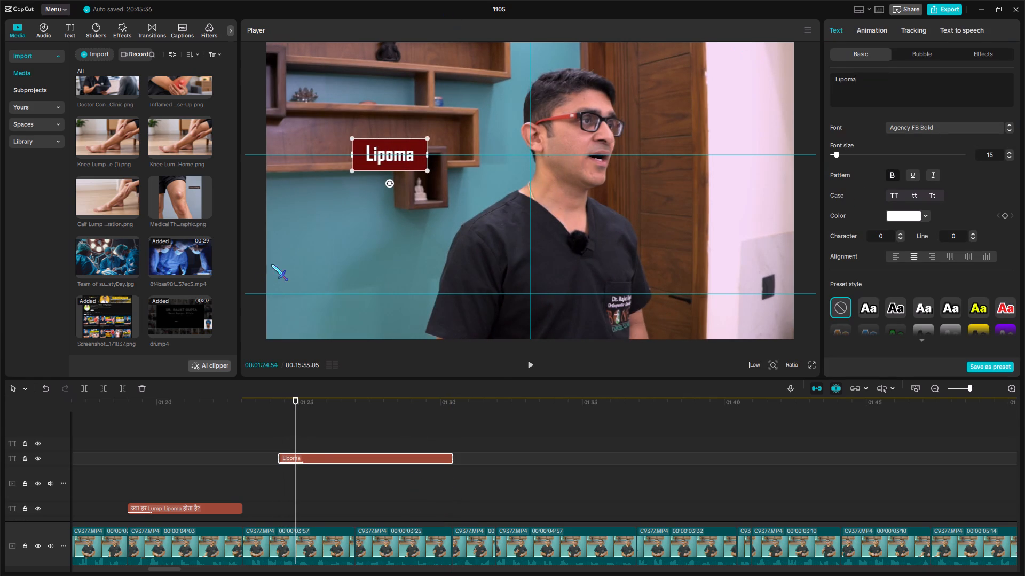
{"action": "left_click_drag", "start_coordinate": [428, 173], "coordinate": [451, 188]}
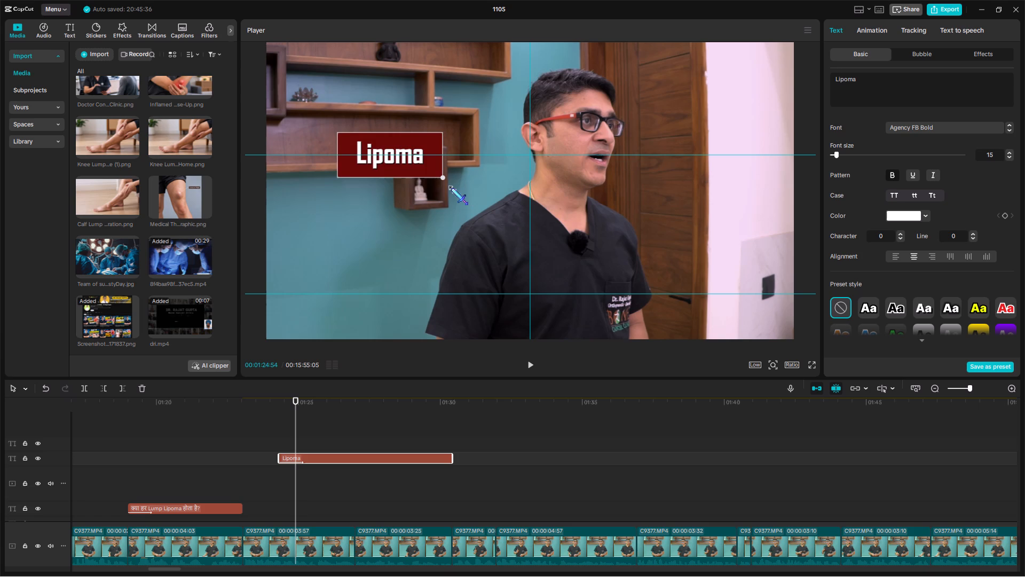
{"action": "left_click_drag", "start_coordinate": [451, 188], "coordinate": [450, 187]}
{"action": "left_click", "coordinate": [403, 170]}
{"action": "left_click", "coordinate": [310, 443]}
{"action": "key", "text": "space"}
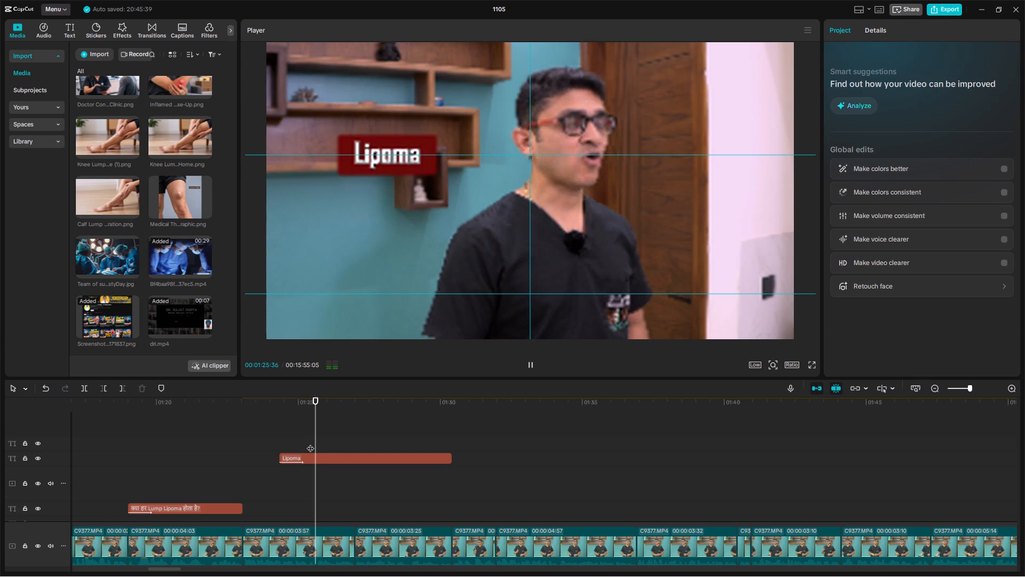
{"action": "left_click", "coordinate": [310, 443]}
{"action": "key", "text": "space"}
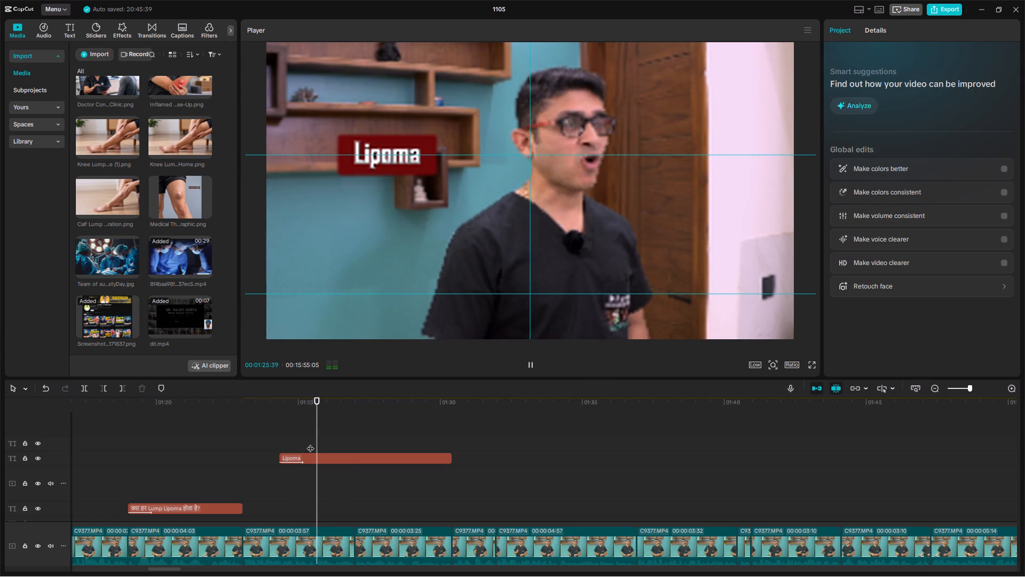
{"action": "double_click", "coordinate": [310, 443]}
{"action": "key", "text": "space"}
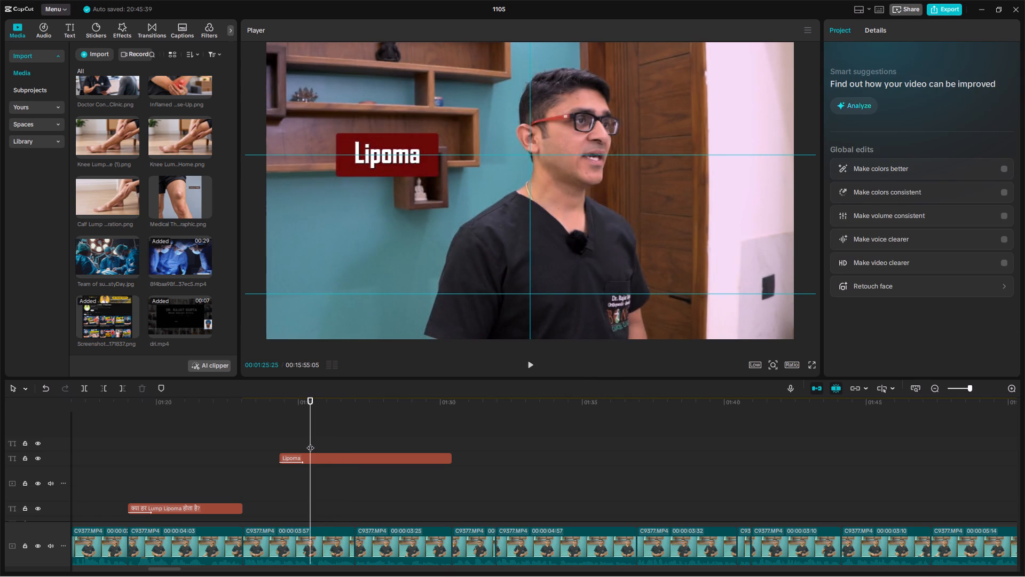
{"action": "key", "text": "space"}
Copy the white "Sunday 10am" label at about 00:58.
{"action": "left_click", "coordinate": [194, 496]}
{"action": "left_click_drag", "start_coordinate": [194, 496], "coordinate": [367, 478]}
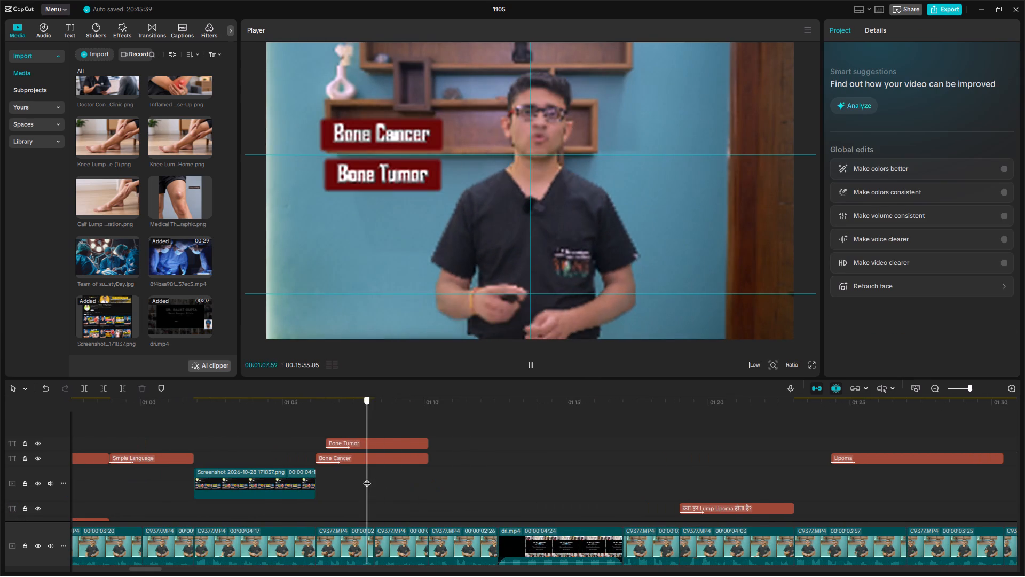
{"action": "left_click_drag", "start_coordinate": [367, 478], "coordinate": [758, 464]}
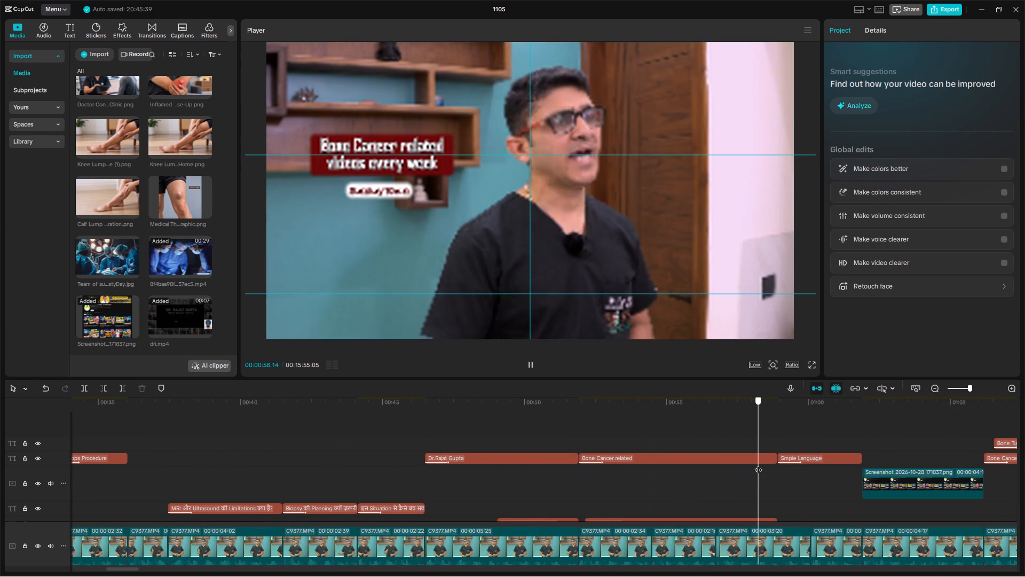
{"action": "left_click_drag", "start_coordinate": [758, 464], "coordinate": [754, 468]}
{"action": "scroll", "coordinate": [754, 469], "scroll_direction": "down", "scroll_amount": 4}
{"action": "left_click", "coordinate": [750, 470]}
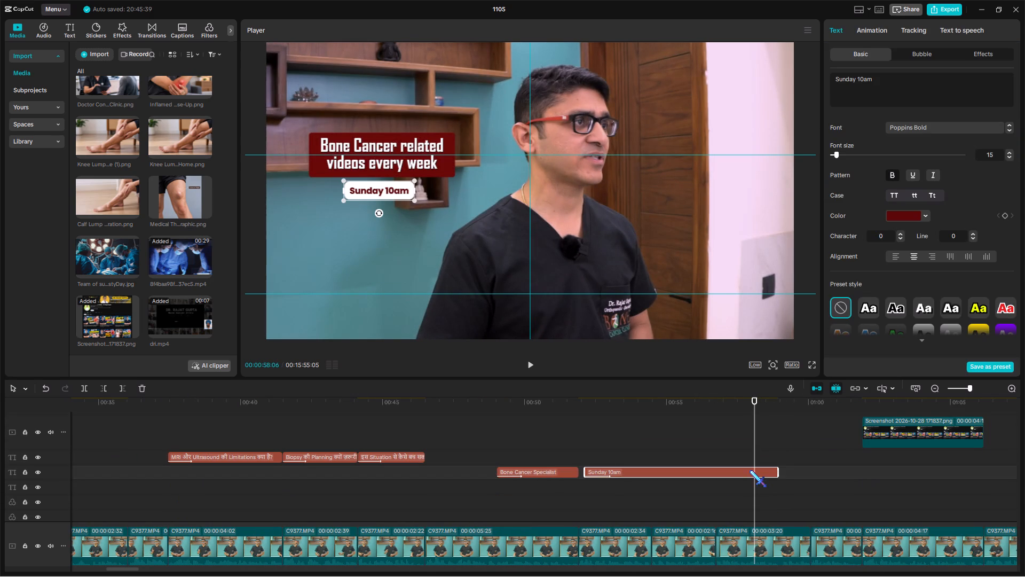
{"action": "key", "text": "ctrl+c"}
Paste the copied label under the "Lipoma" title, starting at about 01:26 in time with the speech.
{"action": "left_click", "coordinate": [761, 442]}
{"action": "left_click_drag", "start_coordinate": [761, 441], "coordinate": [455, 462]}
{"action": "scroll", "coordinate": [454, 489], "scroll_direction": "up", "scroll_amount": 7}
{"action": "left_click", "coordinate": [437, 490]}
{"action": "left_click", "coordinate": [479, 486]}
{"action": "key", "text": "space"}
{"action": "left_click_drag", "start_coordinate": [484, 485], "coordinate": [405, 498]}
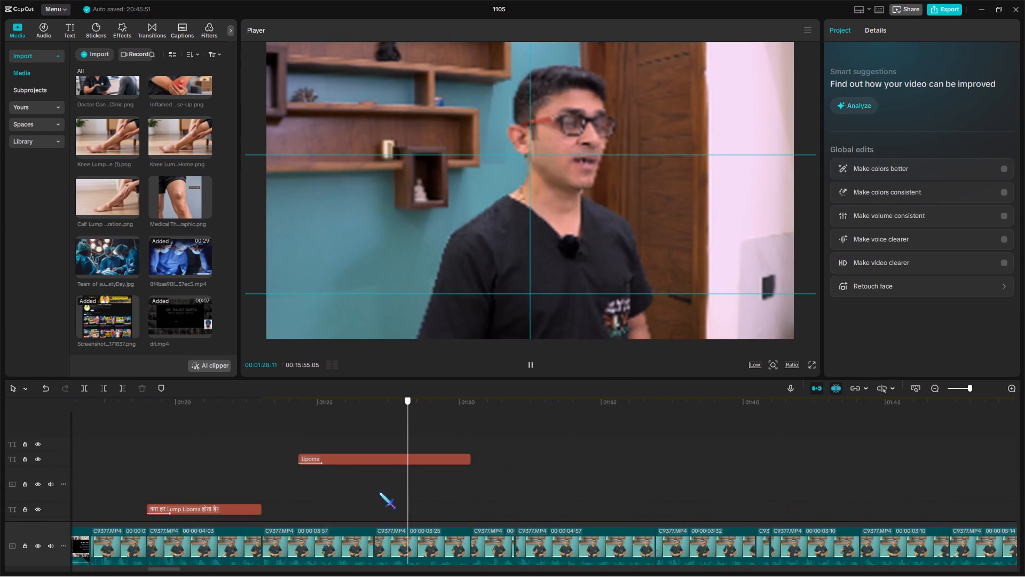
{"action": "left_click", "coordinate": [348, 488]}
{"action": "left_click_drag", "start_coordinate": [343, 488], "coordinate": [334, 498]}
{"action": "double_click", "coordinate": [337, 495], "text": "ctrl"}
{"action": "key", "text": "space"}
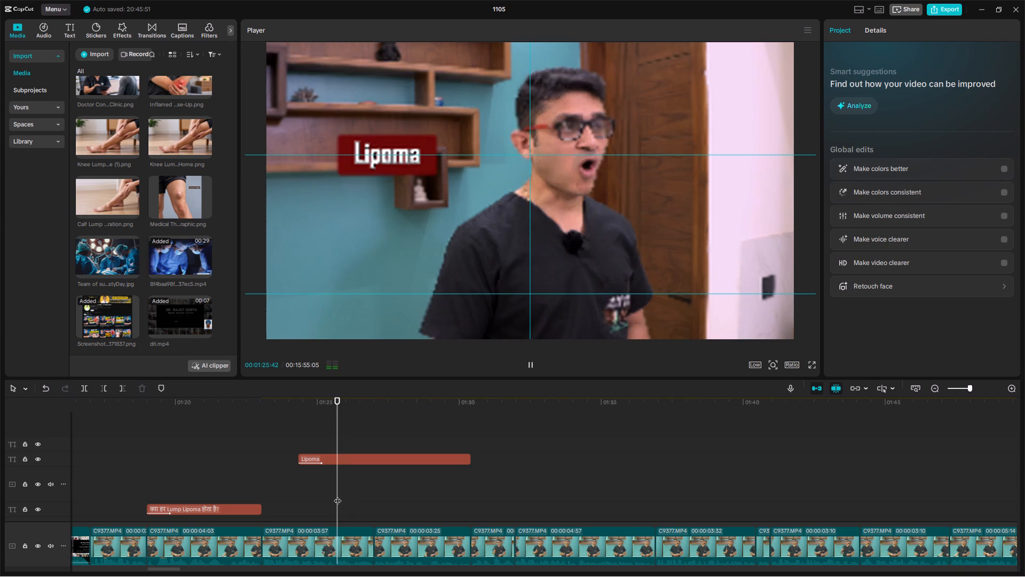
{"action": "double_click", "coordinate": [351, 495]}
{"action": "key", "text": "ctrl+v"}
{"action": "key", "text": "space"}
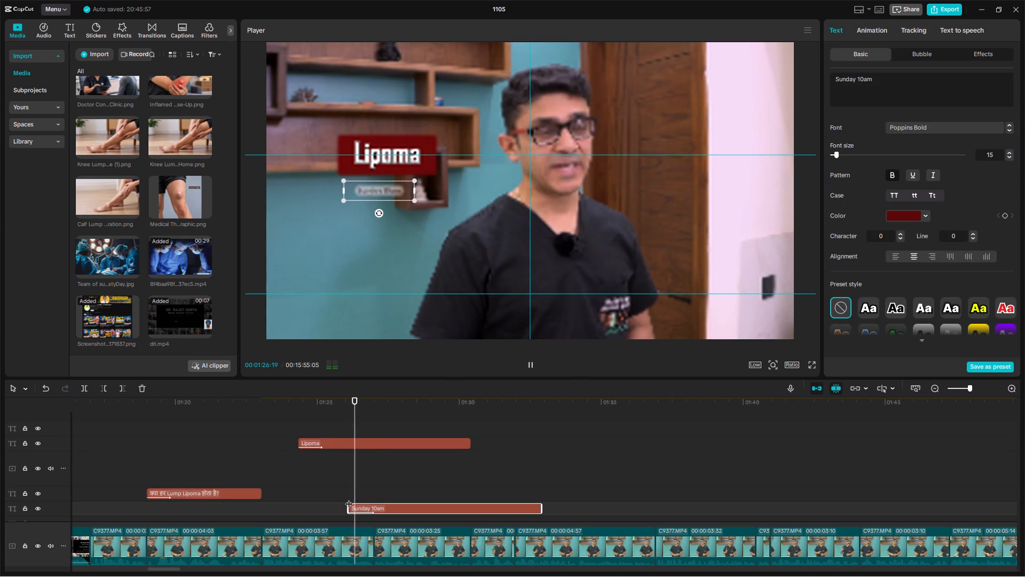
Trim the pasted label's end to match the end of the "Lipoma" title, at about 01:30.
{"action": "key", "text": "space"}
{"action": "left_click_drag", "start_coordinate": [464, 404], "coordinate": [469, 414]}
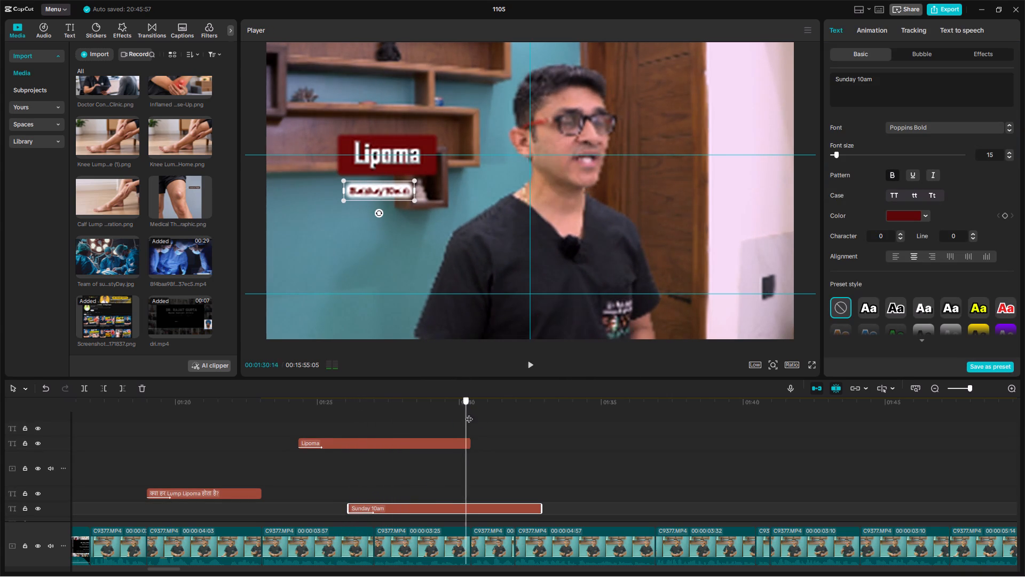
{"action": "left_click_drag", "start_coordinate": [469, 414], "coordinate": [470, 417]}
{"action": "key", "text": "w"}
{"action": "left_click", "coordinate": [405, 488]}
Change the pasted label's text to "Benign".
{"action": "left_click", "coordinate": [424, 509]}
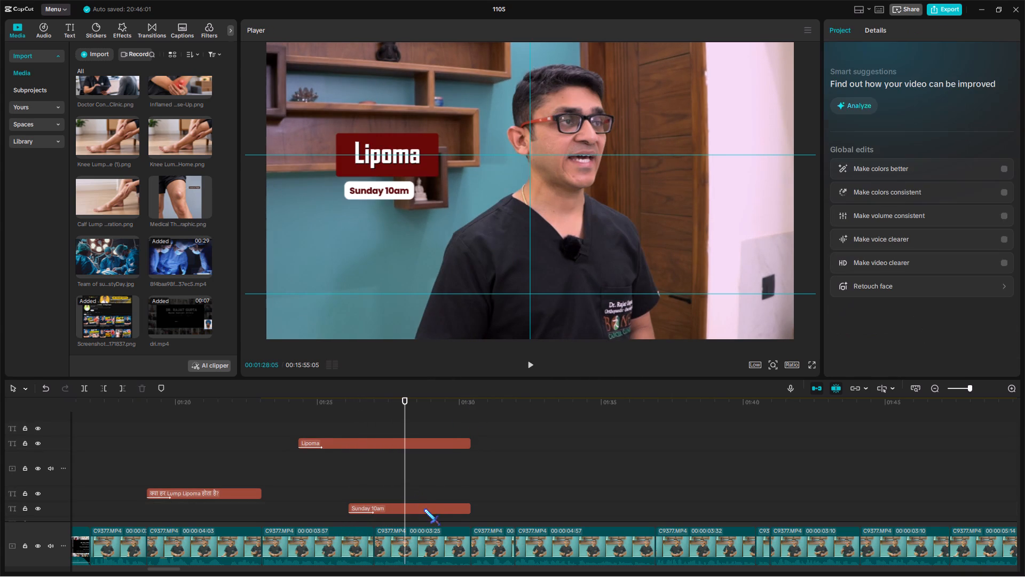
{"action": "left_click_drag", "start_coordinate": [912, 99], "coordinate": [790, 74]}
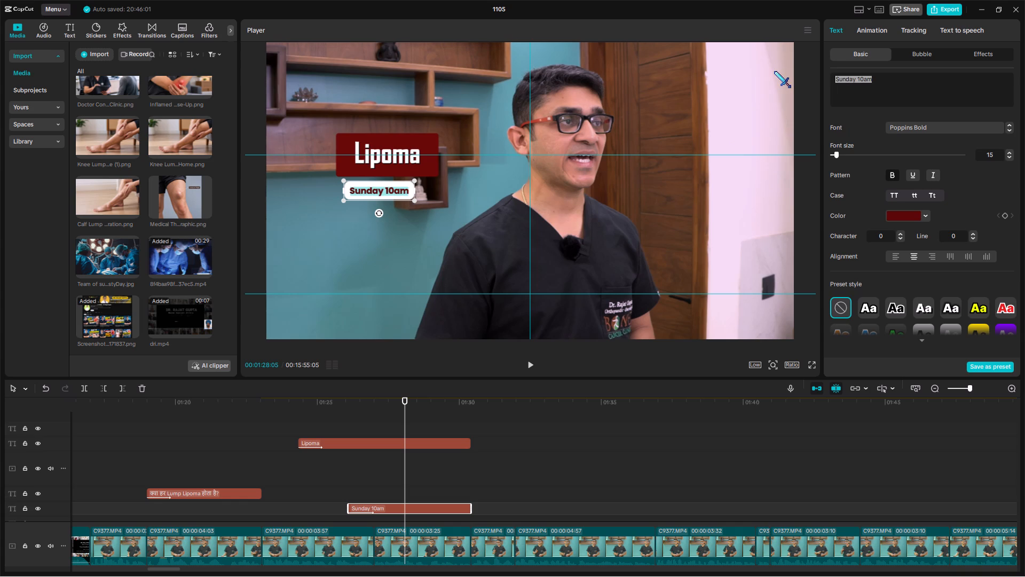
{"action": "type", "text": "Benign"}
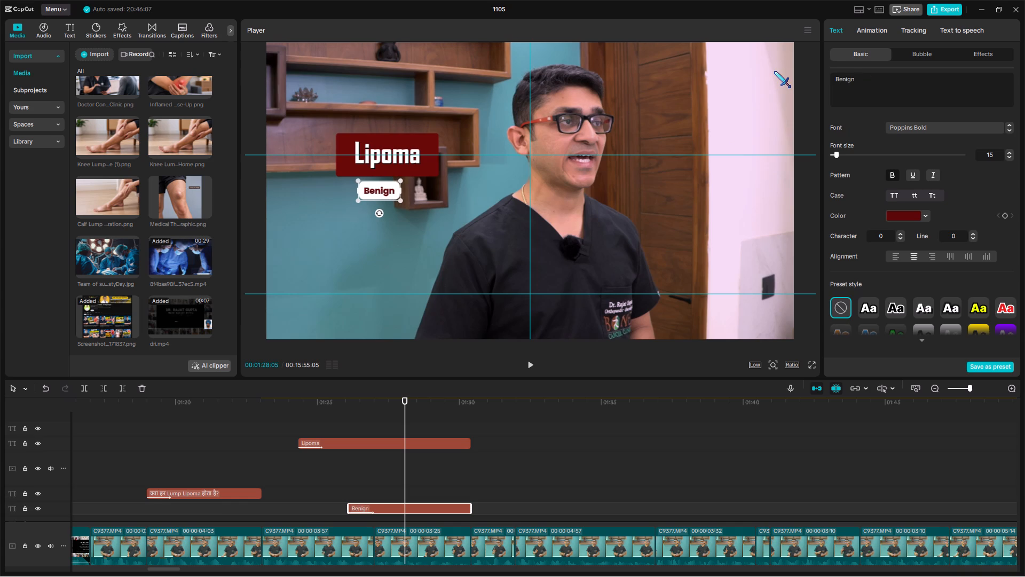
{"action": "left_click", "coordinate": [440, 497]}
Centre the "Benign" label horizontally beneath the "Lipoma" title in the frame.
{"action": "left_click", "coordinate": [440, 505]}
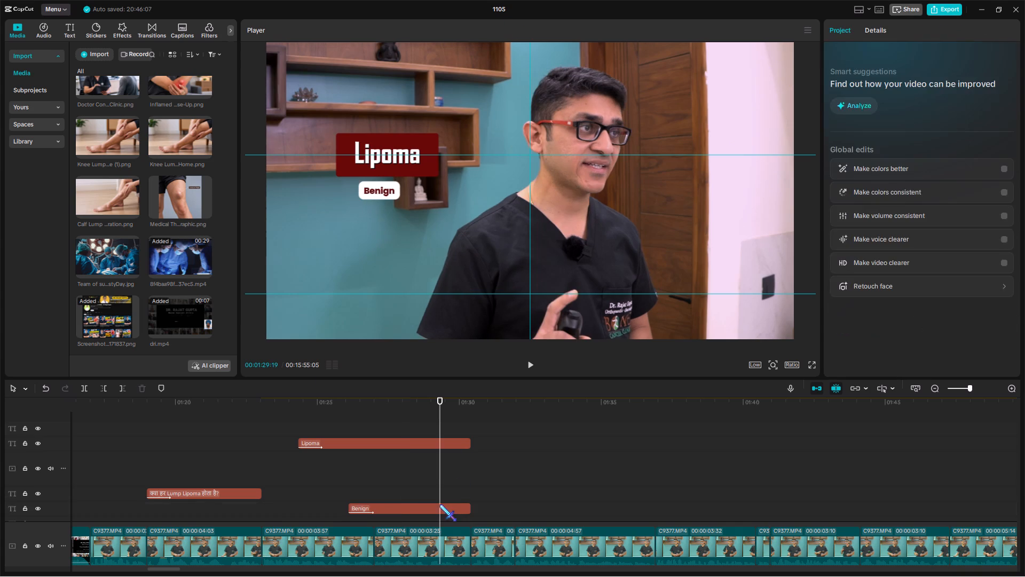
{"action": "left_click", "coordinate": [441, 455]}
{"action": "left_click", "coordinate": [446, 447]}
{"action": "left_click", "coordinate": [450, 457]}
{"action": "left_click", "coordinate": [450, 445]}
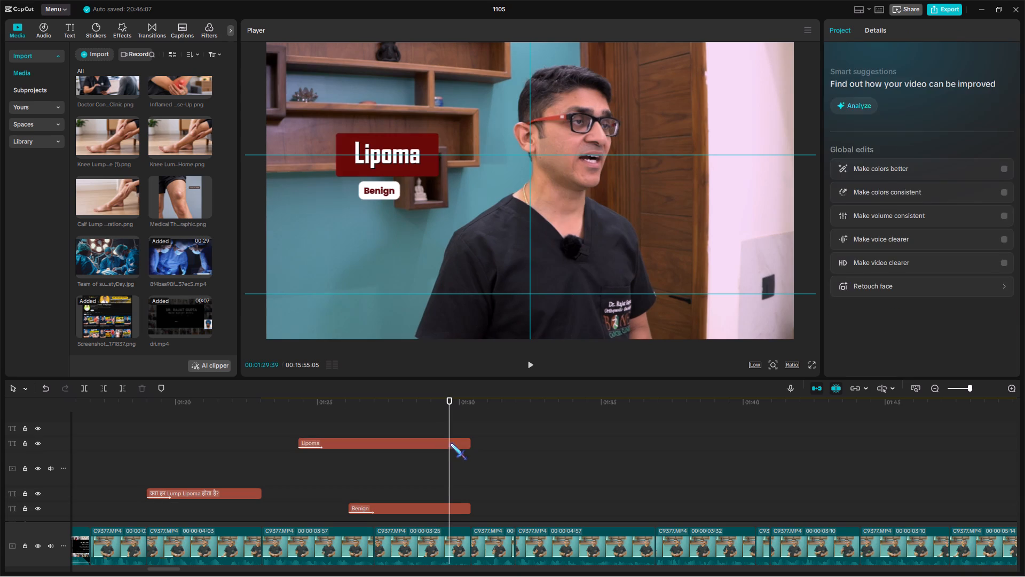
{"action": "left_click", "coordinate": [417, 171]}
{"action": "left_click", "coordinate": [392, 199]}
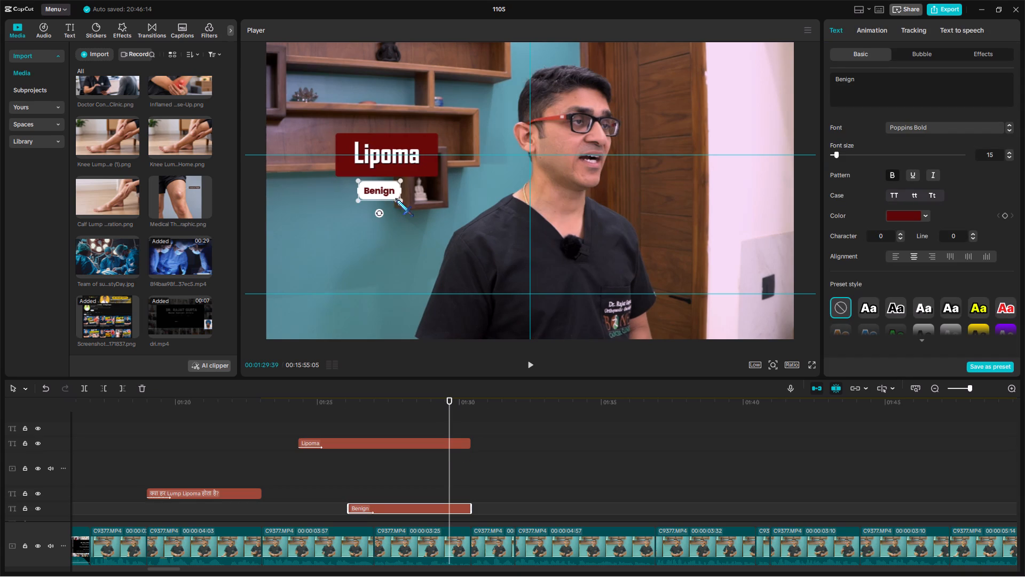
{"action": "left_click_drag", "start_coordinate": [391, 193], "coordinate": [398, 194]}
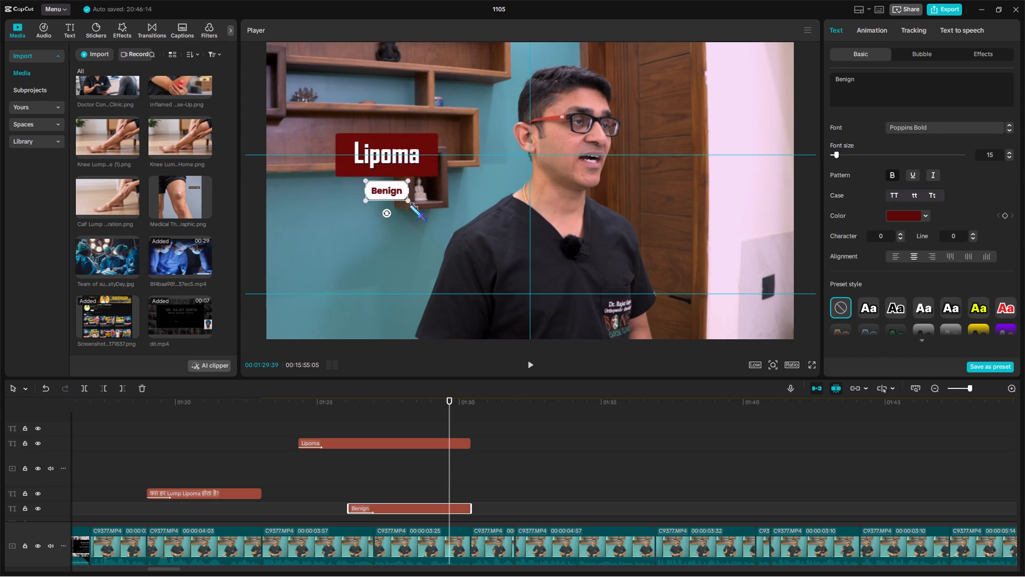
{"action": "left_click", "coordinate": [407, 204]}
Delete the C0006 (1).MP4 camera-angle clips between about 01:30 and 01:37, just after the "Benign" label ends.
{"action": "left_click", "coordinate": [343, 470]}
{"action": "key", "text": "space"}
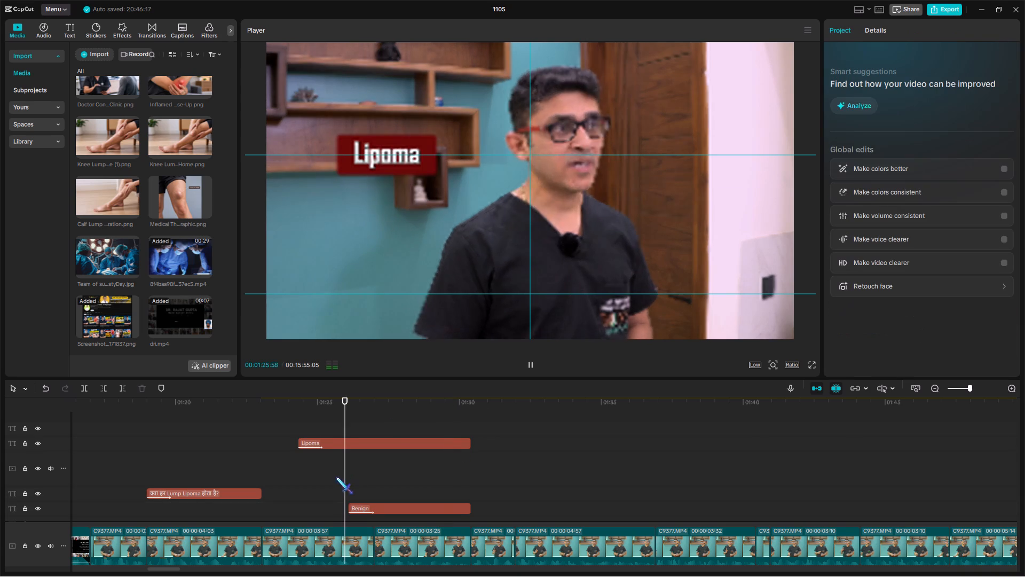
{"action": "left_click_drag", "start_coordinate": [332, 477], "coordinate": [616, 484]}
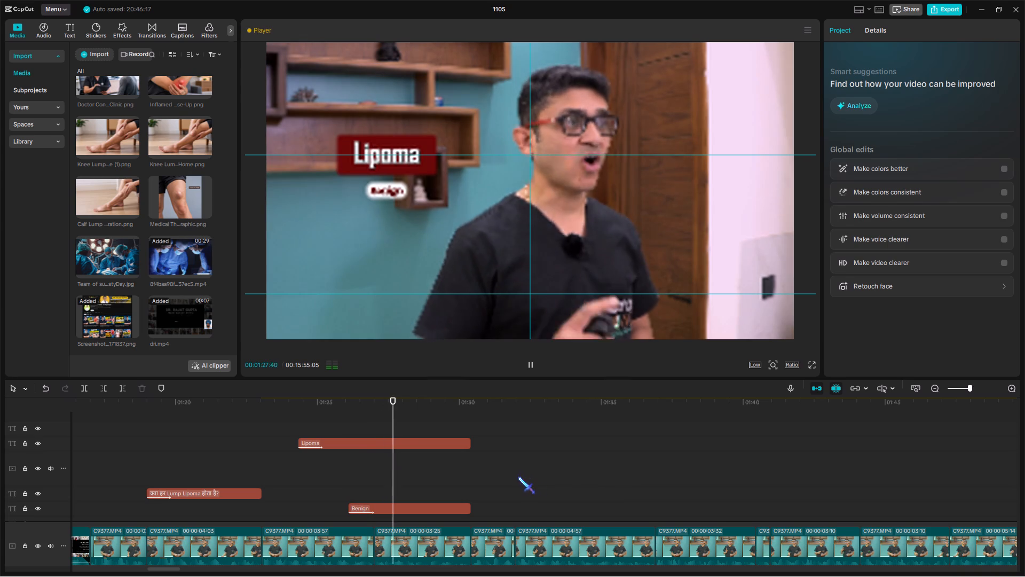
{"action": "left_click_drag", "start_coordinate": [437, 472], "coordinate": [354, 479]}
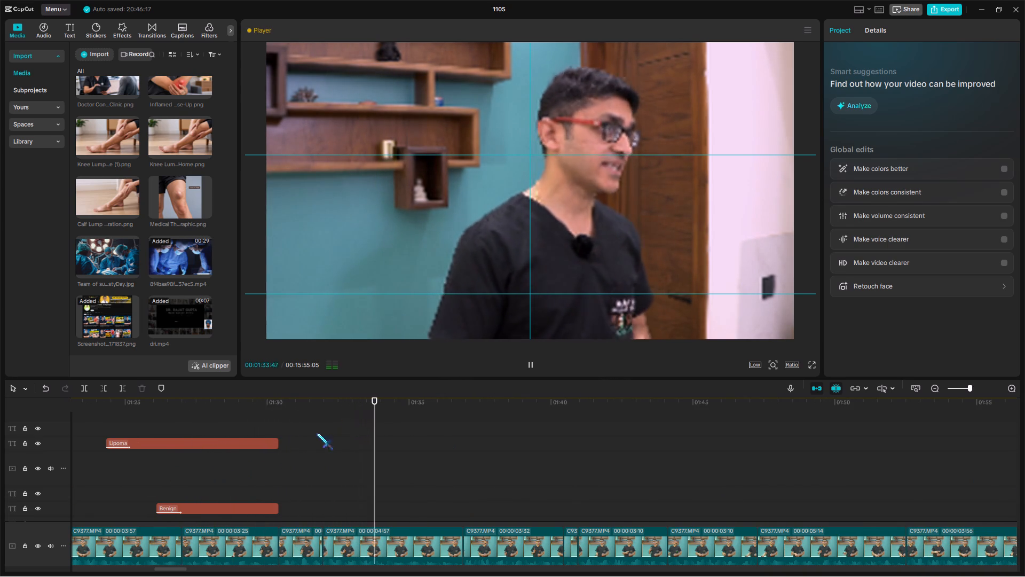
{"action": "left_click", "coordinate": [275, 465]}
{"action": "scroll", "coordinate": [286, 466], "scroll_direction": "down", "scroll_amount": 7}
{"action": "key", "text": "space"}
{"action": "left_click_drag", "start_coordinate": [304, 465], "coordinate": [305, 465]}
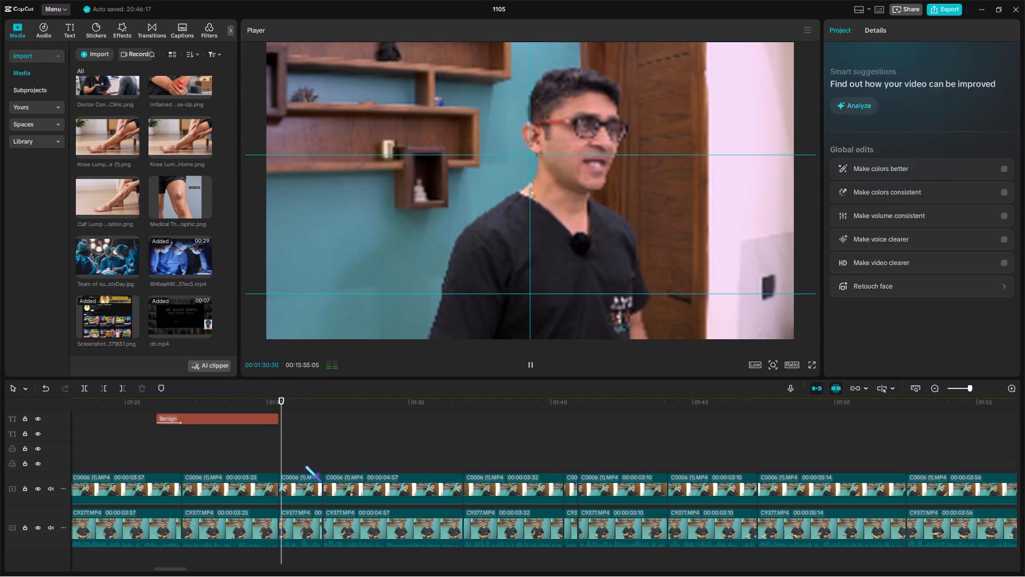
{"action": "left_click_drag", "start_coordinate": [305, 465], "coordinate": [372, 487]}
{"action": "key", "text": "BackSpace"}
Review the titles and overlays already placed from about 00:34 up to the "Lipoma" title at about 01:25.
{"action": "left_click", "coordinate": [323, 472]}
{"action": "left_click_drag", "start_coordinate": [323, 471], "coordinate": [427, 479]}
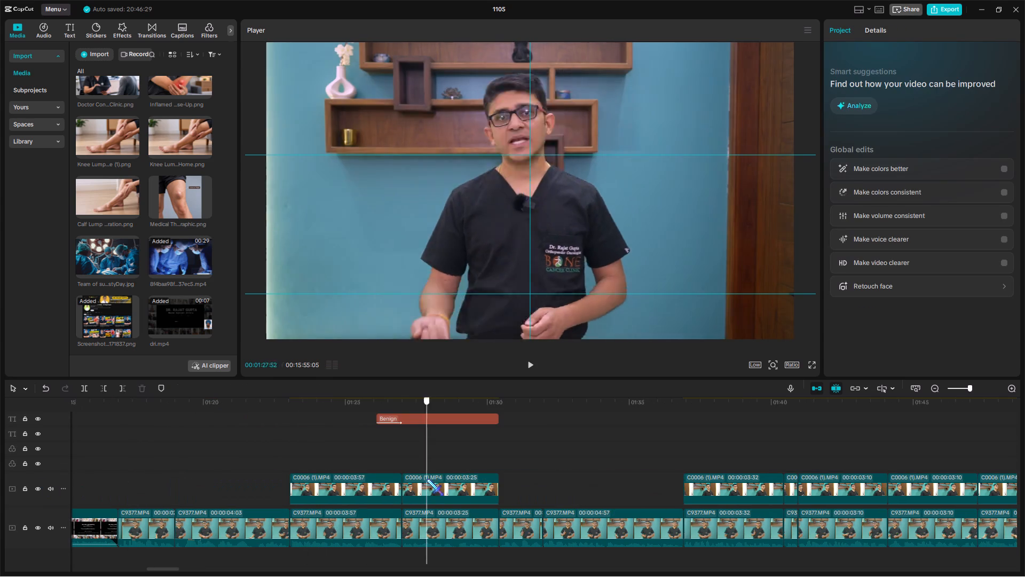
{"action": "left_click_drag", "start_coordinate": [427, 479], "coordinate": [527, 473]}
{"action": "left_click", "coordinate": [499, 451]}
{"action": "scroll", "coordinate": [519, 477], "scroll_direction": "up", "scroll_amount": 4}
{"action": "left_click", "coordinate": [966, 388]}
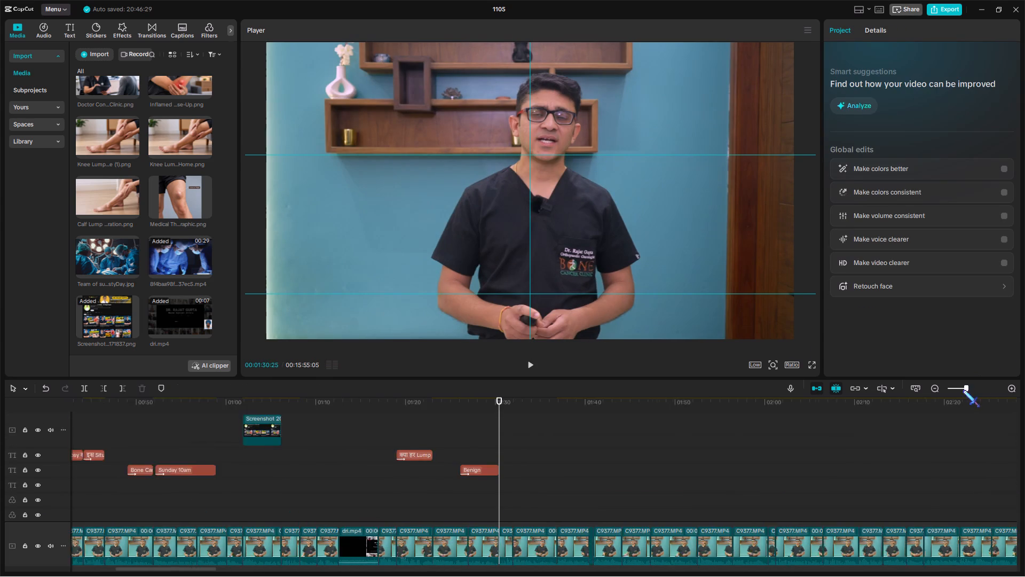
{"action": "scroll", "coordinate": [395, 478], "scroll_direction": "down", "scroll_amount": 6}
{"action": "scroll", "coordinate": [298, 448], "scroll_direction": "up", "scroll_amount": 3}
{"action": "left_click", "coordinate": [243, 503]}
{"action": "scroll", "coordinate": [233, 494], "scroll_direction": "up", "scroll_amount": 6}
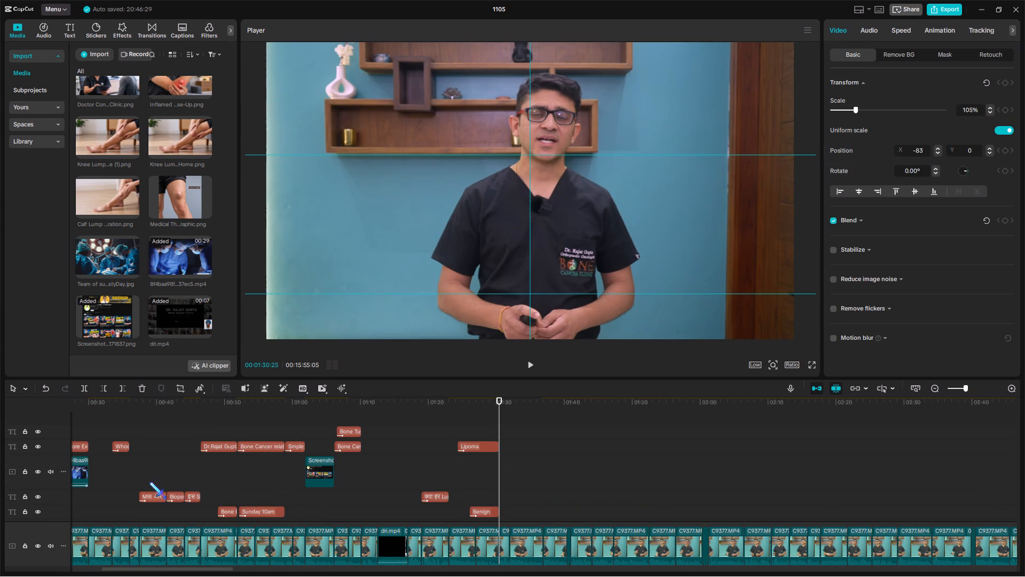
{"action": "left_click", "coordinate": [149, 482]}
{"action": "left_click_drag", "start_coordinate": [149, 481], "coordinate": [337, 481]}
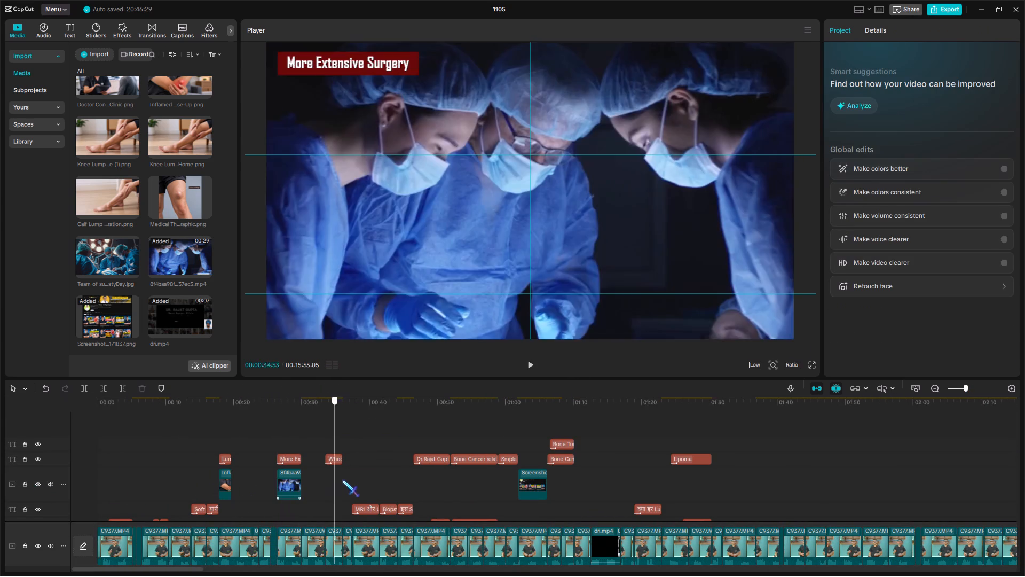
{"action": "left_click", "coordinate": [342, 480]}
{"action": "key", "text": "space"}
{"action": "scroll", "coordinate": [405, 480], "scroll_direction": "down", "scroll_amount": 4}
{"action": "left_click", "coordinate": [434, 465]}
{"action": "left_click", "coordinate": [452, 454]}
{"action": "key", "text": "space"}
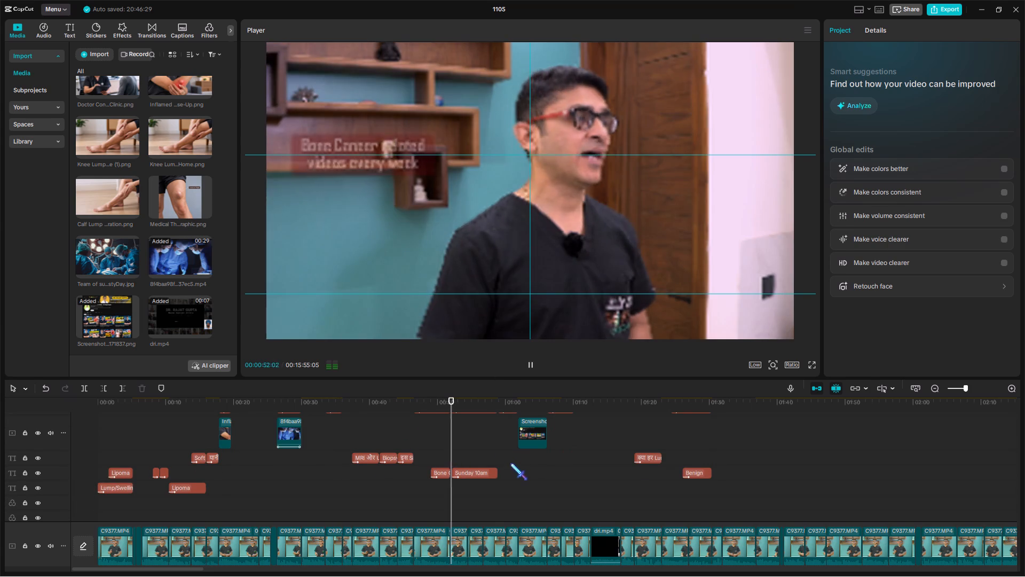
{"action": "scroll", "coordinate": [512, 465], "scroll_direction": "up", "scroll_amount": 4}
{"action": "left_click", "coordinate": [512, 502]}
{"action": "left_click", "coordinate": [561, 493]}
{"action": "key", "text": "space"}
{"action": "left_click_drag", "start_coordinate": [593, 481], "coordinate": [614, 481]}
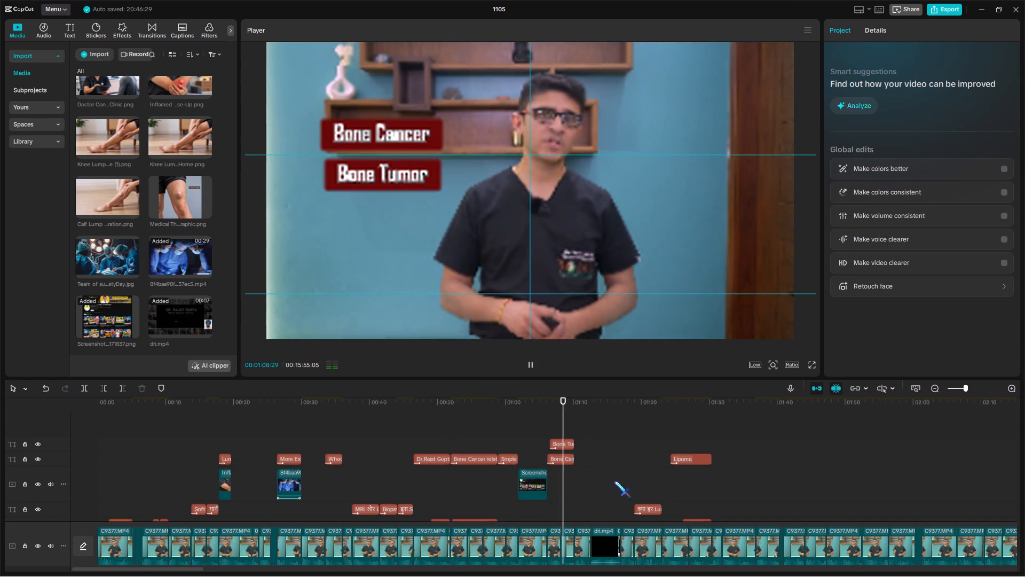
{"action": "left_click_drag", "start_coordinate": [614, 481], "coordinate": [453, 485]}
{"action": "left_click", "coordinate": [451, 482]}
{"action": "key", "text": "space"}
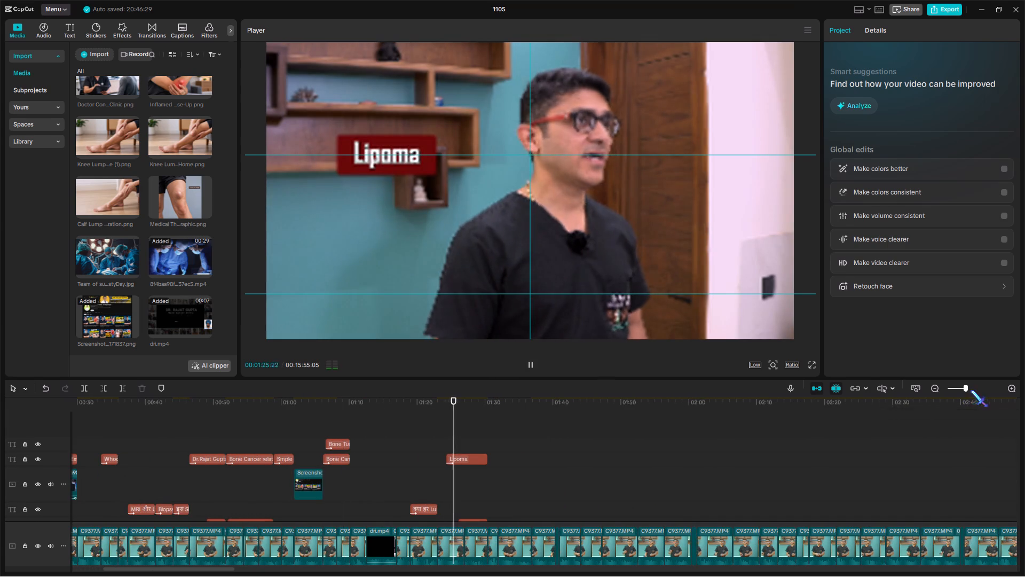
Place the first Knee Lump Examination at Home (1).png image on the overlay track at about 01:32, in time with the speech.
{"action": "left_click", "coordinate": [970, 389]}
{"action": "scroll", "coordinate": [666, 493], "scroll_direction": "up", "scroll_amount": 4}
{"action": "left_click_drag", "start_coordinate": [433, 433], "coordinate": [283, 443]}
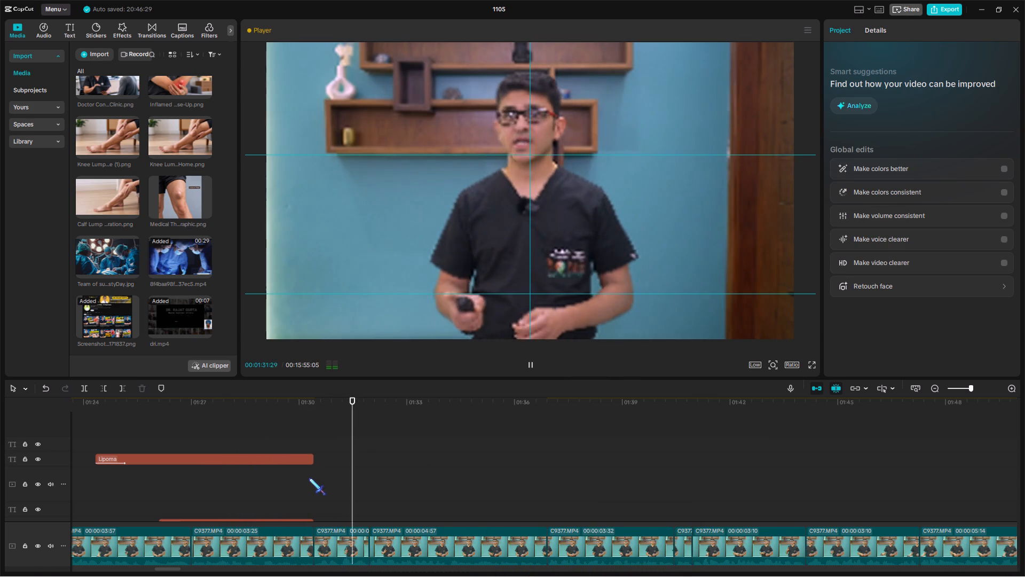
{"action": "scroll", "coordinate": [316, 475], "scroll_direction": "down", "scroll_amount": 4}
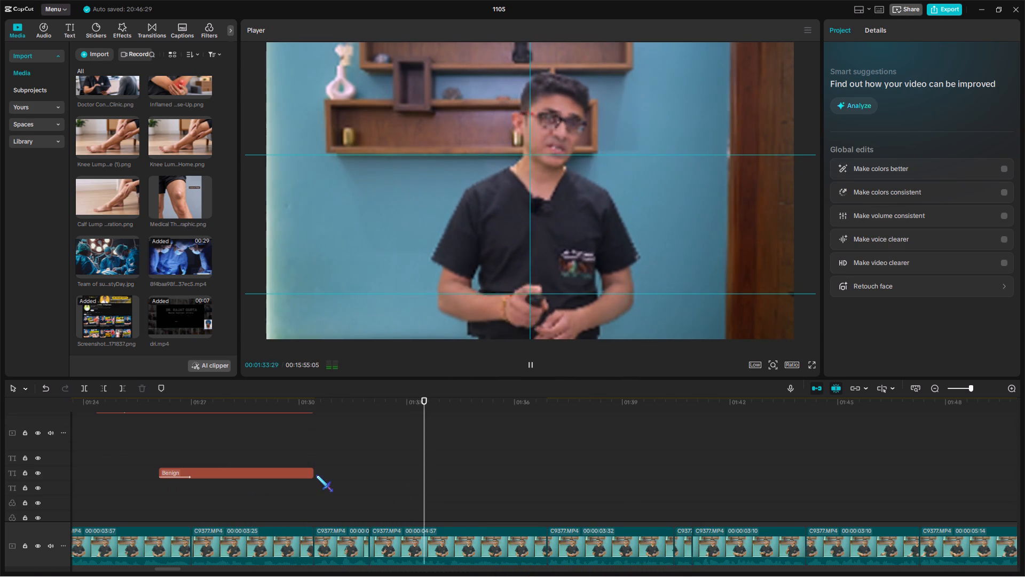
{"action": "scroll", "coordinate": [321, 473], "scroll_direction": "down", "scroll_amount": 4}
{"action": "scroll", "coordinate": [321, 473], "scroll_direction": "up", "scroll_amount": 4}
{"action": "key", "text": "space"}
{"action": "left_click", "coordinate": [362, 461]}
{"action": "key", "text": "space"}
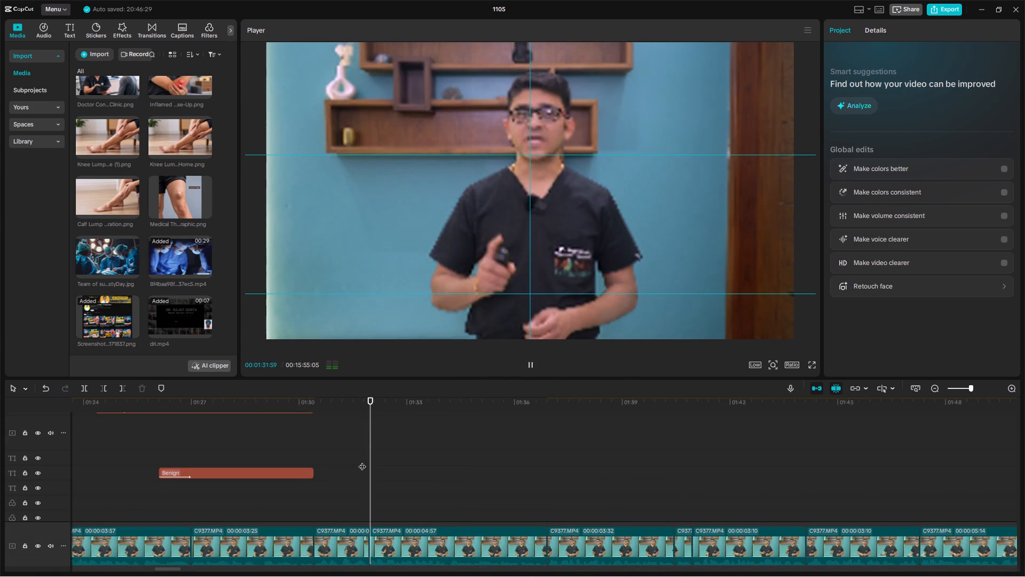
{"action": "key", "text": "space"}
{"action": "left_click", "coordinate": [401, 480]}
{"action": "left_click", "coordinate": [404, 484]}
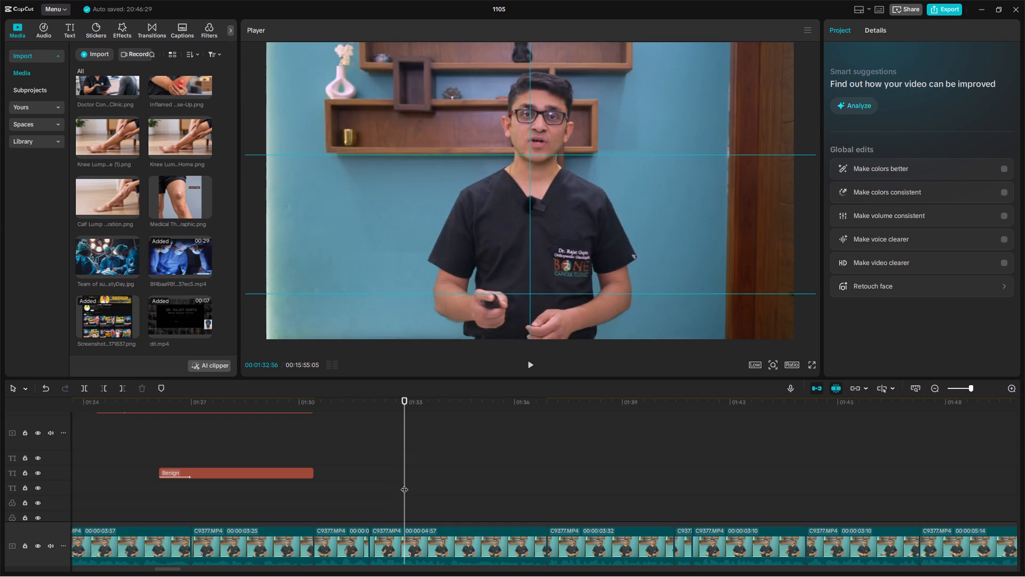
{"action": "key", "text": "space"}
{"action": "left_click", "coordinate": [393, 482]}
{"action": "left_click_drag", "start_coordinate": [393, 482], "coordinate": [397, 494]}
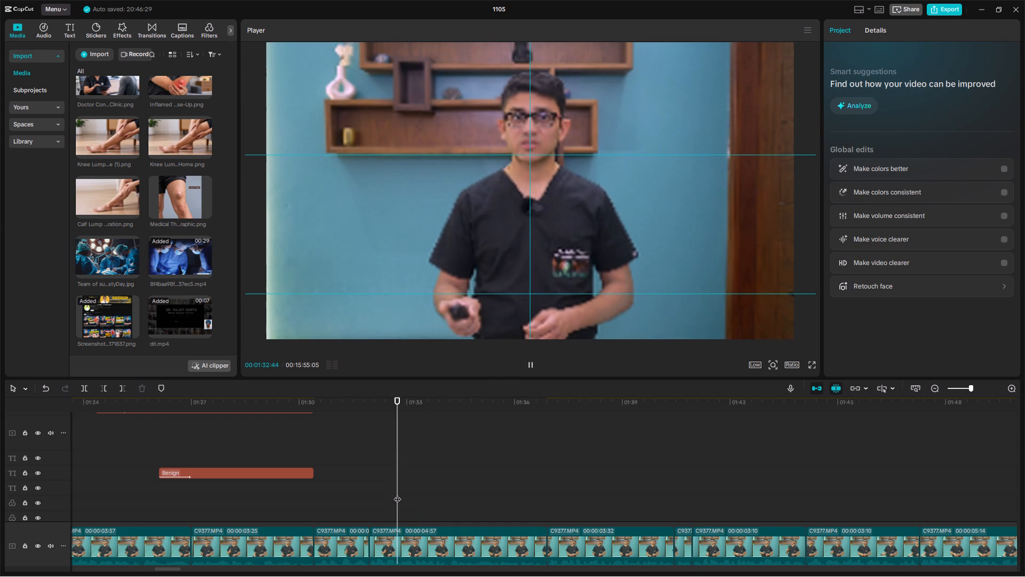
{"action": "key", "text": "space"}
{"action": "left_click", "coordinate": [397, 494]}
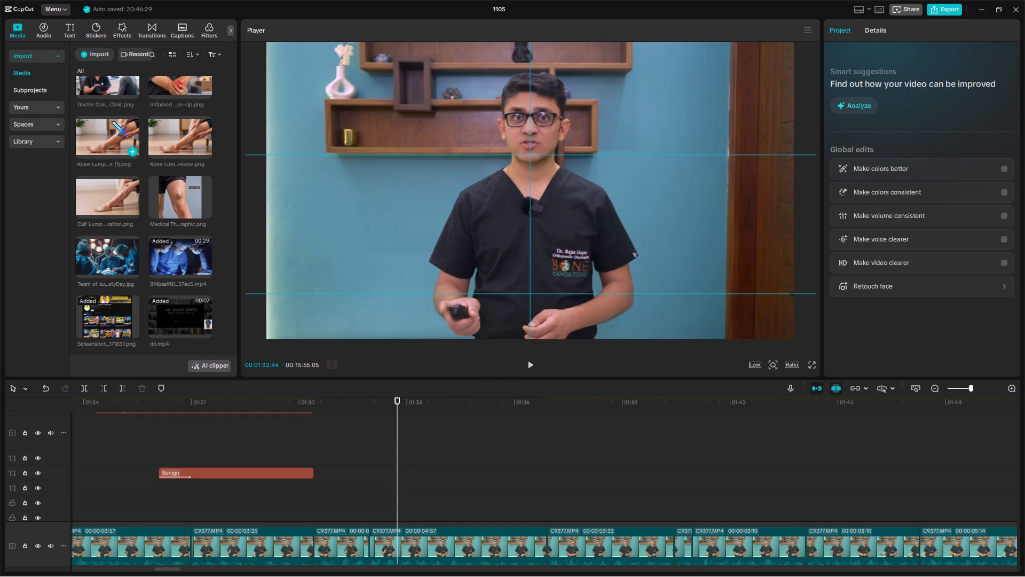
{"action": "left_click", "coordinate": [108, 126]}
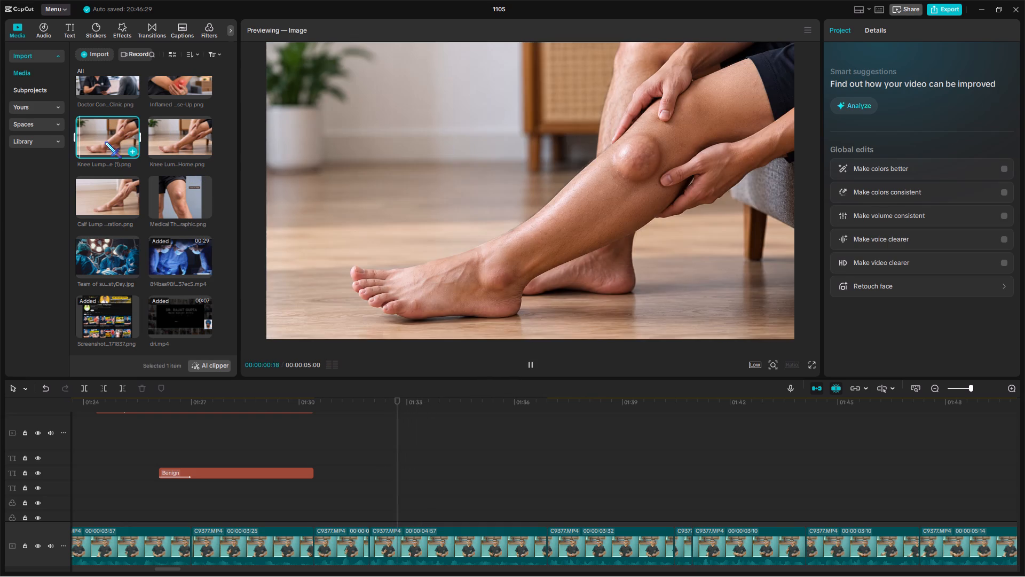
{"action": "left_click_drag", "start_coordinate": [101, 141], "coordinate": [398, 425]}
{"action": "scroll", "coordinate": [401, 439], "scroll_direction": "up", "scroll_amount": 5}
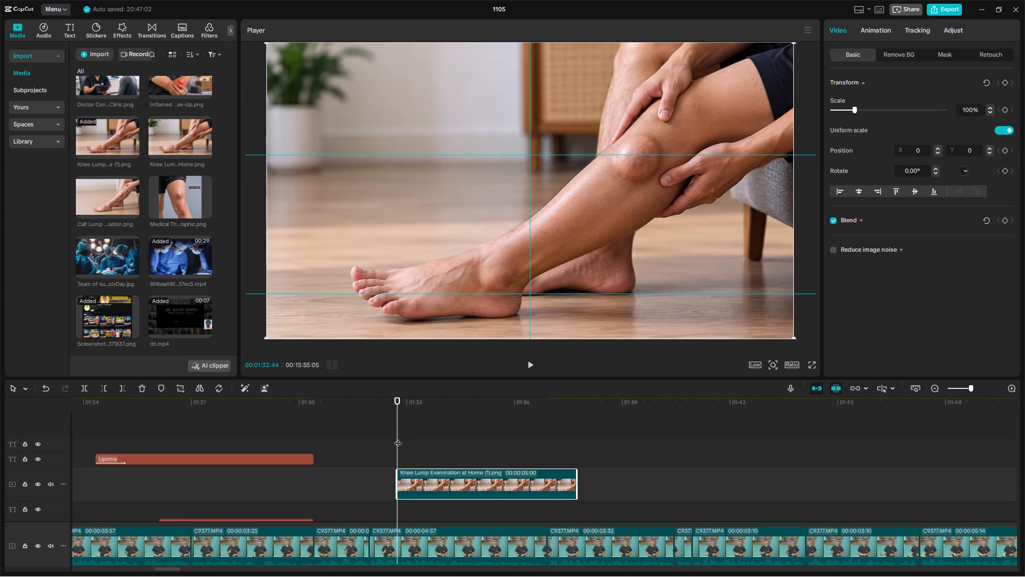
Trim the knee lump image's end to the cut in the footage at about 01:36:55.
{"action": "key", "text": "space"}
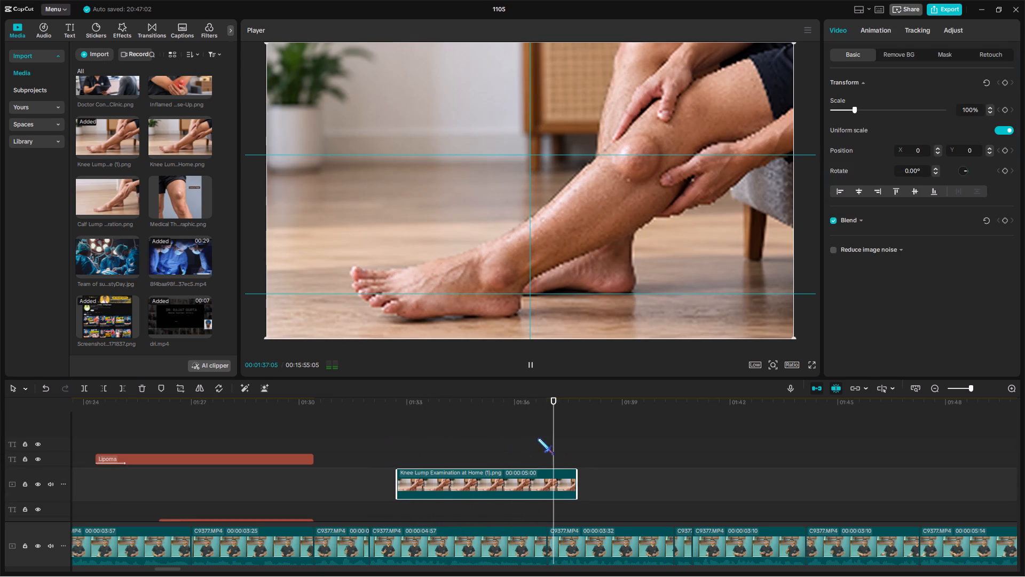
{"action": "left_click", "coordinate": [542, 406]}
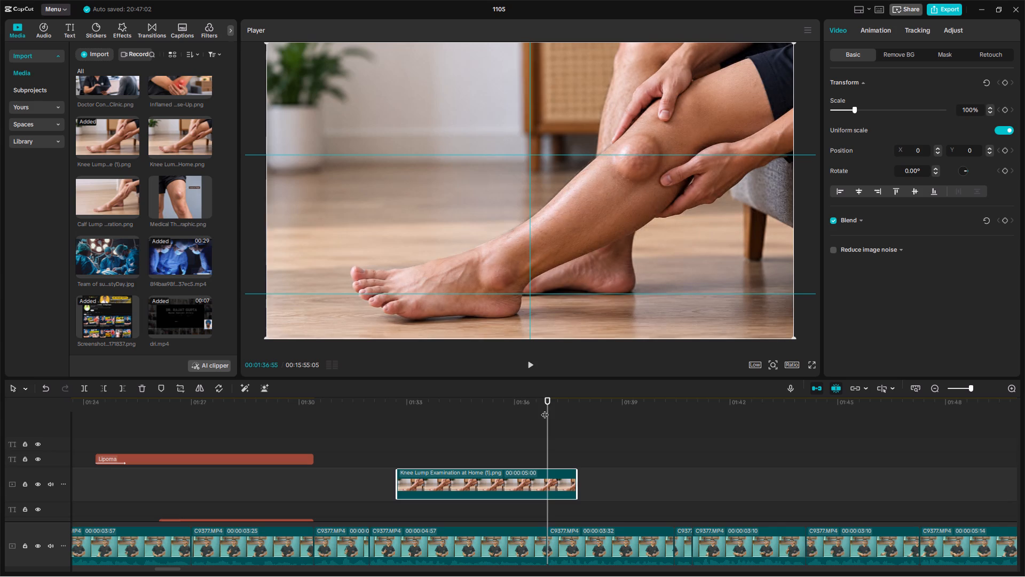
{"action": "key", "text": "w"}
Copy the "Lipoma" title and paste it above the knee lump image, starting and ending with the image.
{"action": "left_click", "coordinate": [394, 428]}
{"action": "key", "text": "space"}
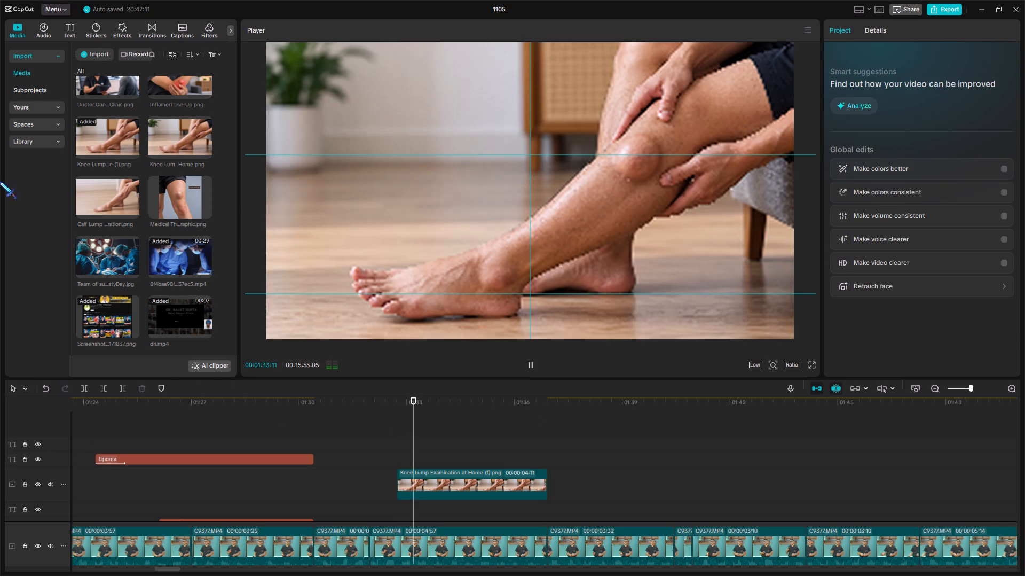
{"action": "left_click", "coordinate": [335, 418]}
{"action": "left_click", "coordinate": [305, 423]}
{"action": "left_click", "coordinate": [297, 457]}
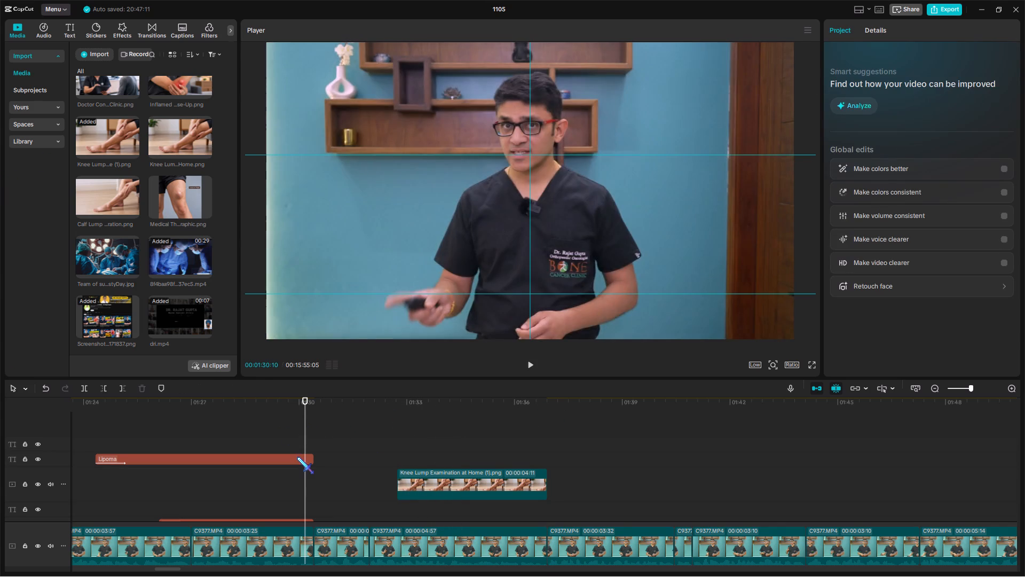
{"action": "key", "text": "ctrl+c"}
{"action": "left_click", "coordinate": [358, 431]}
{"action": "left_click_drag", "start_coordinate": [358, 431], "coordinate": [398, 422]}
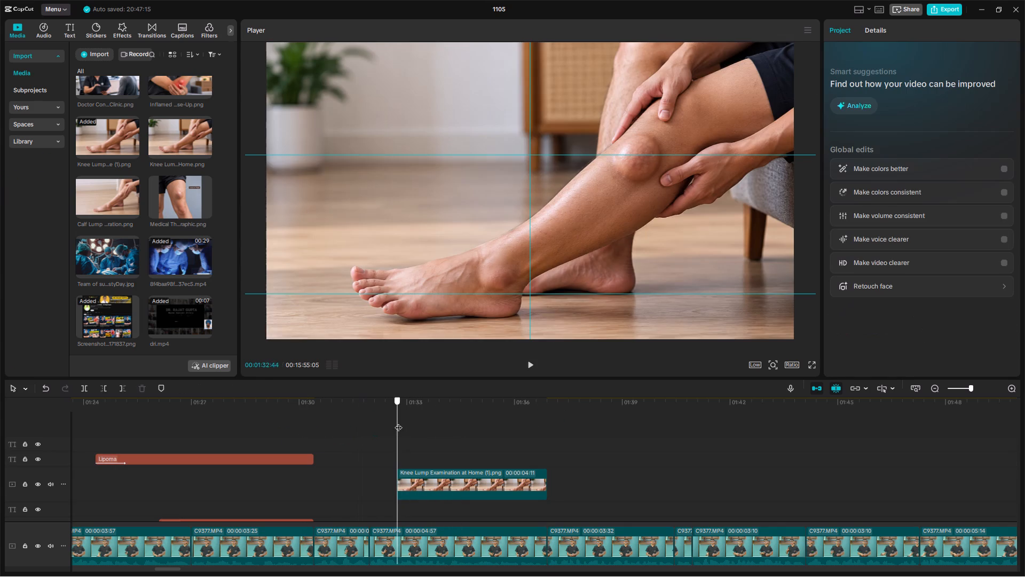
{"action": "left_click_drag", "start_coordinate": [398, 422], "coordinate": [547, 402]}
{"action": "key", "text": "ctrl+v"}
{"action": "key", "text": "w"}
Trim the ends of the pasted "Lipoma" title and the knee lump image together to about 01:34:52, in time with the speech.
{"action": "left_click", "coordinate": [438, 430]}
{"action": "key", "text": "space"}
{"action": "scroll", "coordinate": [475, 449], "scroll_direction": "down", "scroll_amount": 4}
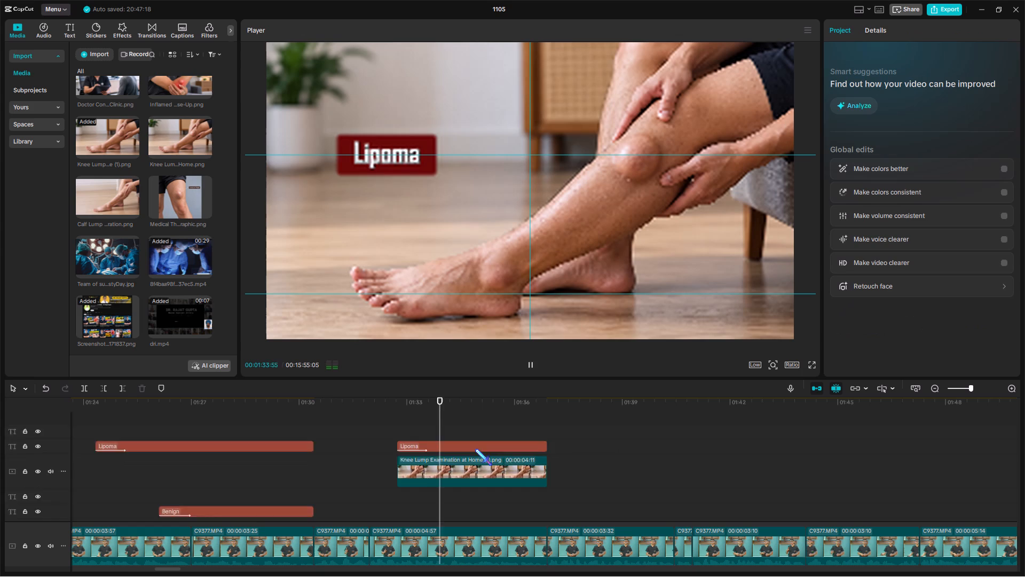
{"action": "scroll", "coordinate": [475, 449], "scroll_direction": "down", "scroll_amount": 2}
{"action": "left_click", "coordinate": [466, 459]}
{"action": "left_click", "coordinate": [469, 464]}
{"action": "key", "text": "space"}
{"action": "left_click", "coordinate": [474, 473]}
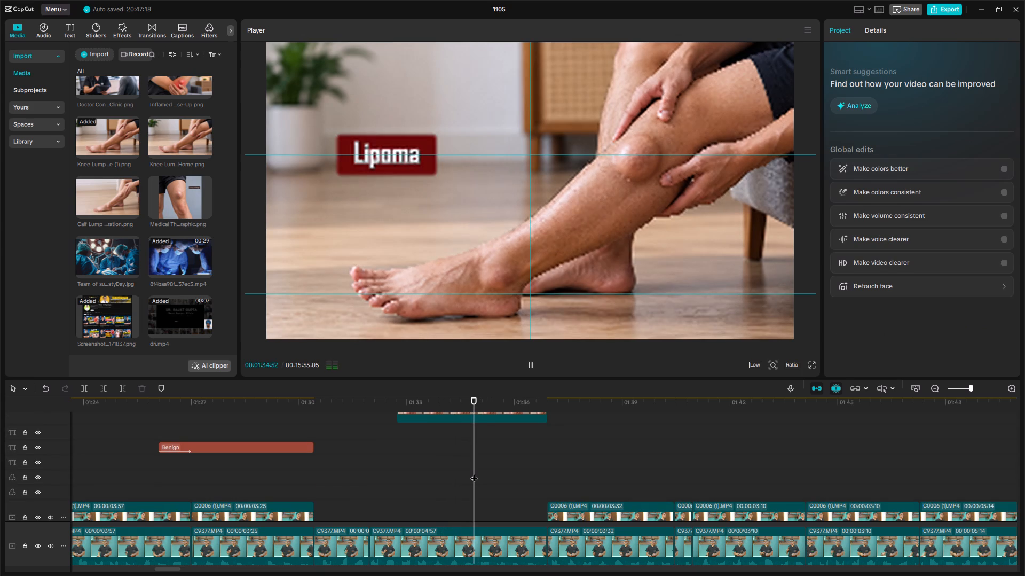
{"action": "key", "text": "space"}
{"action": "left_click", "coordinate": [474, 473]}
{"action": "scroll", "coordinate": [475, 473], "scroll_direction": "up", "scroll_amount": 3}
{"action": "left_click_drag", "start_coordinate": [522, 487], "coordinate": [477, 406]}
{"action": "key", "text": "w"}
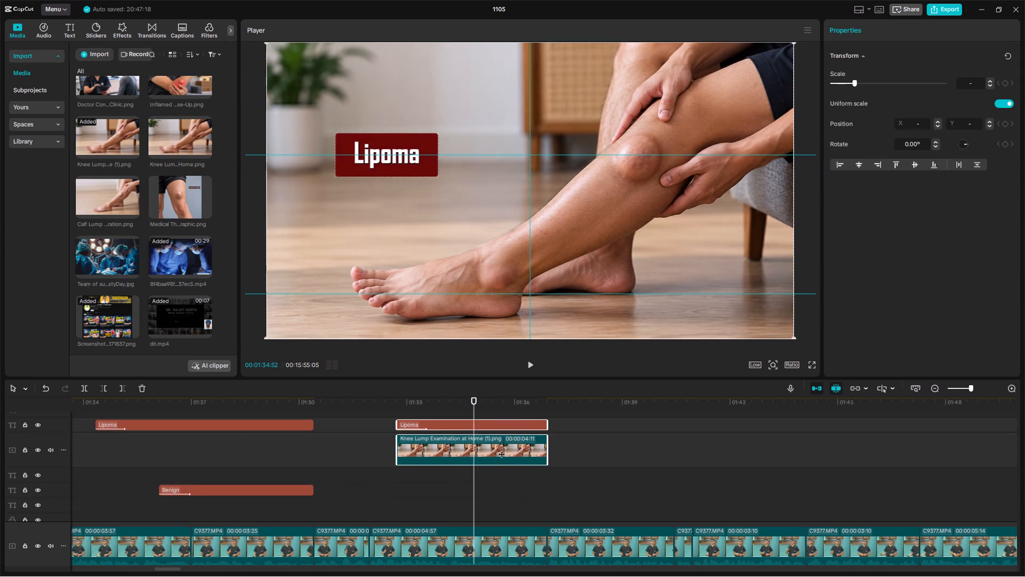
Apply the Zoom 1 combo animation to the knee lump image under the pasted "Lipoma" title.
{"action": "scroll", "coordinate": [507, 459], "scroll_direction": "up", "scroll_amount": 6}
{"action": "key", "text": "space"}
{"action": "left_click_drag", "start_coordinate": [460, 436], "coordinate": [331, 443]}
{"action": "left_click", "coordinate": [223, 434]}
{"action": "left_click", "coordinate": [226, 476]}
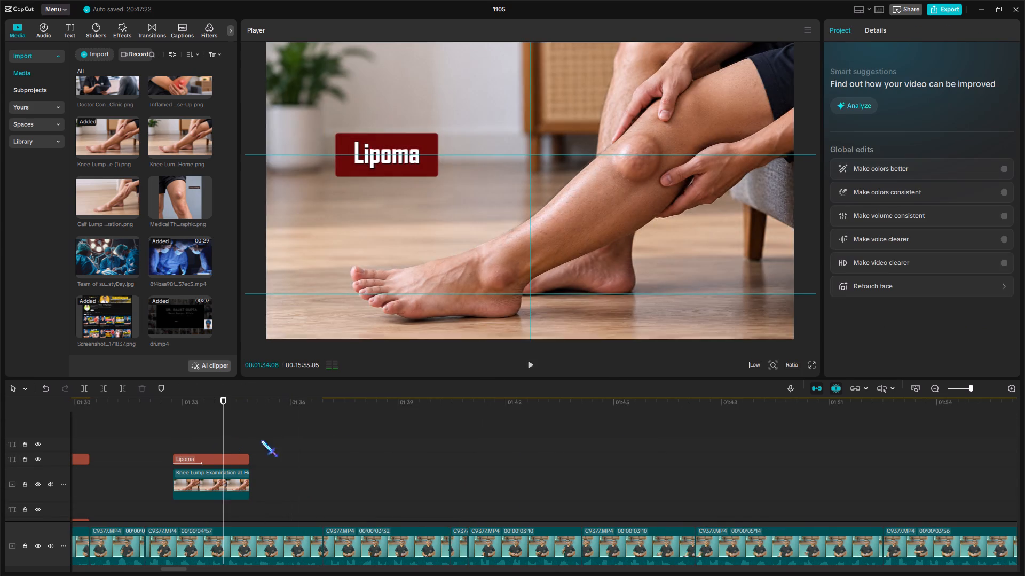
{"action": "left_click", "coordinate": [860, 28]}
{"action": "left_click", "coordinate": [879, 116]}
Switch to Pinterest in the browser, search for "doctor 16:9" and open the pin of a doctor talking with an older patient.
{"action": "left_click", "coordinate": [324, 431]}
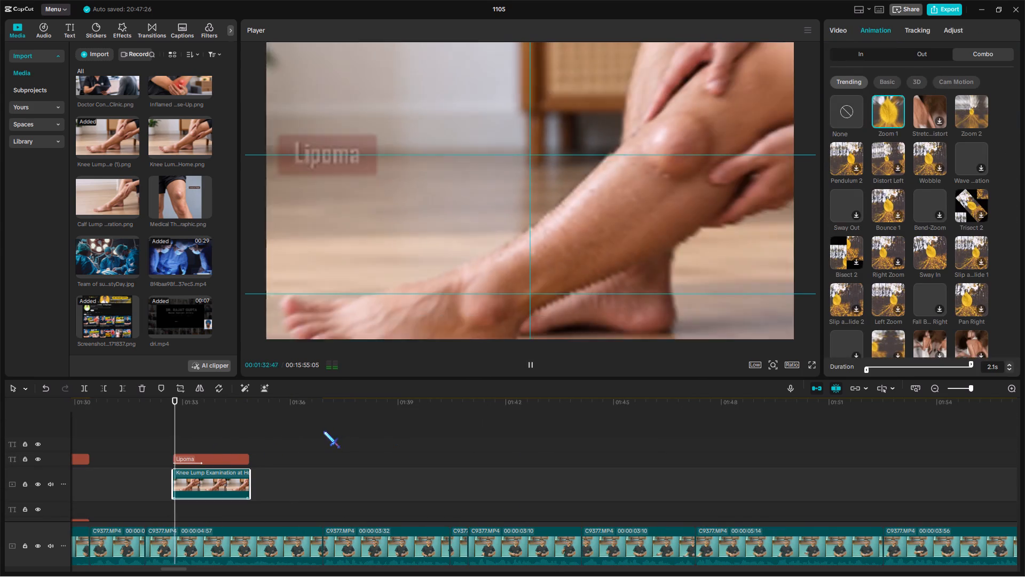
{"action": "left_click", "coordinate": [92, 56]}
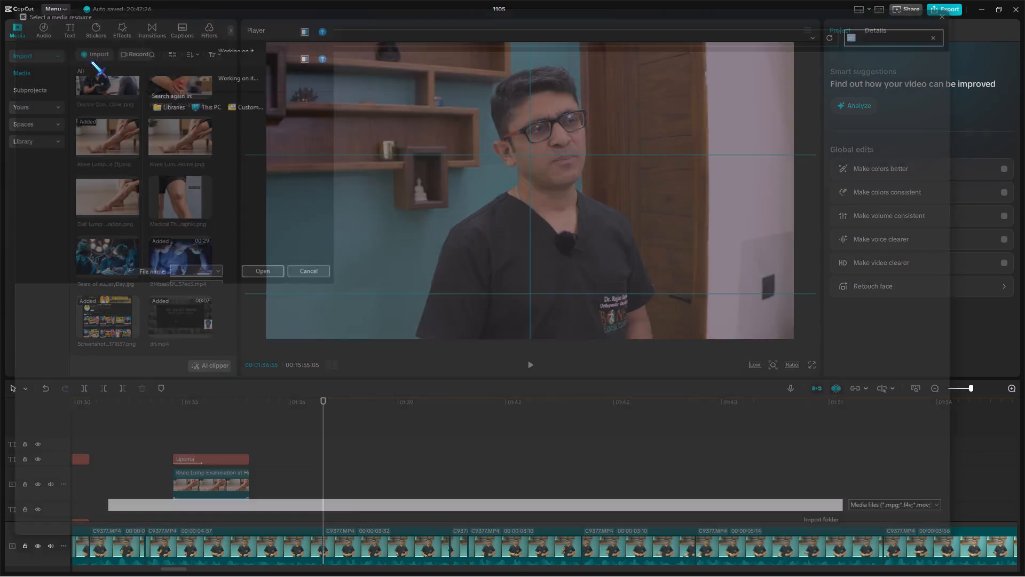
{"action": "left_click", "coordinate": [610, 562]}
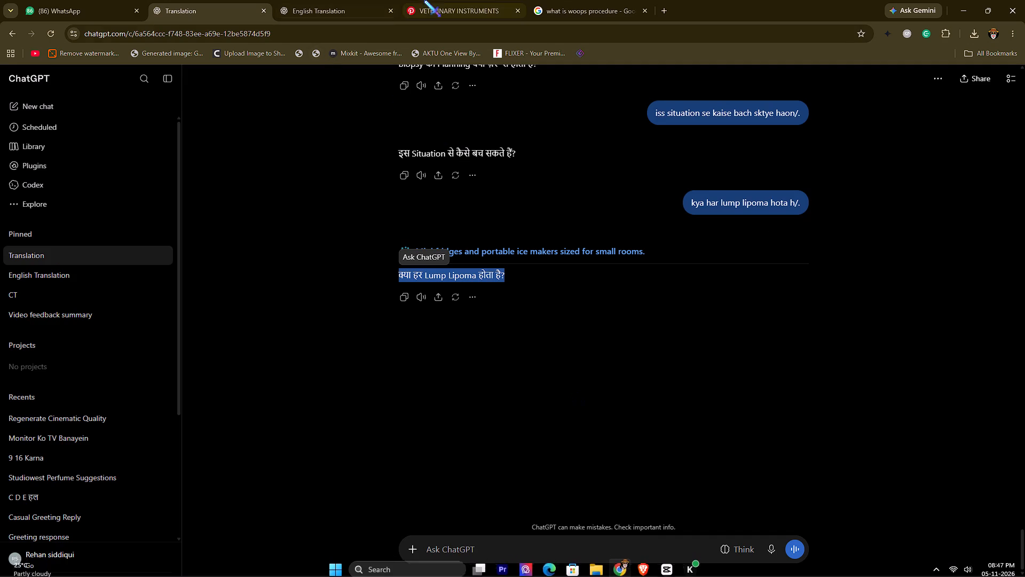
{"action": "left_click", "coordinate": [425, 0]}
{"action": "left_click", "coordinate": [399, 96]}
{"action": "type", "text": "doctor"}
{"action": "key", "text": "space"}
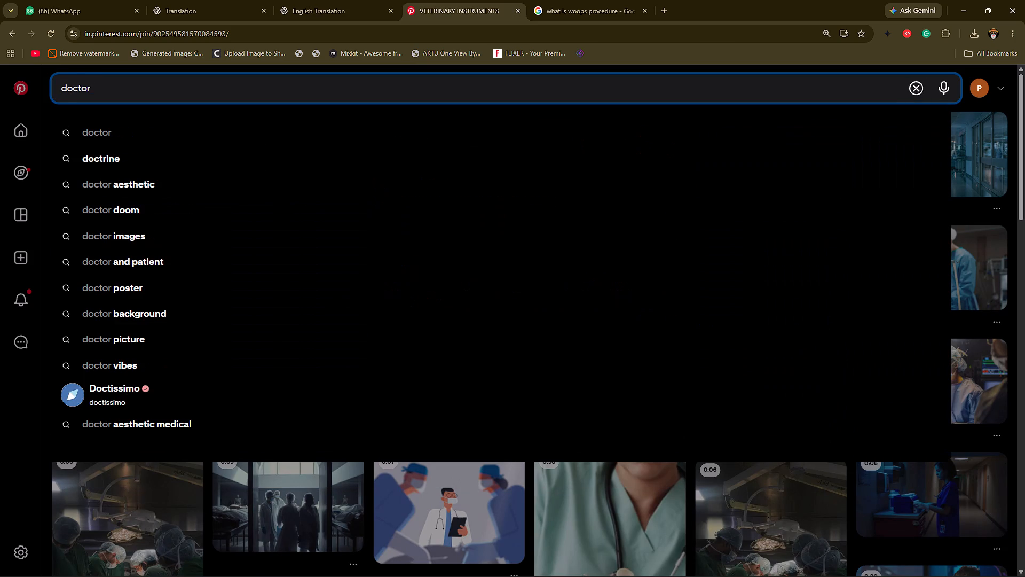
{"action": "type", "text": "16"}
{"action": "type", "text": ":9"}
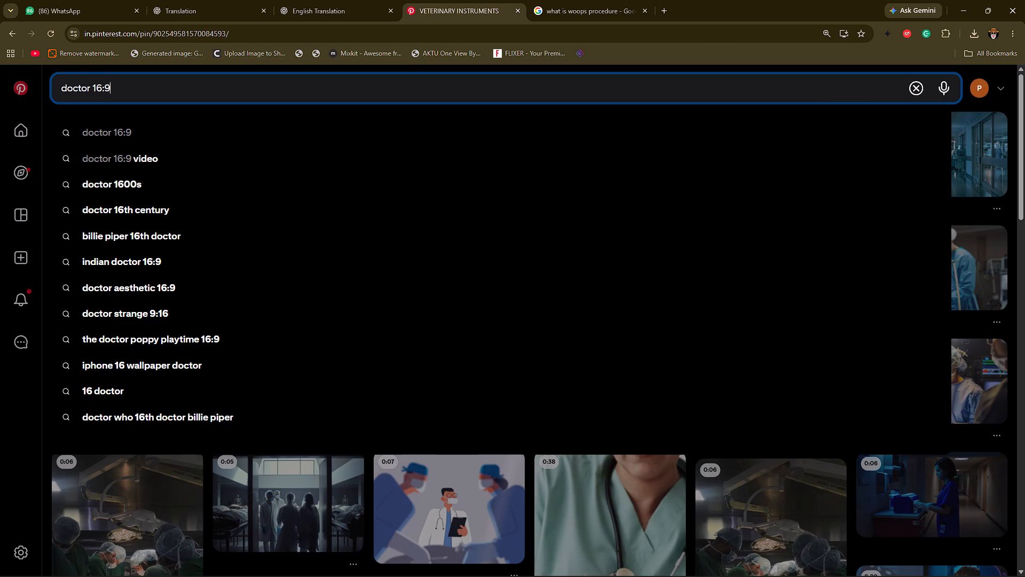
{"action": "key", "text": "Return"}
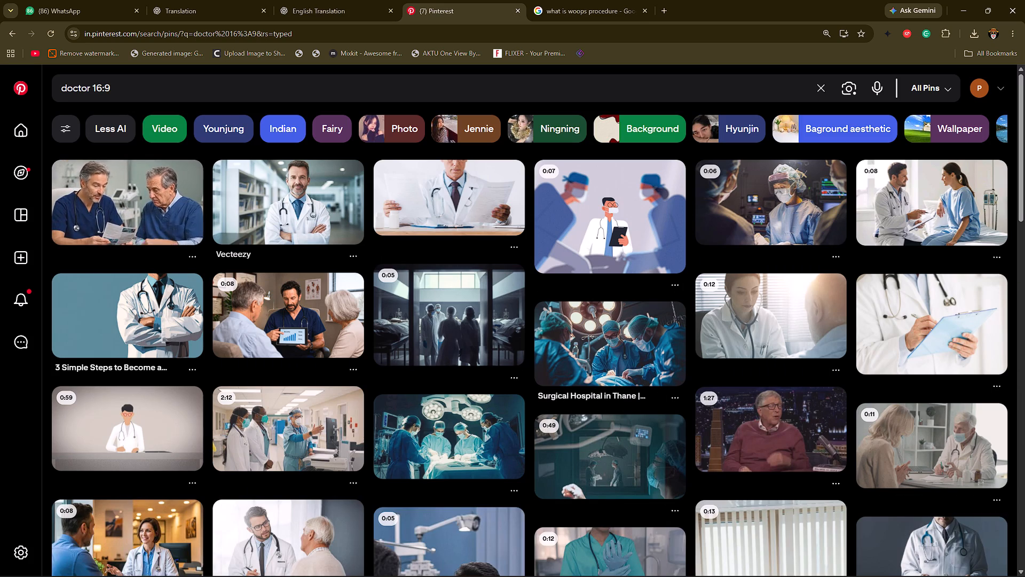
{"action": "scroll", "coordinate": [396, 118], "scroll_direction": "down", "scroll_amount": 3}
{"action": "left_click", "coordinate": [321, 414]}
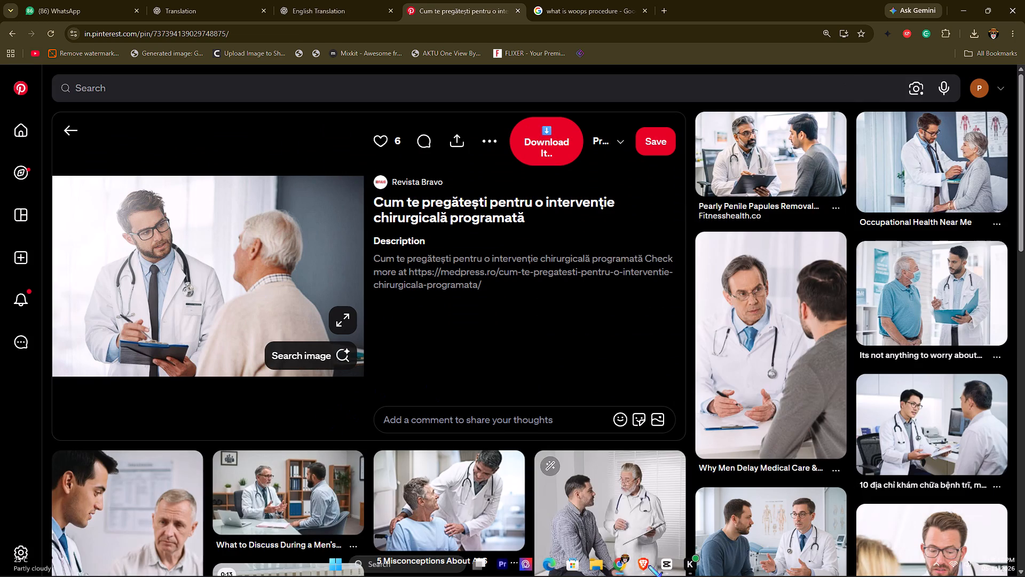
Back in CapCut, search Downloads for "png" and import Doctor Consulting Patient in Modern Clinic.png.
{"action": "left_click", "coordinate": [658, 567]}
{"action": "left_click", "coordinate": [75, 160]}
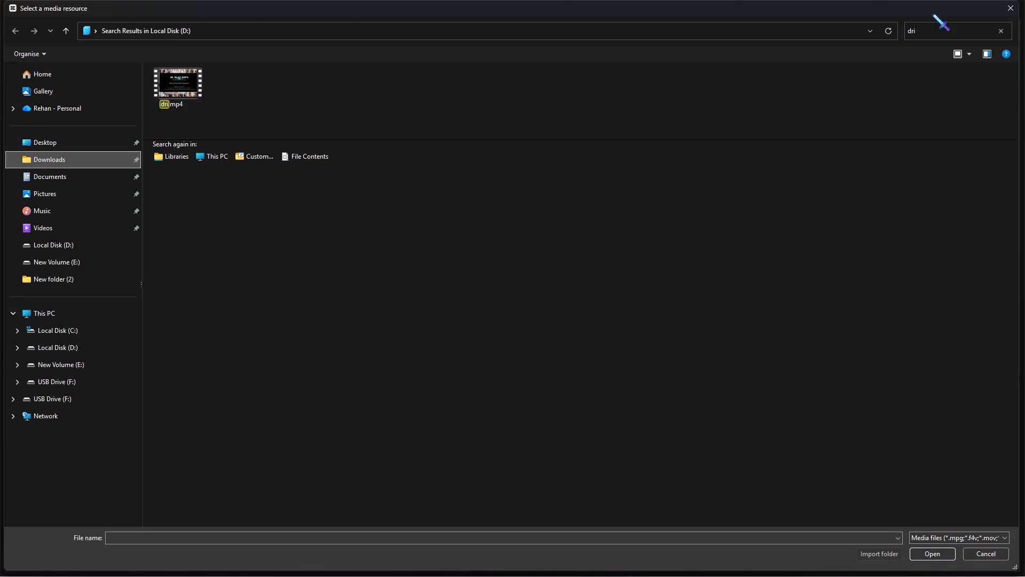
{"action": "left_click", "coordinate": [980, 30]}
{"action": "key", "text": "p"}
{"action": "type", "text": "ng"}
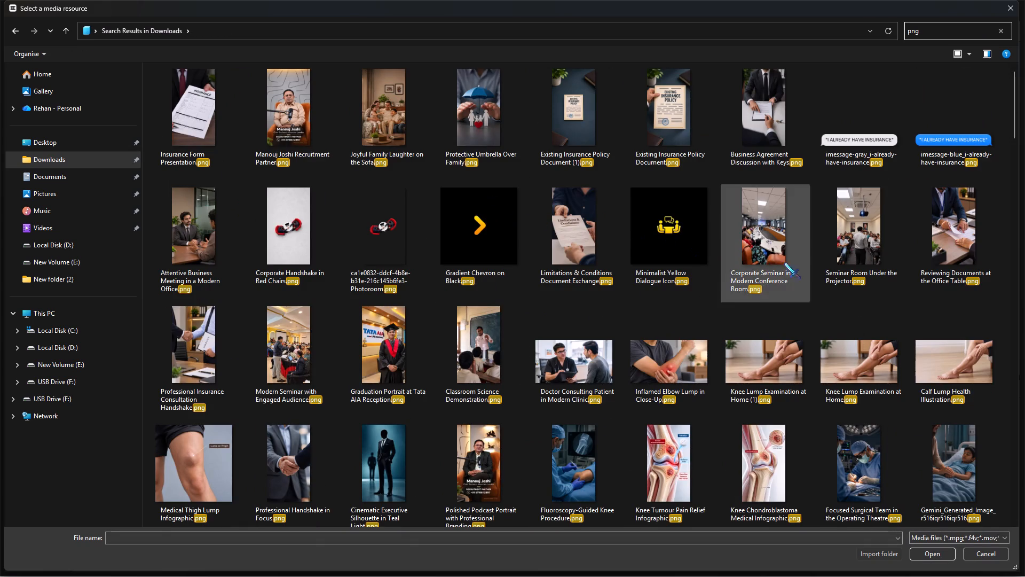
{"action": "scroll", "coordinate": [417, 397], "scroll_direction": "down", "scroll_amount": 1}
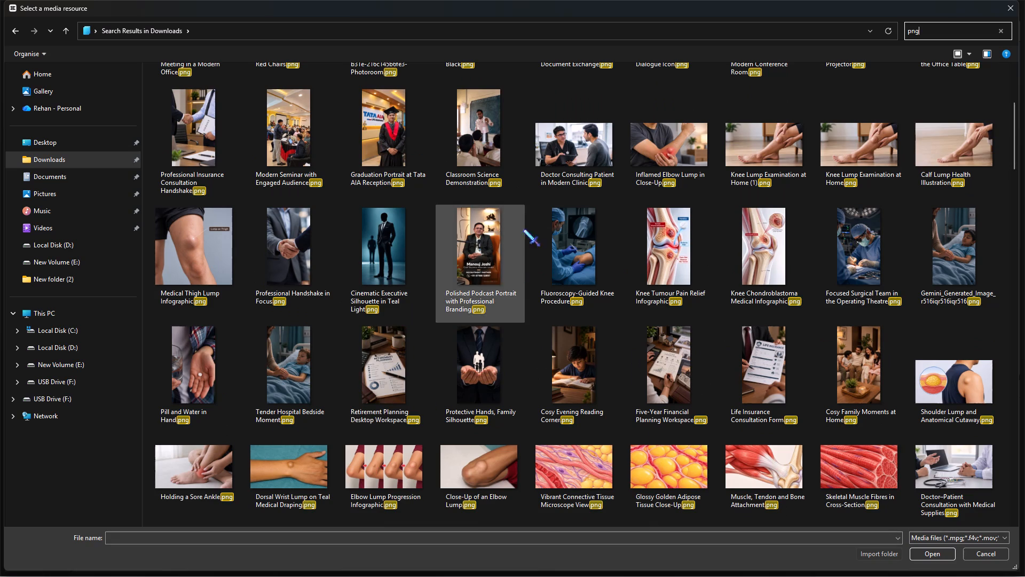
{"action": "double_click", "coordinate": [574, 152]}
Place the doctor-consulting-patient image above the footage, with its start aligned to the cut at about 01:36:55.
{"action": "left_click", "coordinate": [316, 462]}
{"action": "left_click", "coordinate": [265, 425]}
{"action": "left_click", "coordinate": [334, 425]}
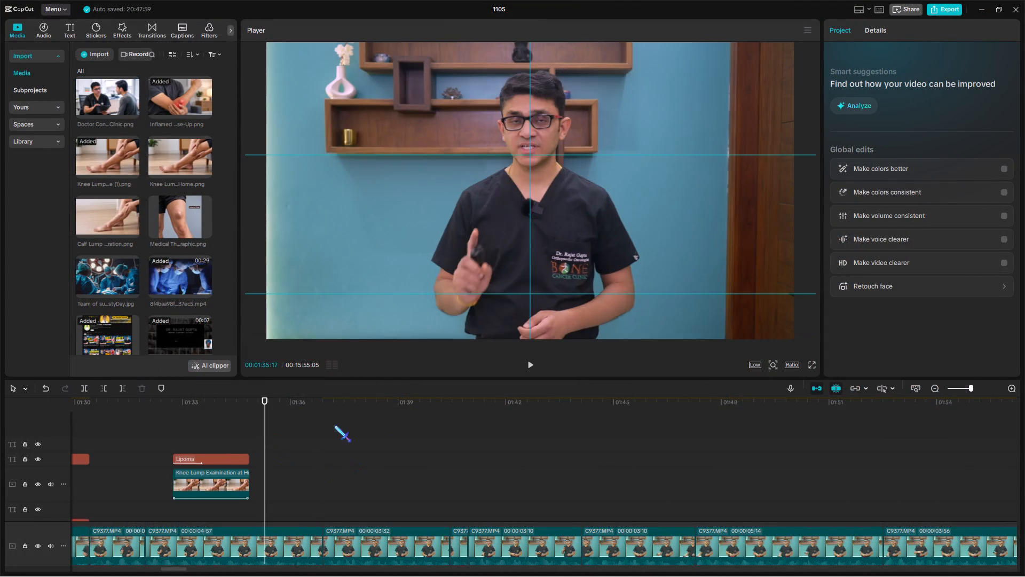
{"action": "left_click_drag", "start_coordinate": [325, 428], "coordinate": [315, 452]}
{"action": "left_click", "coordinate": [315, 452]}
{"action": "left_click_drag", "start_coordinate": [315, 452], "coordinate": [324, 467]}
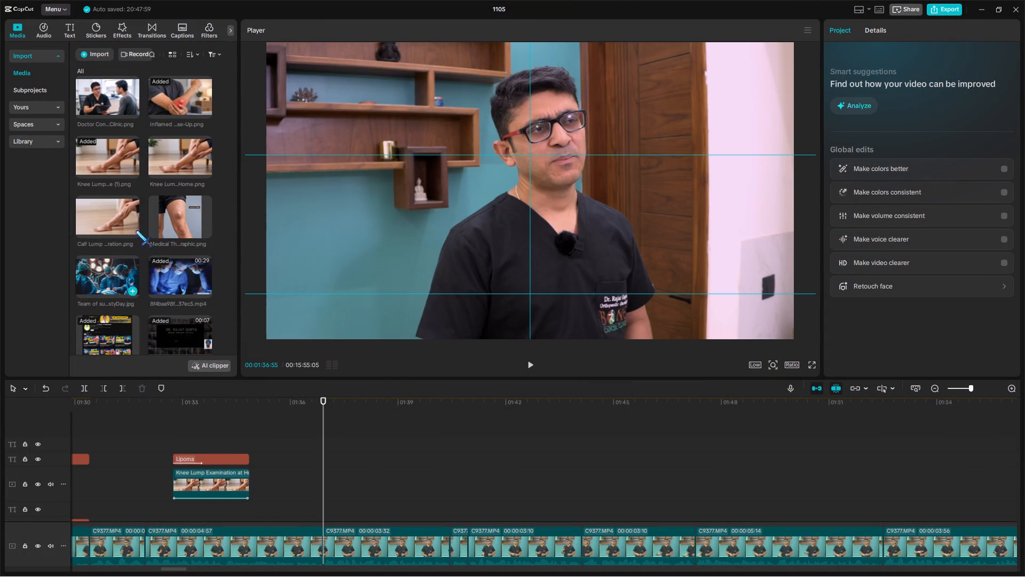
{"action": "left_click_drag", "start_coordinate": [112, 104], "coordinate": [320, 476]}
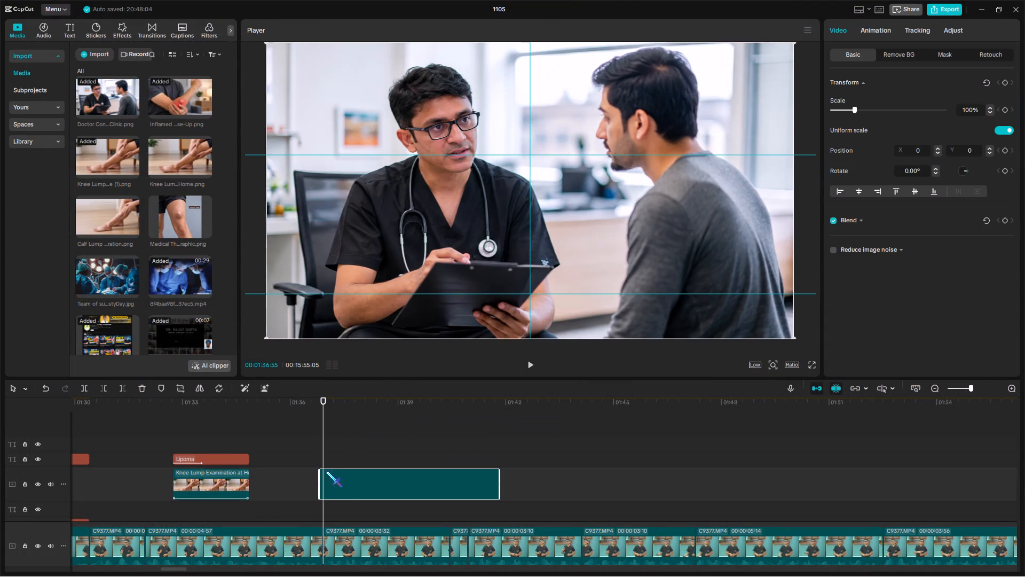
{"action": "left_click_drag", "start_coordinate": [337, 477], "coordinate": [341, 486]}
Trim the doctor-consulting-patient image's end to about 01:40, at the next cut in the footage.
{"action": "key", "text": "space"}
{"action": "left_click_drag", "start_coordinate": [307, 441], "coordinate": [339, 462]}
{"action": "scroll", "coordinate": [307, 471], "scroll_direction": "down", "scroll_amount": 2}
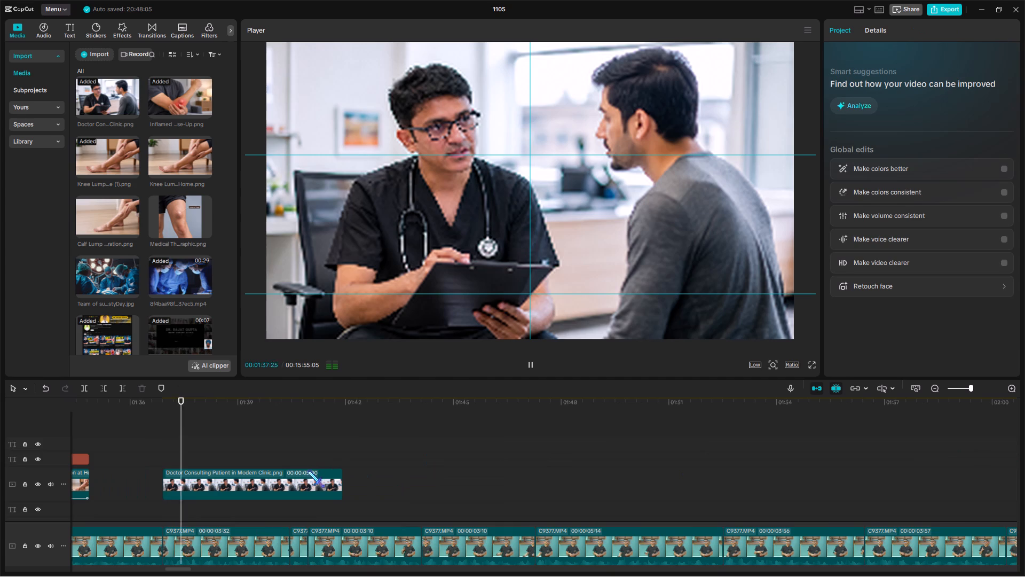
{"action": "scroll", "coordinate": [307, 471], "scroll_direction": "down", "scroll_amount": 2}
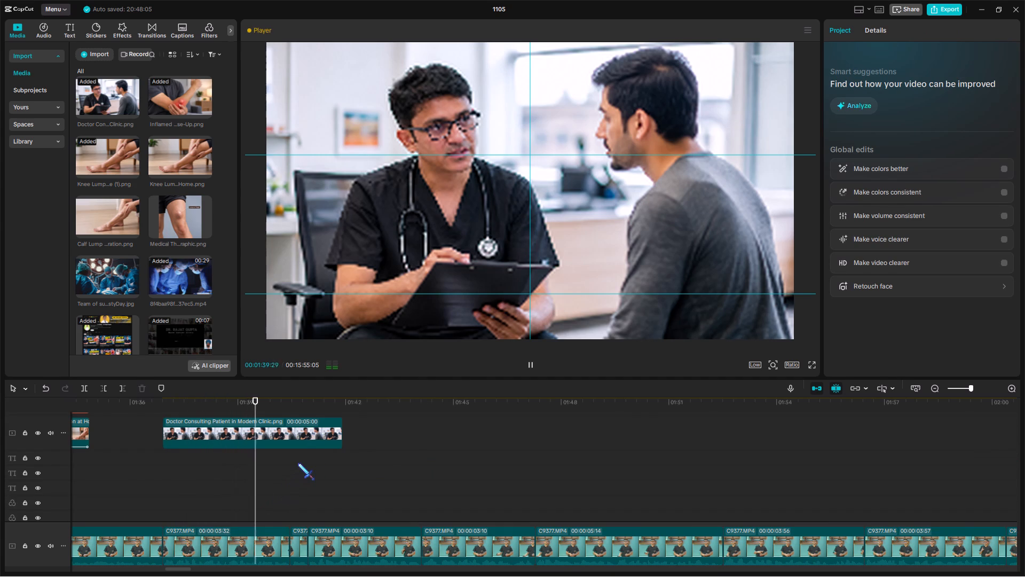
{"action": "double_click", "coordinate": [290, 464]}
{"action": "left_click", "coordinate": [287, 439]}
{"action": "key", "text": "w"}
Delete the side-angle C0006 clips between the doctor-consulting image's end at about 01:40 and the cut at about 01:44.
{"action": "key", "text": "space"}
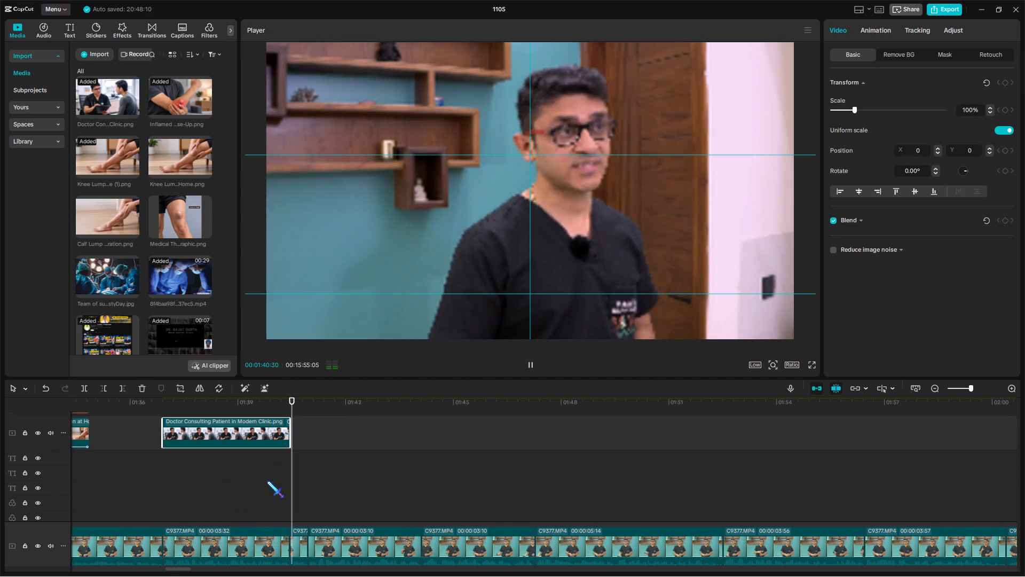
{"action": "scroll", "coordinate": [267, 481], "scroll_direction": "down", "scroll_amount": 6}
{"action": "scroll", "coordinate": [302, 468], "scroll_direction": "up", "scroll_amount": 1}
{"action": "left_click", "coordinate": [290, 455]}
{"action": "key", "text": "space"}
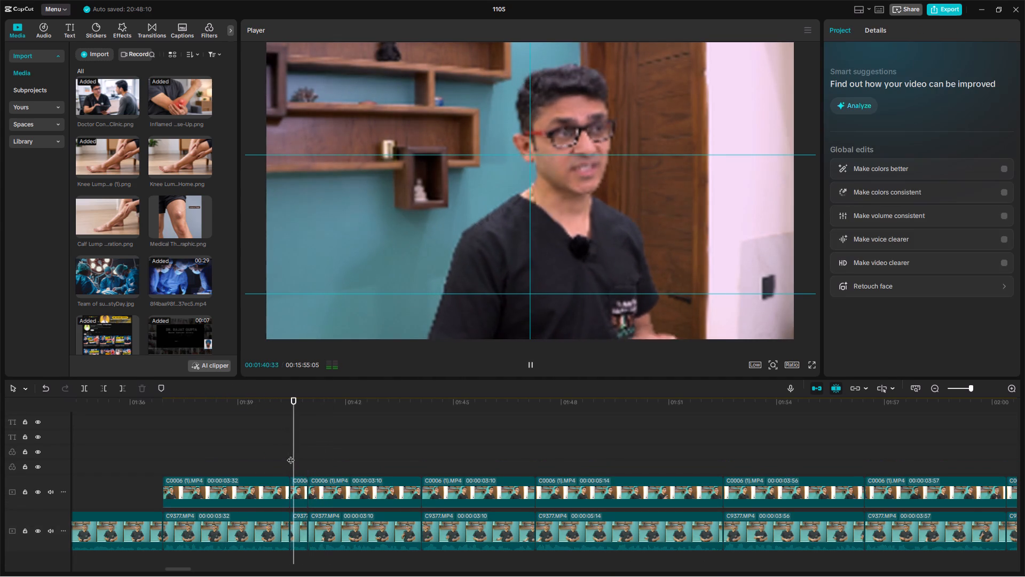
{"action": "left_click_drag", "start_coordinate": [300, 461], "coordinate": [342, 488]}
{"action": "scroll", "coordinate": [345, 491], "scroll_direction": "up", "scroll_amount": 5}
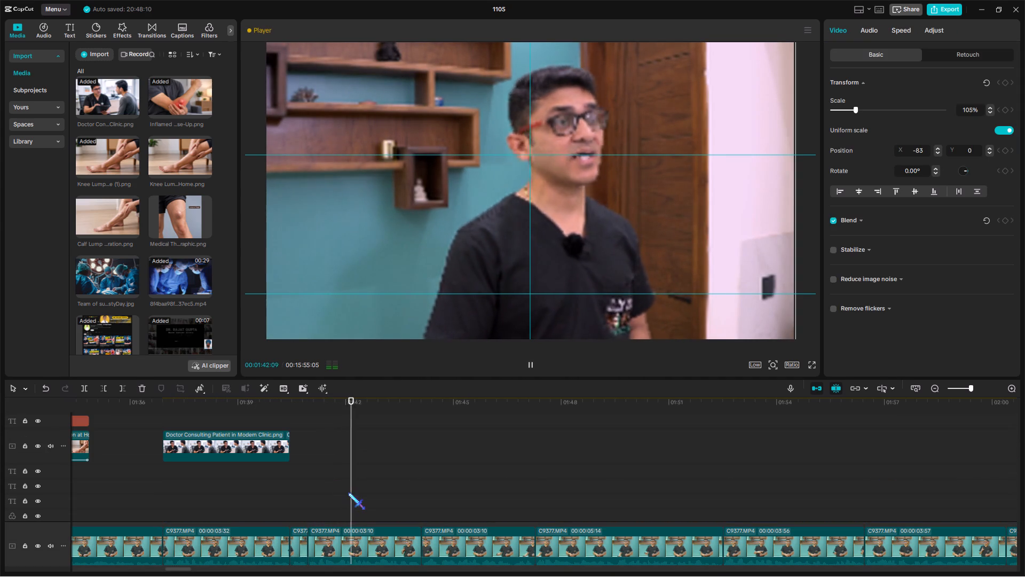
{"action": "scroll", "coordinate": [353, 500], "scroll_direction": "up", "scroll_amount": 5}
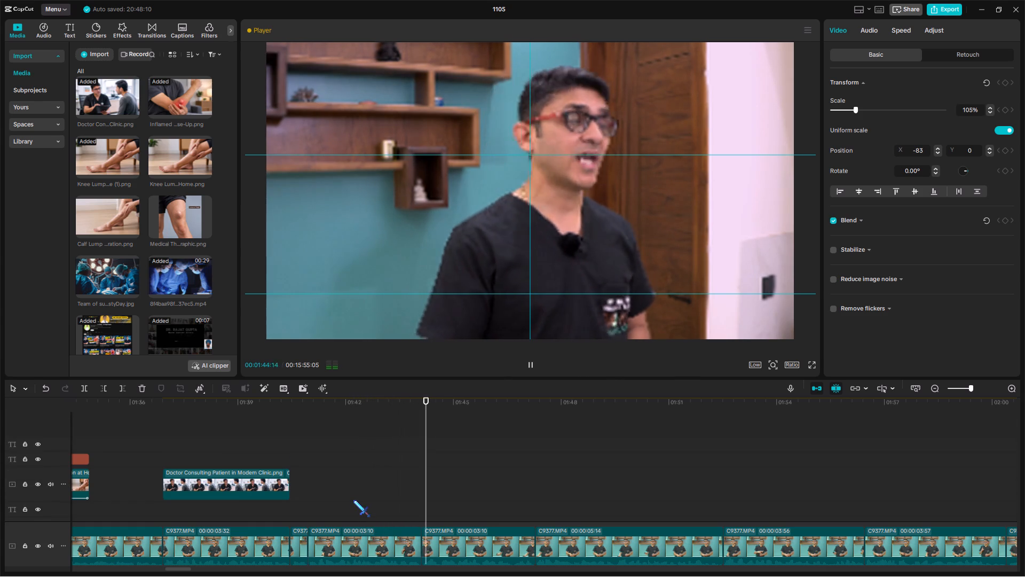
{"action": "key", "text": "BackSpace"}
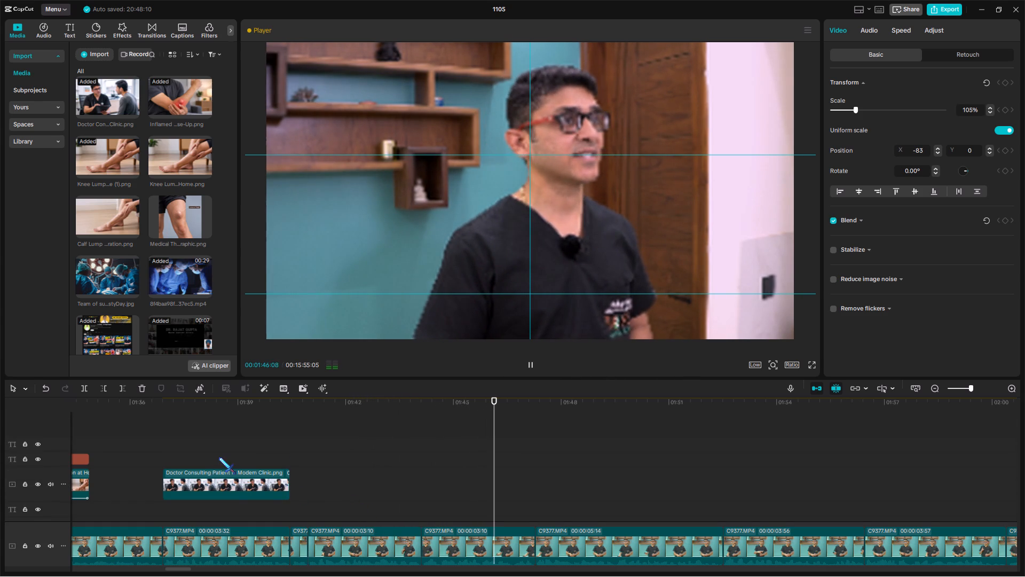
Apply the Zoom 1 combo animation to the doctor-consulting-patient image.
{"action": "left_click", "coordinate": [219, 457]}
{"action": "left_click", "coordinate": [222, 485]}
{"action": "left_click", "coordinate": [862, 30]}
{"action": "left_click", "coordinate": [895, 119]}
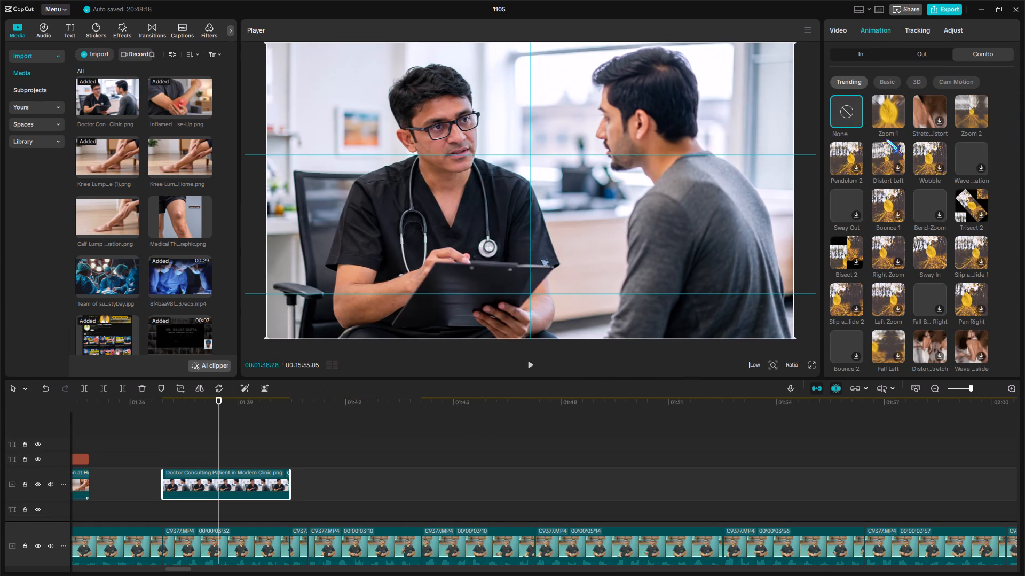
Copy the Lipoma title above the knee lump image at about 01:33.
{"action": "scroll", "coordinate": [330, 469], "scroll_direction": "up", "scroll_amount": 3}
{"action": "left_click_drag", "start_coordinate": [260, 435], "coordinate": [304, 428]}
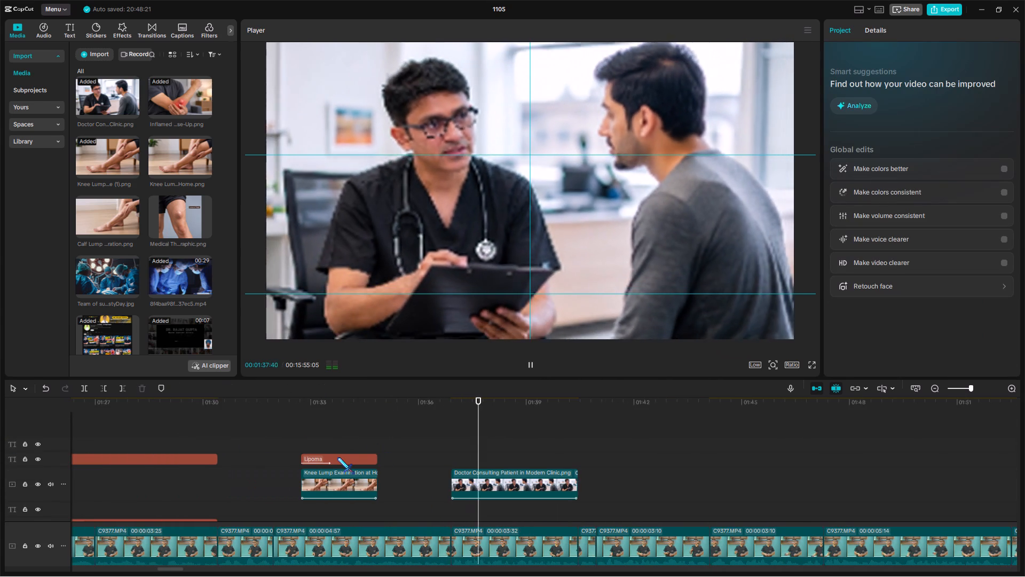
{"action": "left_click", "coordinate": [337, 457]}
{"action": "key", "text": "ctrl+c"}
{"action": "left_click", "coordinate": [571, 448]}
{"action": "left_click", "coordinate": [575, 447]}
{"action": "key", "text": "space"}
Copy the Ultrasound and MRI labels together from about 00:08 in the timeline.
{"action": "left_click_drag", "start_coordinate": [539, 439], "coordinate": [1024, 426]}
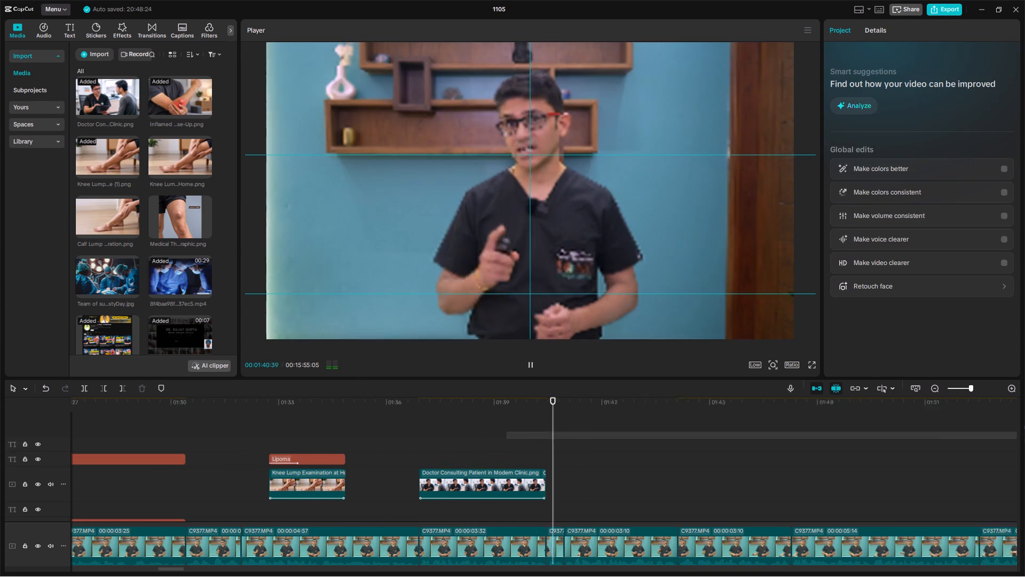
{"action": "left_click_drag", "start_coordinate": [1024, 426], "coordinate": [438, 435]}
{"action": "left_click", "coordinate": [380, 445]}
{"action": "left_click_drag", "start_coordinate": [380, 445], "coordinate": [4, 469]}
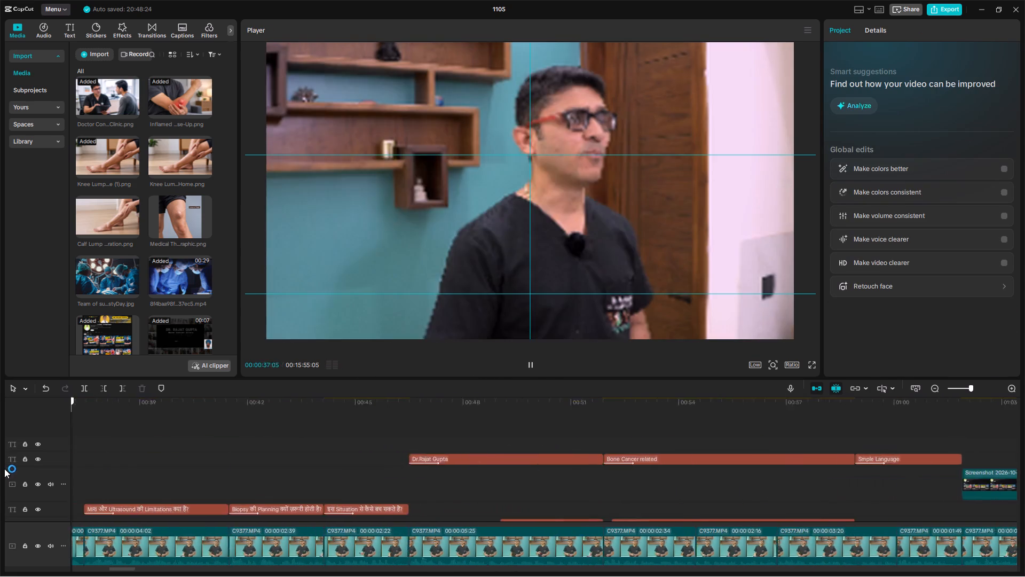
{"action": "left_click_drag", "start_coordinate": [4, 469], "coordinate": [470, 476]}
{"action": "scroll", "coordinate": [561, 495], "scroll_direction": "down", "scroll_amount": 6}
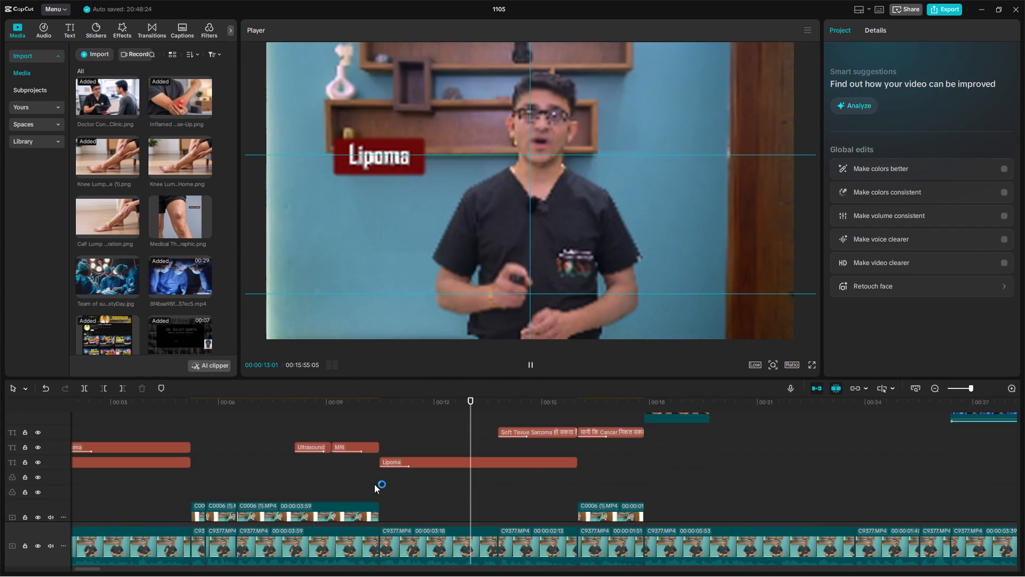
{"action": "scroll", "coordinate": [344, 470], "scroll_direction": "up", "scroll_amount": 2}
{"action": "left_click_drag", "start_coordinate": [304, 453], "coordinate": [346, 470]}
{"action": "key", "text": "ctrl+c"}
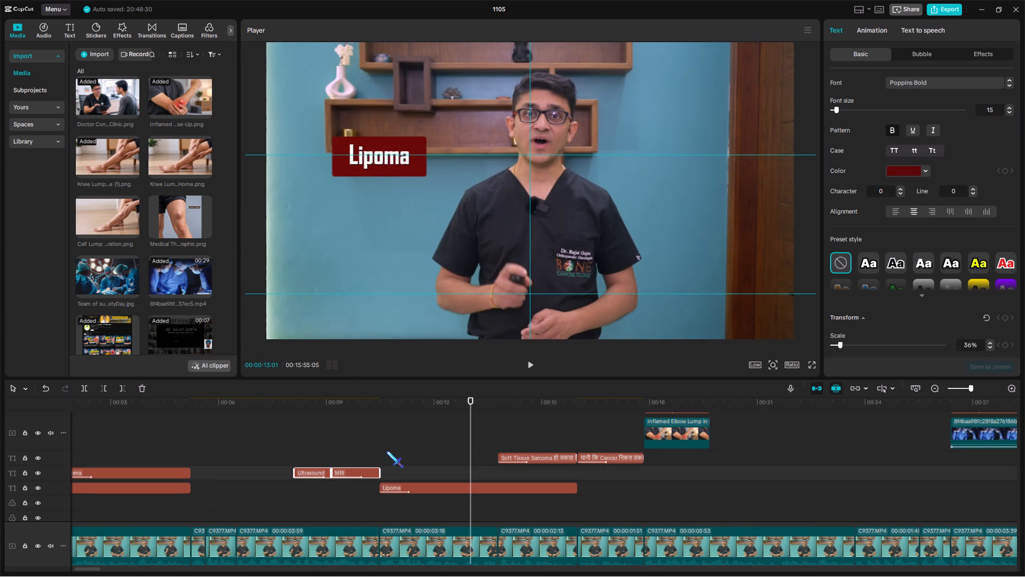
Paste the copied Ultrasound and MRI labels at about 01:41, at the cut just after the doctor-consulting image.
{"action": "left_click", "coordinate": [387, 451]}
{"action": "left_click_drag", "start_coordinate": [387, 451], "coordinate": [1024, 465]}
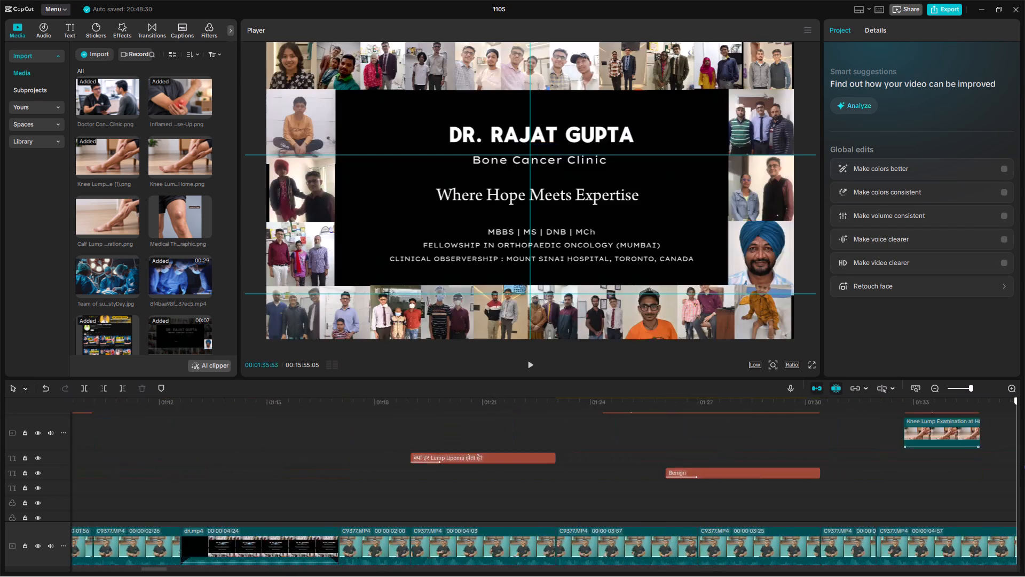
{"action": "left_click_drag", "start_coordinate": [1024, 465], "coordinate": [471, 471]}
{"action": "left_click", "coordinate": [340, 454]}
{"action": "key", "text": "space"}
{"action": "scroll", "coordinate": [321, 463], "scroll_direction": "up", "scroll_amount": 5}
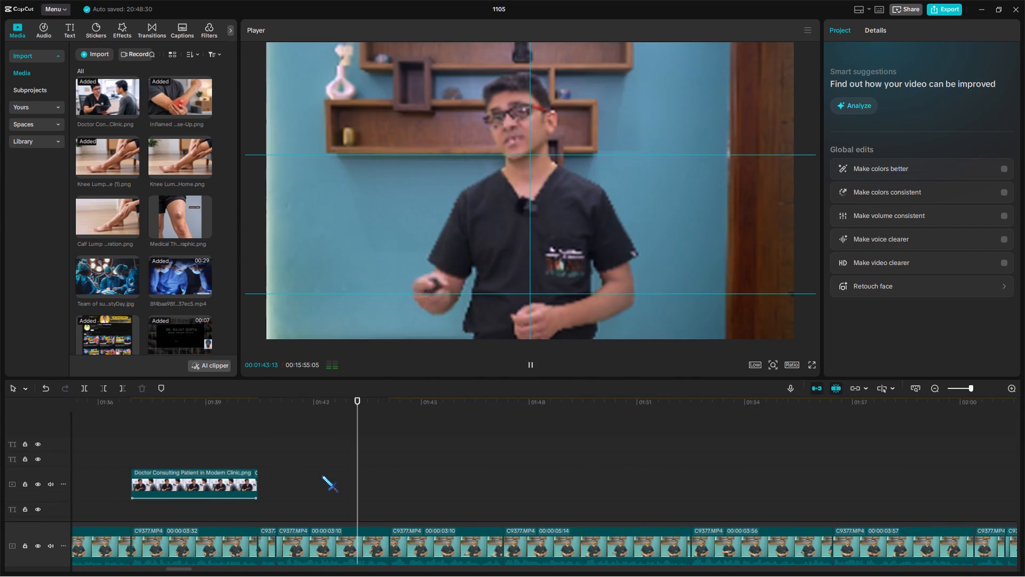
{"action": "left_click", "coordinate": [275, 476]}
{"action": "key", "text": "space"}
{"action": "left_click", "coordinate": [275, 476], "text": "ctrl"}
{"action": "key", "text": "ctrl+v"}
{"action": "key", "text": "space"}
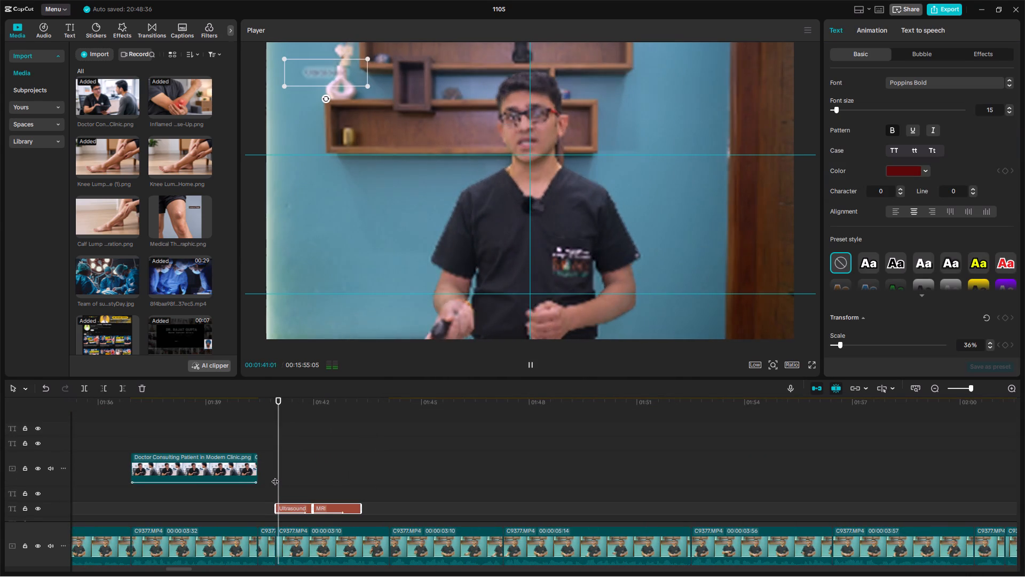
Move the MRI label to its own track above Ultrasound and extend both labels' ends to the cut at about 01:44.
{"action": "left_click", "coordinate": [325, 509]}
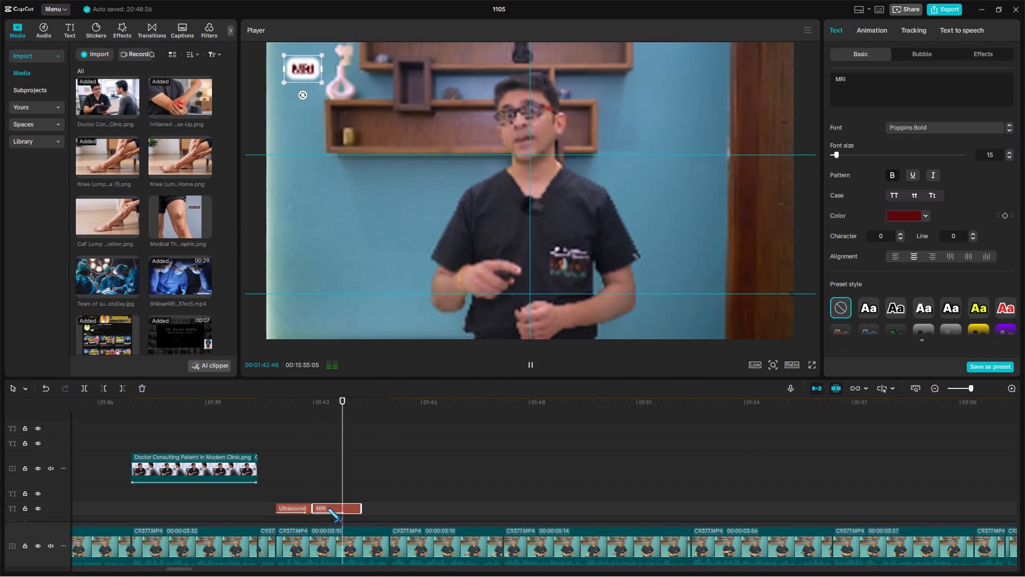
{"action": "left_click_drag", "start_coordinate": [329, 506], "coordinate": [332, 501]}
{"action": "key", "text": "space"}
{"action": "scroll", "coordinate": [375, 501], "scroll_direction": "down", "scroll_amount": 3}
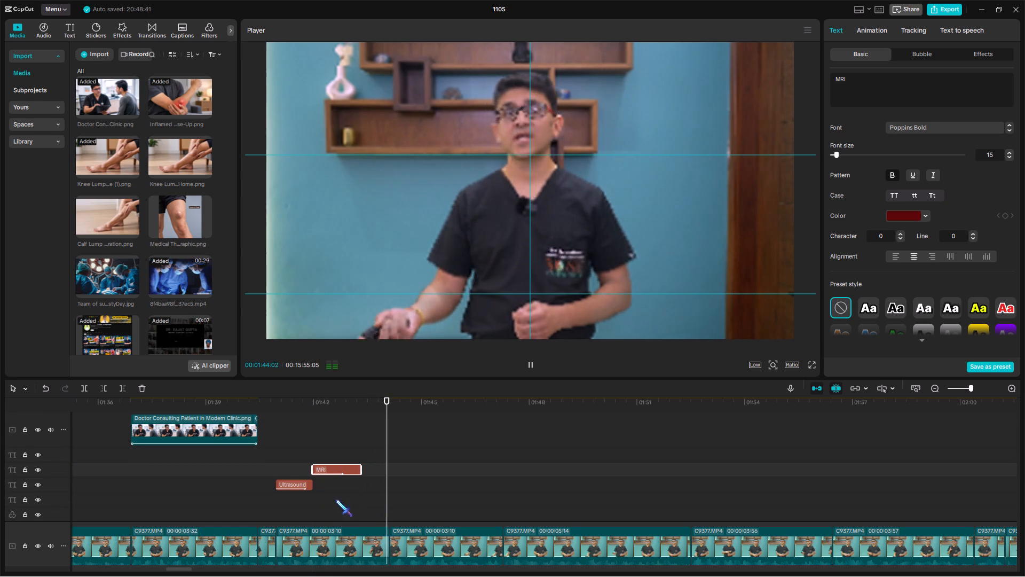
{"action": "left_click_drag", "start_coordinate": [310, 499], "coordinate": [334, 421]}
{"action": "left_click_drag", "start_coordinate": [314, 482], "coordinate": [447, 480]}
{"action": "left_click_drag", "start_coordinate": [375, 402], "coordinate": [391, 431]}
{"action": "key", "text": "w"}
{"action": "left_click", "coordinate": [361, 431]}
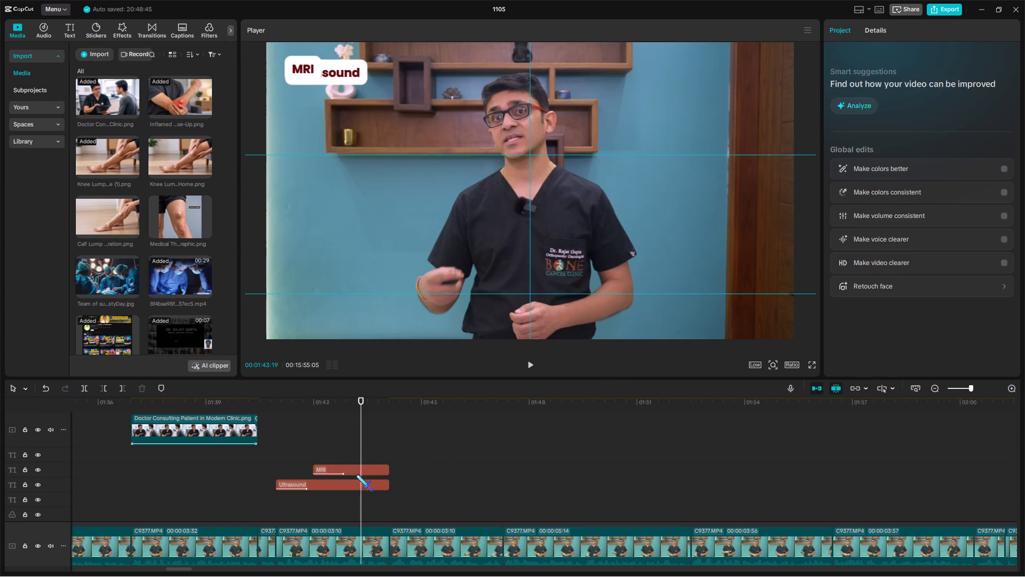
Shift the MRI label to start at about 01:42.5, matching the speech, and trim its end to the cut at about 01:44.
{"action": "left_click", "coordinate": [314, 448]}
{"action": "key", "text": "space"}
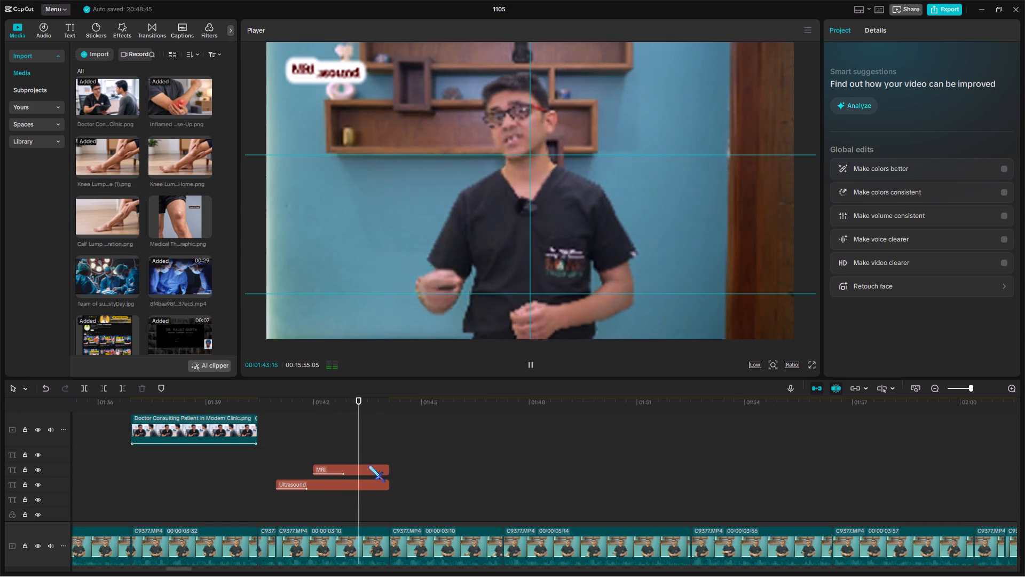
{"action": "key", "text": "space"}
{"action": "left_click_drag", "start_coordinate": [350, 469], "coordinate": [366, 467]}
{"action": "left_click_drag", "start_coordinate": [382, 405], "coordinate": [387, 422]}
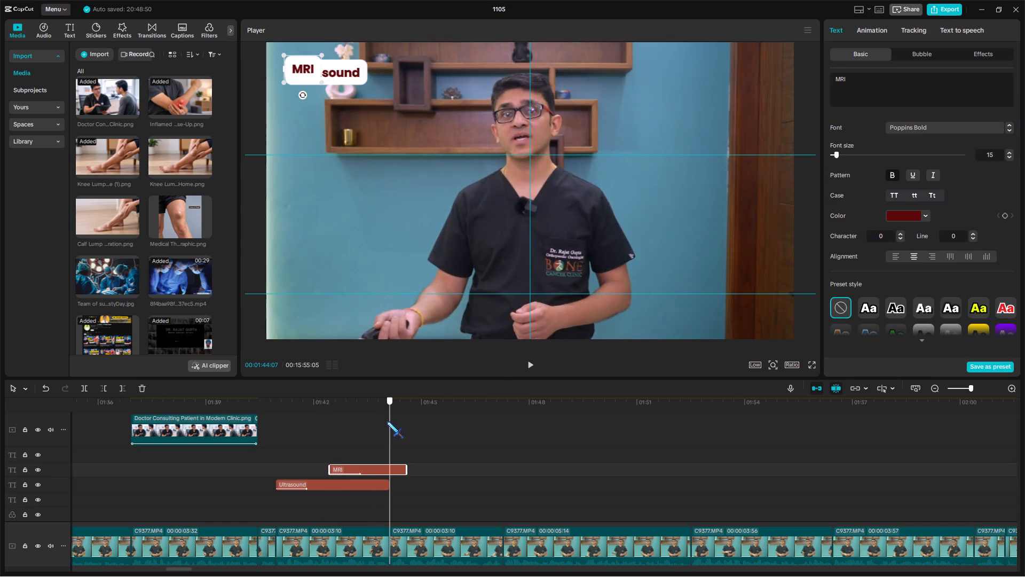
{"action": "left_click_drag", "start_coordinate": [387, 422], "coordinate": [381, 425]}
{"action": "key", "text": "w"}
Place the Ultrasound label, slightly enlarged, beside the doctor at the shelf's lower edge, with the MRI label centred just below it.
{"action": "left_click", "coordinate": [376, 486]}
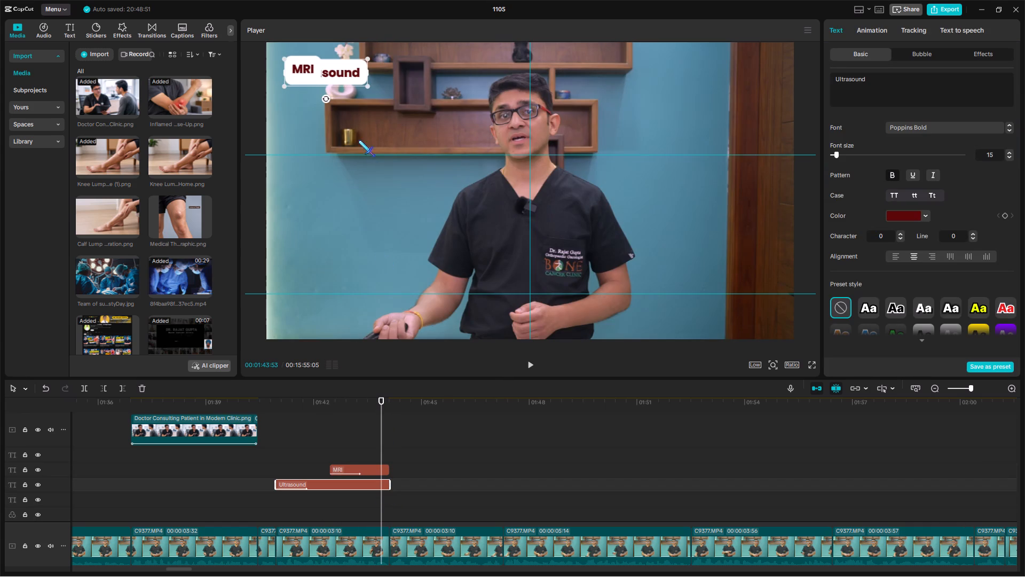
{"action": "left_click_drag", "start_coordinate": [354, 78], "coordinate": [409, 162]}
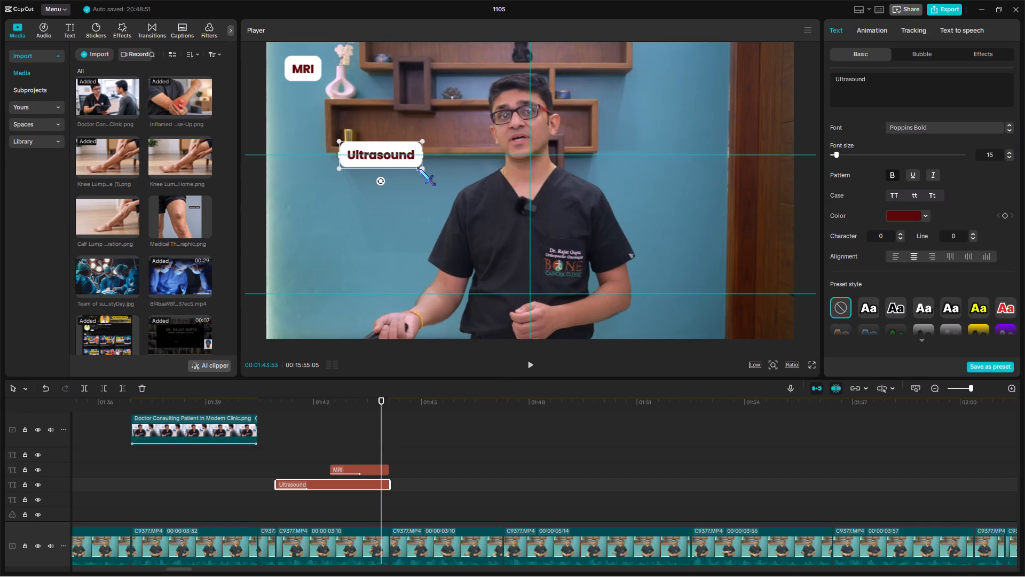
{"action": "left_click_drag", "start_coordinate": [426, 171], "coordinate": [431, 179]}
{"action": "left_click", "coordinate": [368, 472]}
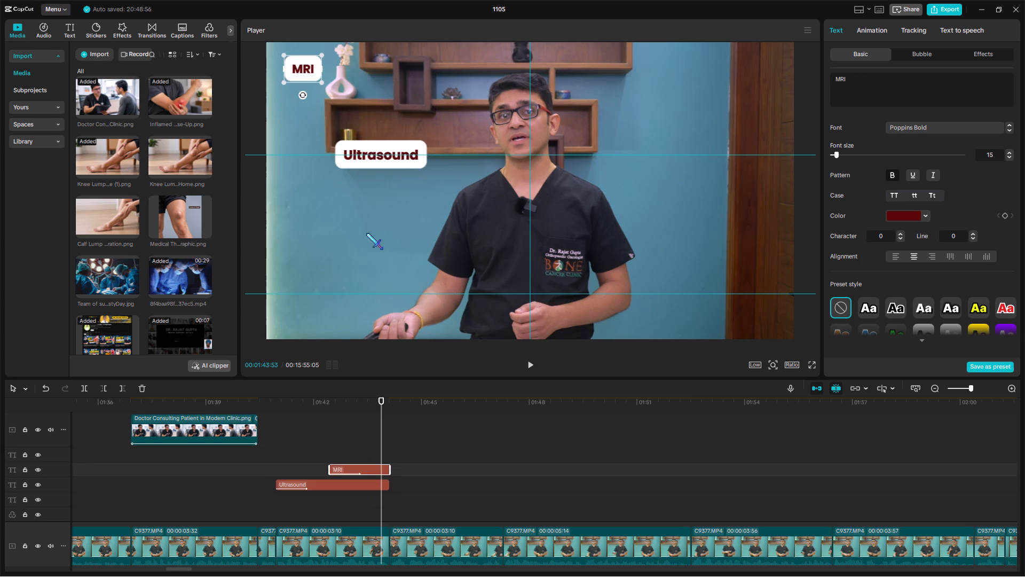
{"action": "left_click_drag", "start_coordinate": [308, 74], "coordinate": [389, 192]}
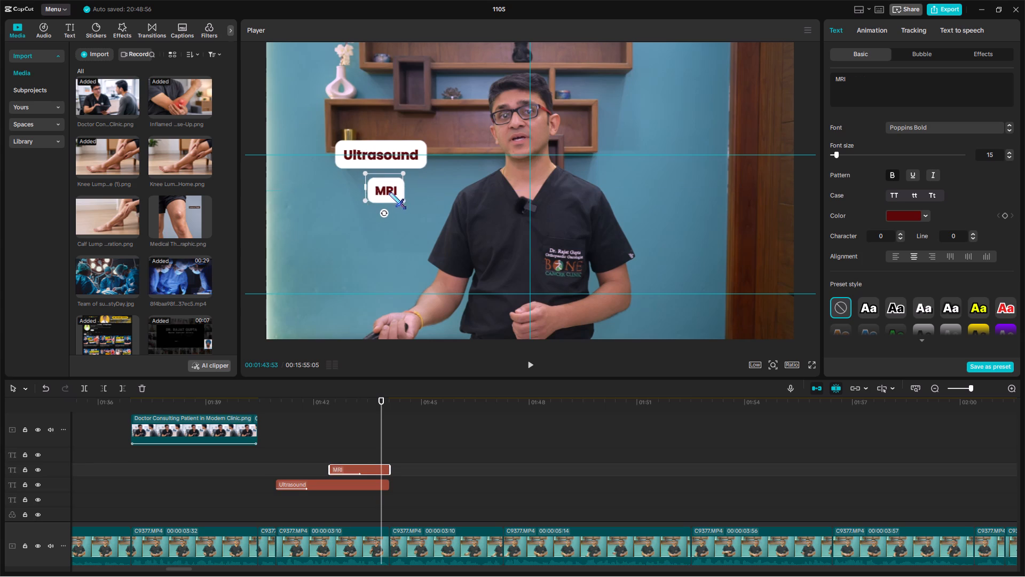
{"action": "left_click_drag", "start_coordinate": [389, 192], "coordinate": [389, 192]}
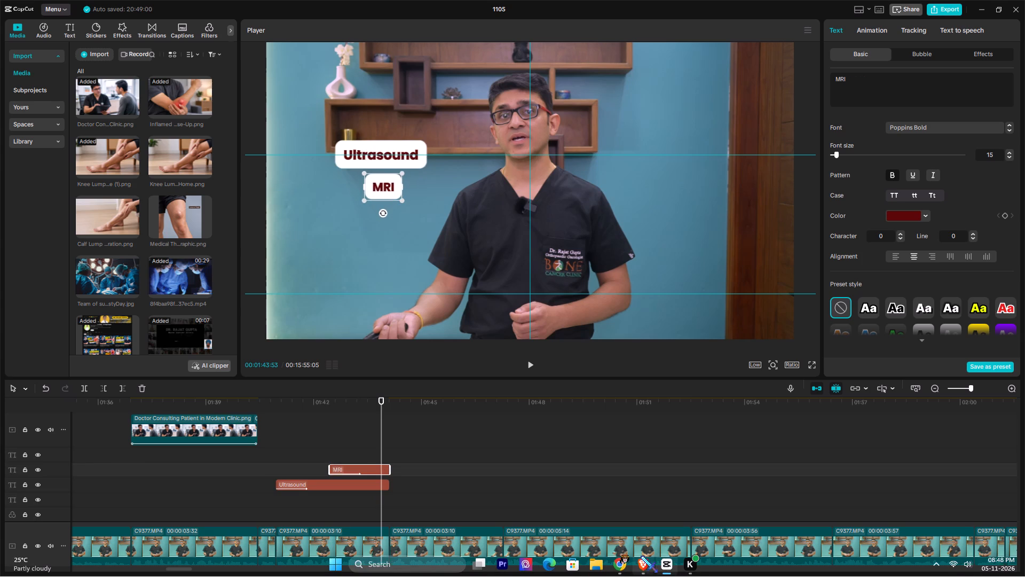
{"action": "left_click", "coordinate": [641, 562]}
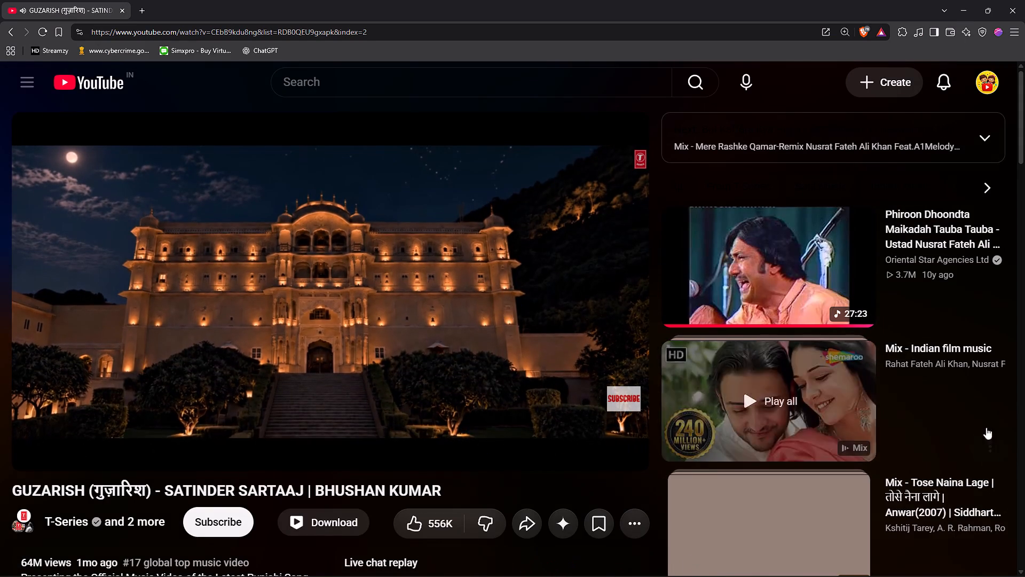
{"action": "left_click", "coordinate": [664, 568]}
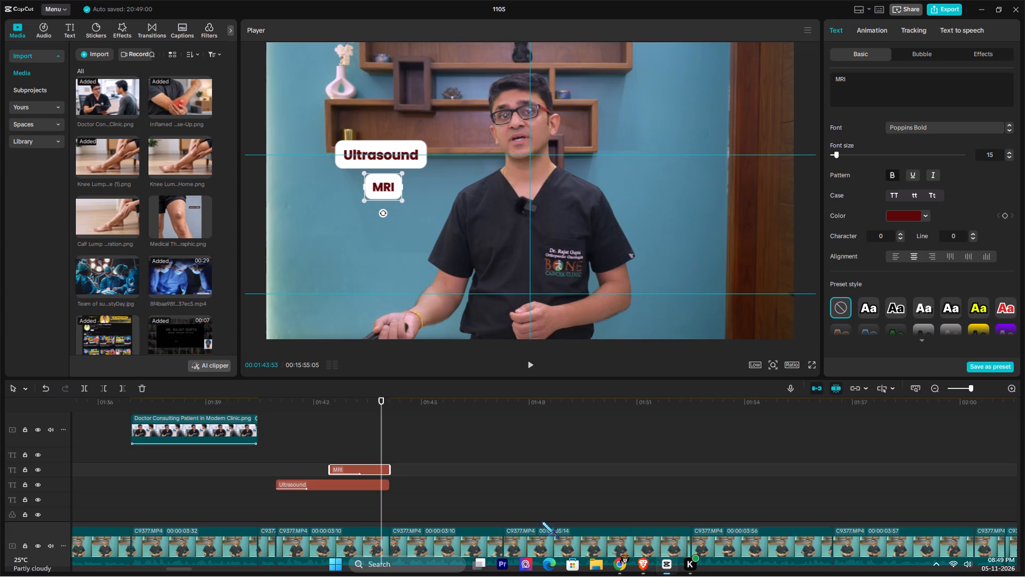
{"action": "left_click", "coordinate": [331, 445]}
{"action": "key", "text": "space"}
{"action": "left_click_drag", "start_coordinate": [323, 433], "coordinate": [431, 403]}
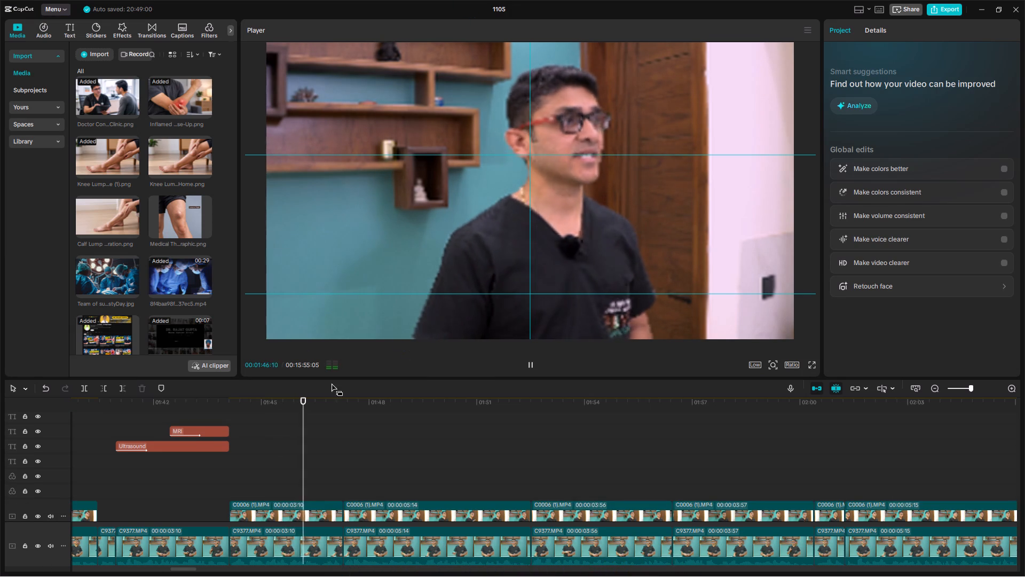
{"action": "scroll", "coordinate": [360, 454], "scroll_direction": "down", "scroll_amount": 3}
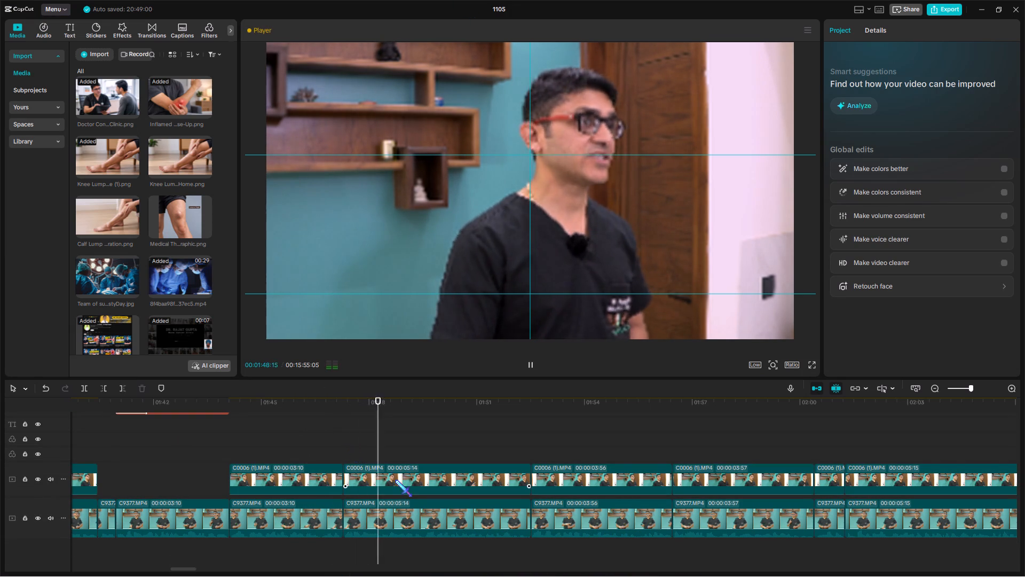
{"action": "left_click", "coordinate": [396, 480]}
{"action": "scroll", "coordinate": [378, 484], "scroll_direction": "up", "scroll_amount": 4}
{"action": "key", "text": "BackSpace"}
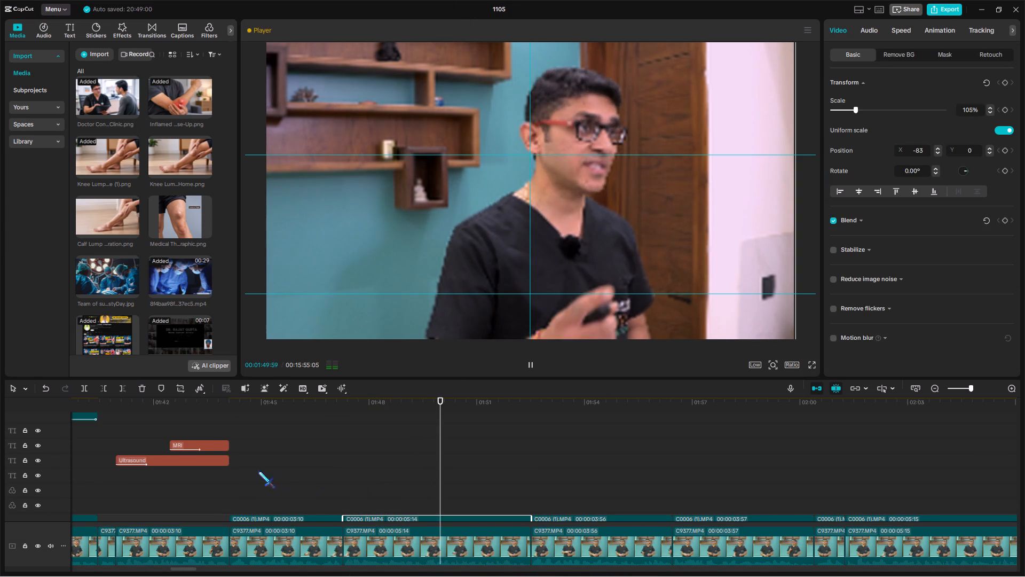
Copy the Lipoma label from about 01:34 and paste it at the cut at about 01:47, where the overlay was removed.
{"action": "left_click", "coordinate": [234, 467]}
{"action": "left_click", "coordinate": [233, 469]}
{"action": "left_click_drag", "start_coordinate": [233, 469], "coordinate": [322, 478]}
{"action": "scroll", "coordinate": [315, 480], "scroll_direction": "up", "scroll_amount": 6}
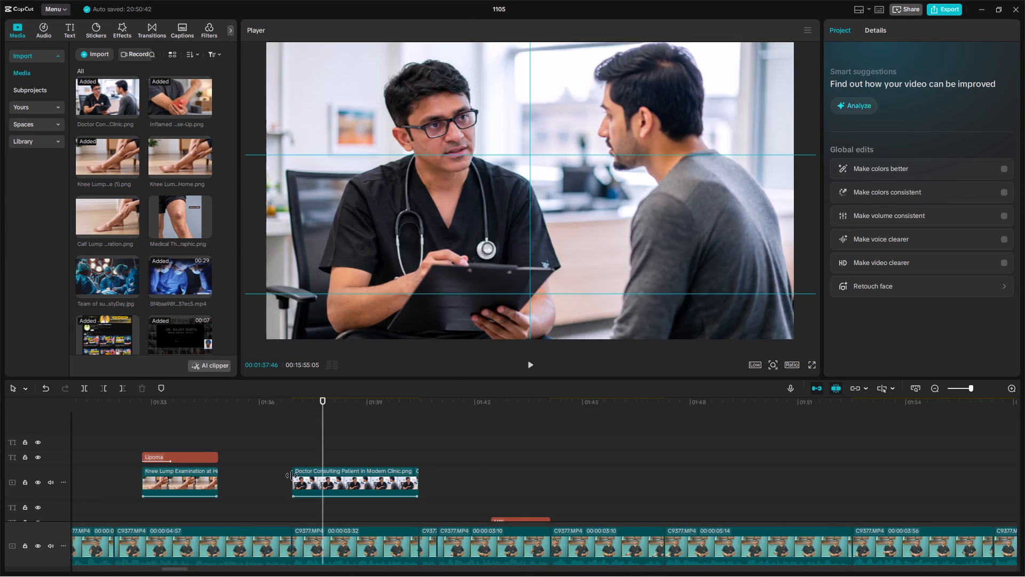
{"action": "left_click", "coordinate": [283, 468]}
{"action": "left_click", "coordinate": [191, 439]}
{"action": "left_click", "coordinate": [191, 456]}
{"action": "key", "text": "ctrl+c"}
{"action": "left_click", "coordinate": [534, 482]}
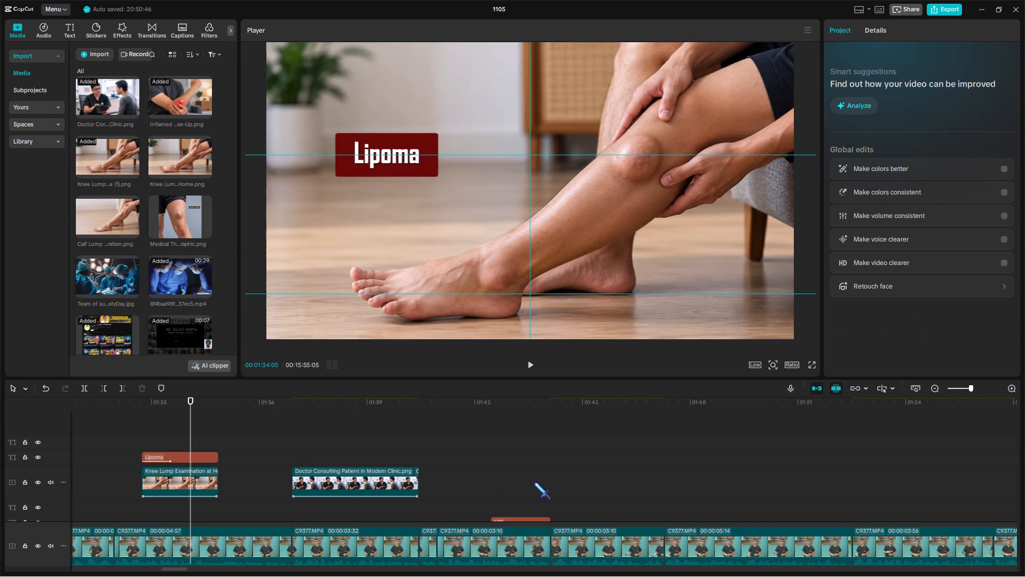
{"action": "left_click_drag", "start_coordinate": [534, 482], "coordinate": [302, 527]}
{"action": "left_click", "coordinate": [291, 519]}
{"action": "key", "text": "space"}
{"action": "scroll", "coordinate": [373, 485], "scroll_direction": "down", "scroll_amount": 6}
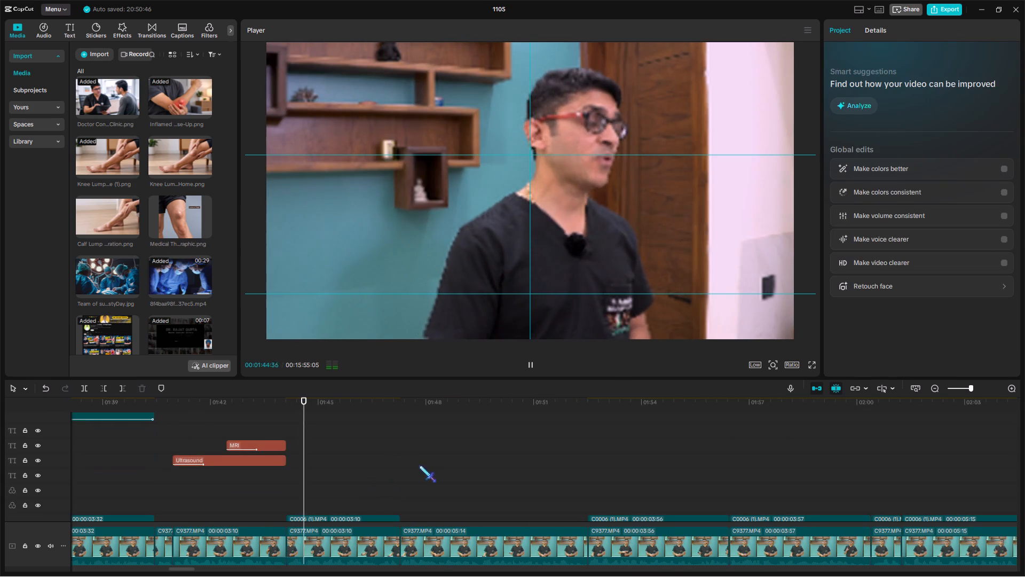
{"action": "double_click", "coordinate": [404, 451]}
{"action": "left_click", "coordinate": [403, 452], "text": "ctrl"}
{"action": "key", "text": "ctrl+v"}
{"action": "key", "text": "space"}
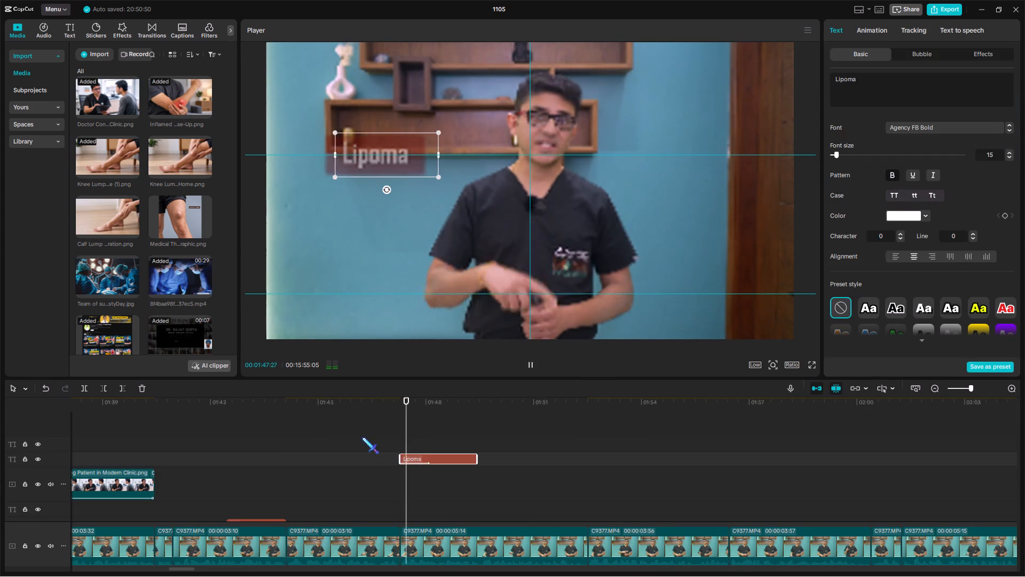
Extend the end of the pasted Lipoma label to the cut at about 01:52.5.
{"action": "left_click_drag", "start_coordinate": [364, 437], "coordinate": [408, 442]}
{"action": "left_click", "coordinate": [289, 455]}
{"action": "left_click_drag", "start_coordinate": [316, 459], "coordinate": [393, 434]}
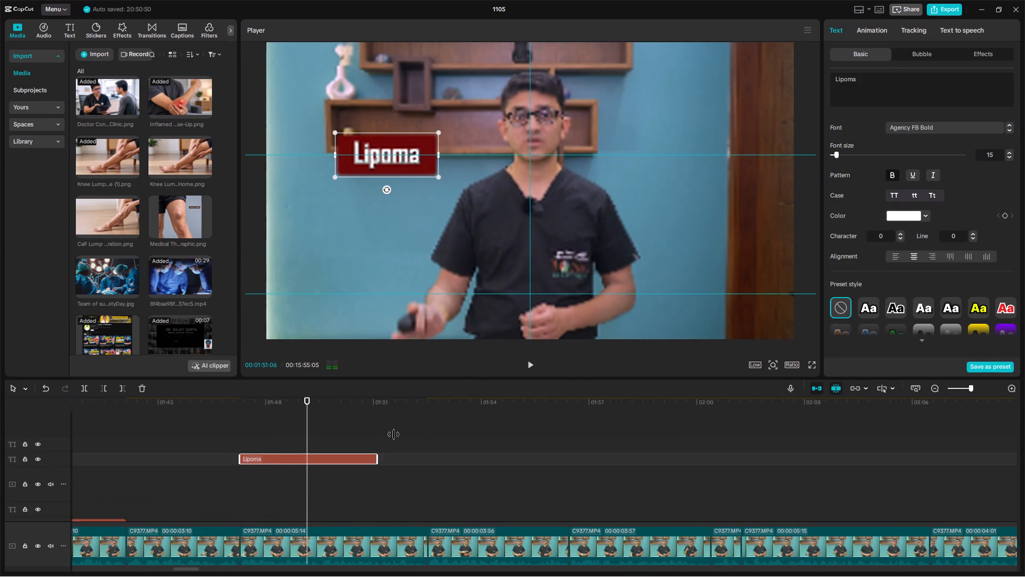
{"action": "left_click_drag", "start_coordinate": [393, 434], "coordinate": [425, 421]}
{"action": "left_click", "coordinate": [380, 434]}
{"action": "left_click", "coordinate": [379, 459]}
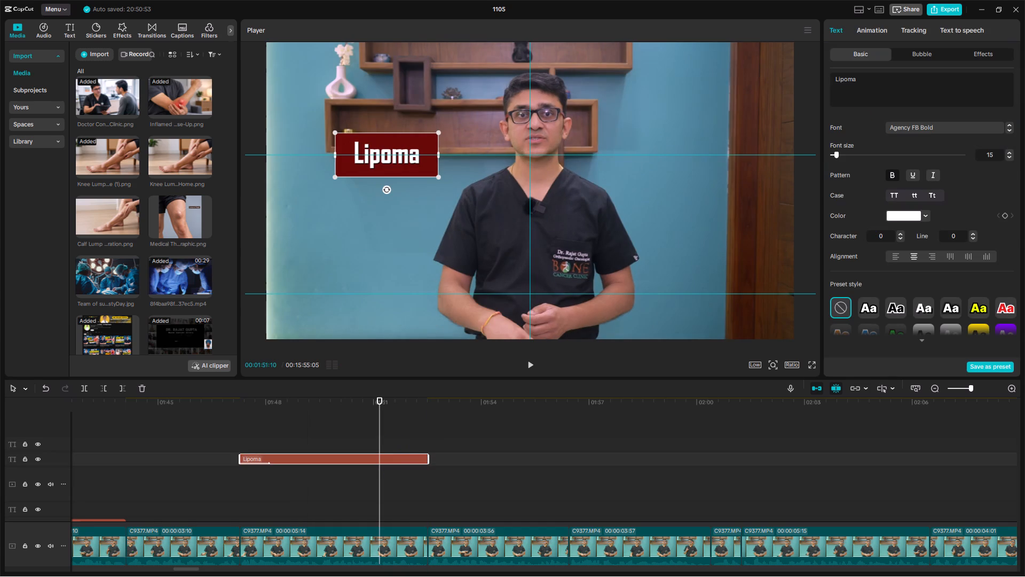
Listen to the speech from the pasted label's start and replace its text with "Clinical".
{"action": "left_click", "coordinate": [231, 438]}
{"action": "left_click", "coordinate": [236, 436]}
{"action": "key", "text": "space"}
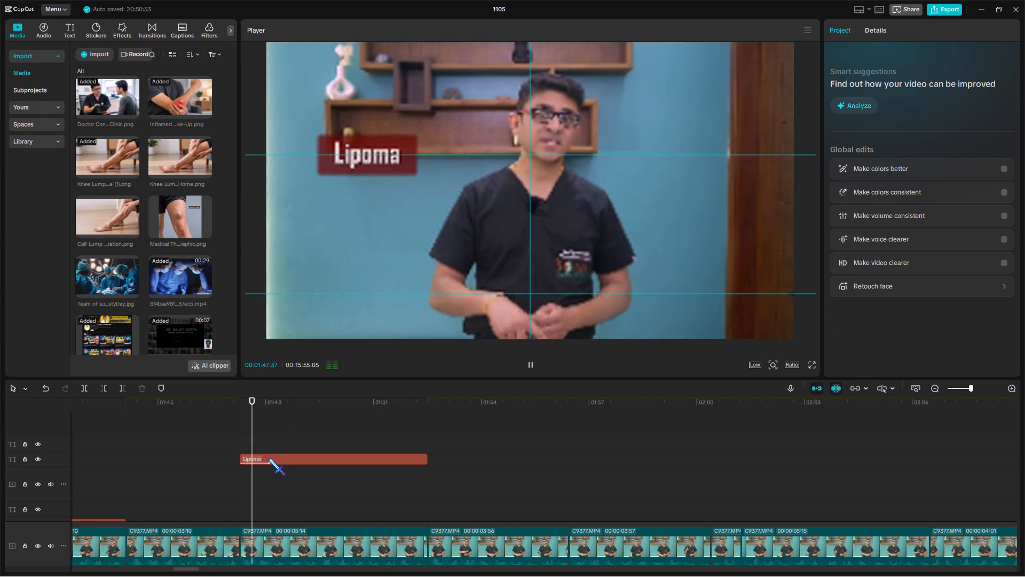
{"action": "left_click", "coordinate": [269, 458]}
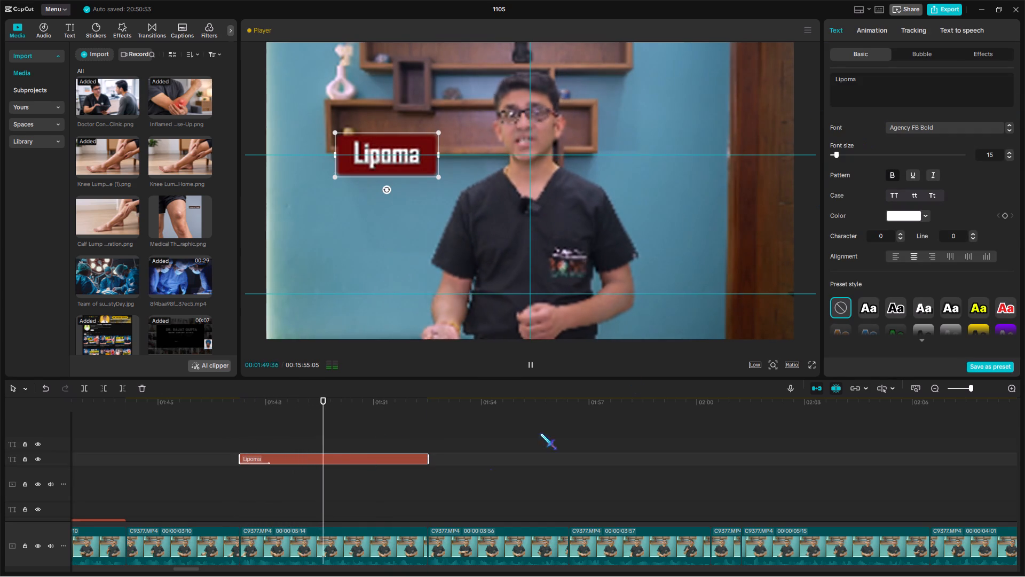
{"action": "key", "text": "space"}
{"action": "left_click", "coordinate": [247, 474]}
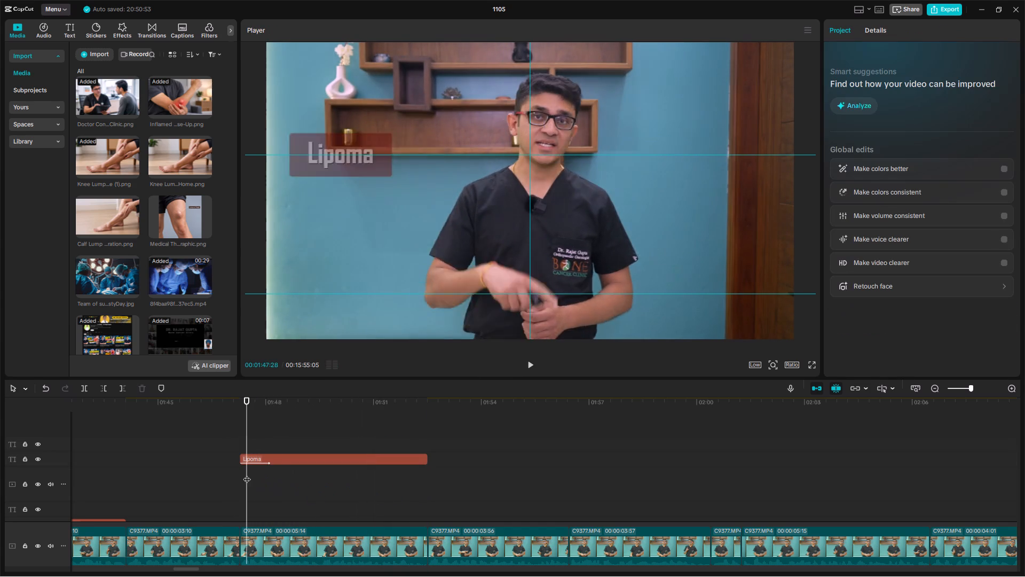
{"action": "key", "text": "space"}
{"action": "left_click", "coordinate": [268, 459]}
{"action": "key", "text": "space"}
{"action": "left_click_drag", "start_coordinate": [879, 90], "coordinate": [807, 74]}
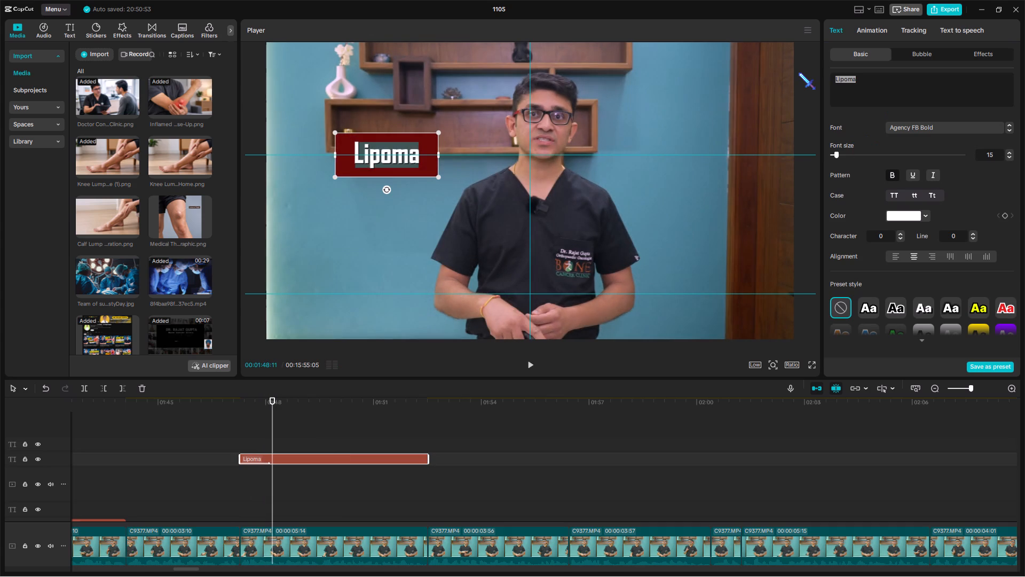
{"action": "type", "text": "Clinical"}
{"action": "key", "text": "space"}
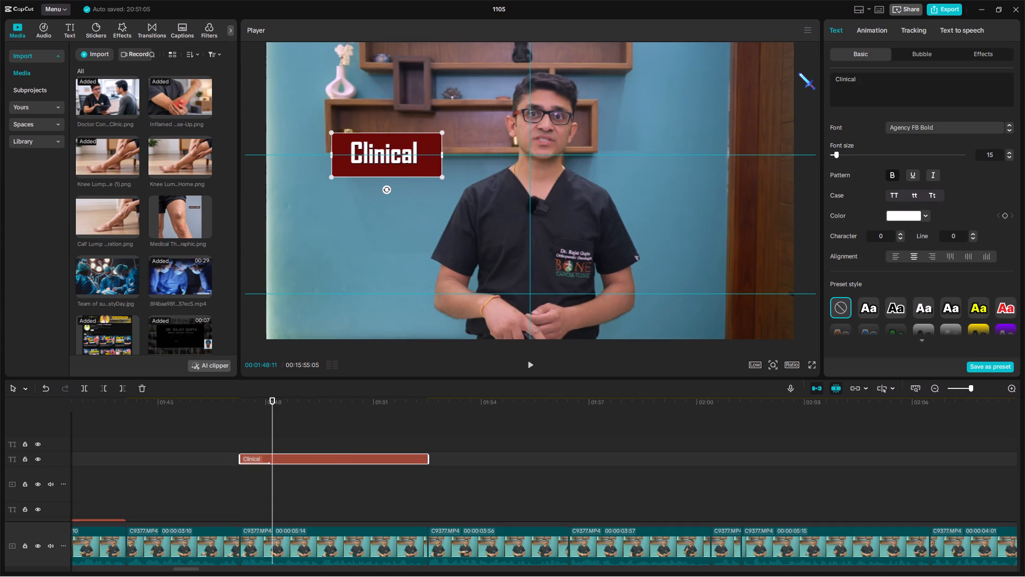
Replay the speech at the label's start and complete its text as "Clinical Examination".
{"action": "left_click", "coordinate": [241, 427]}
{"action": "key", "text": "space"}
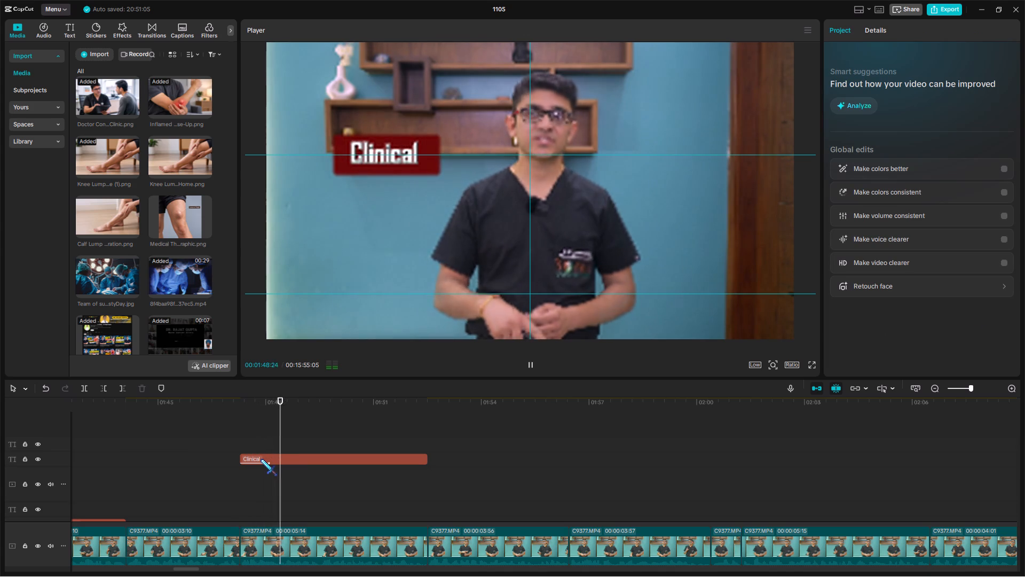
{"action": "left_click", "coordinate": [261, 459]}
{"action": "left_click", "coordinate": [242, 435]}
{"action": "key", "text": "space"}
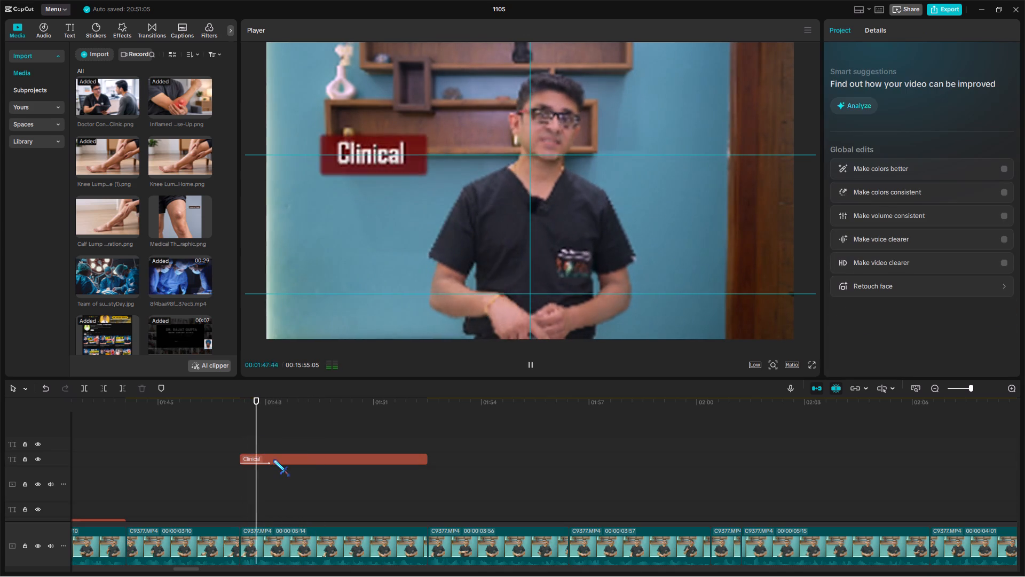
{"action": "left_click", "coordinate": [273, 459]}
{"action": "key", "text": "space"}
{"action": "left_click", "coordinate": [871, 90]}
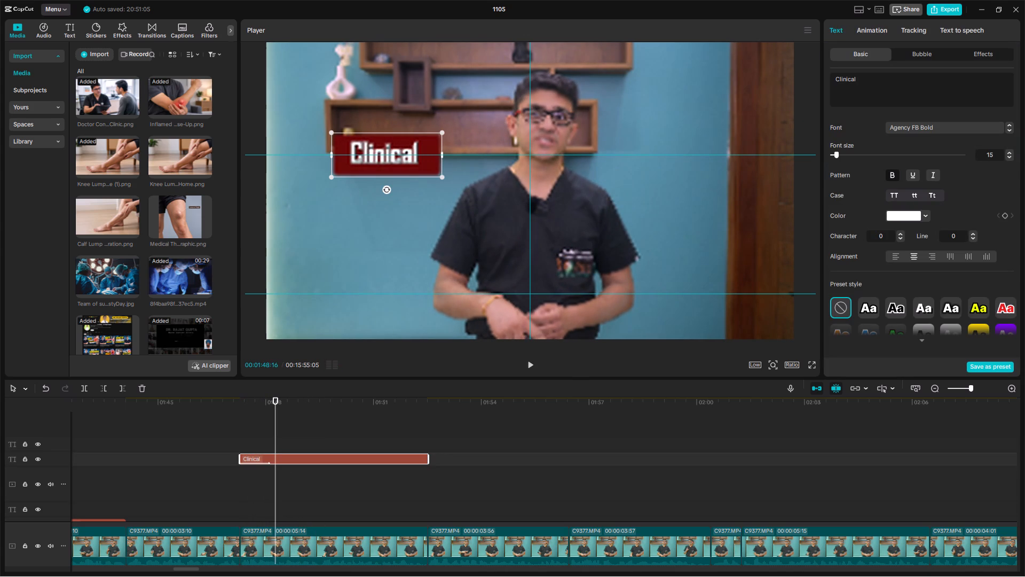
{"action": "type", "text": "Examination"}
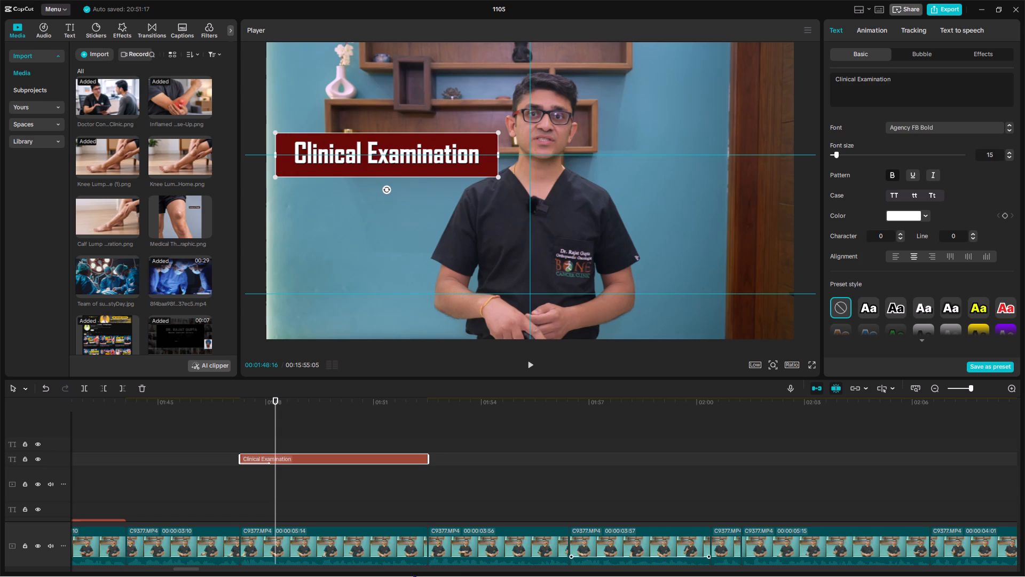
Shrink the Clinical Examination label and move it to the video frame's upper-left corner, above the shelf.
{"action": "left_click_drag", "start_coordinate": [498, 131], "coordinate": [438, 162]}
{"action": "left_click_drag", "start_coordinate": [439, 161], "coordinate": [406, 79]}
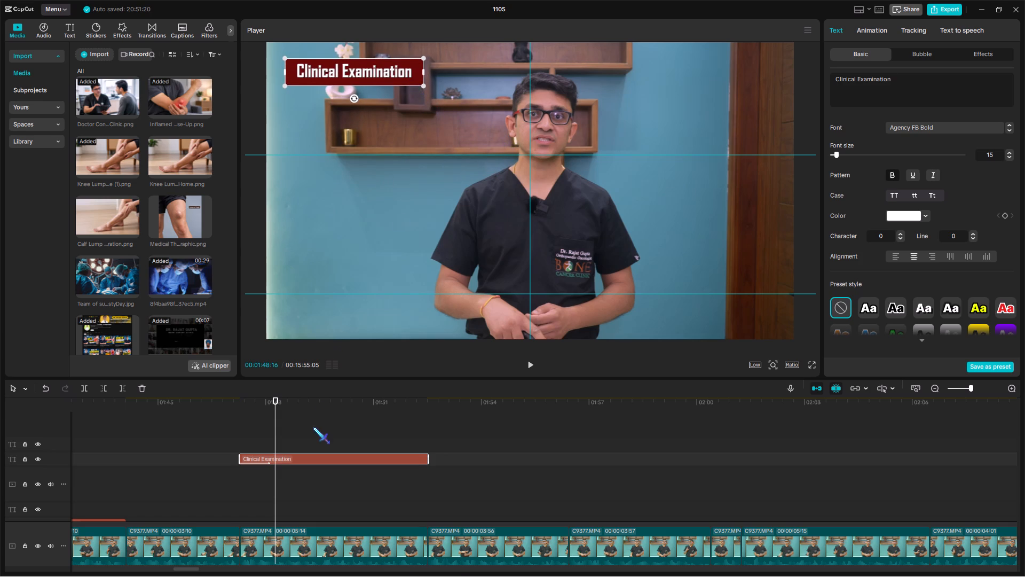
Copy the Clinical Examination label, paste it at about 01:48.4 on the track above, and trim its end to the cut at about 01:52.5.
{"action": "key", "text": "ctrl+c"}
{"action": "left_click", "coordinate": [248, 436]}
{"action": "key", "text": "space"}
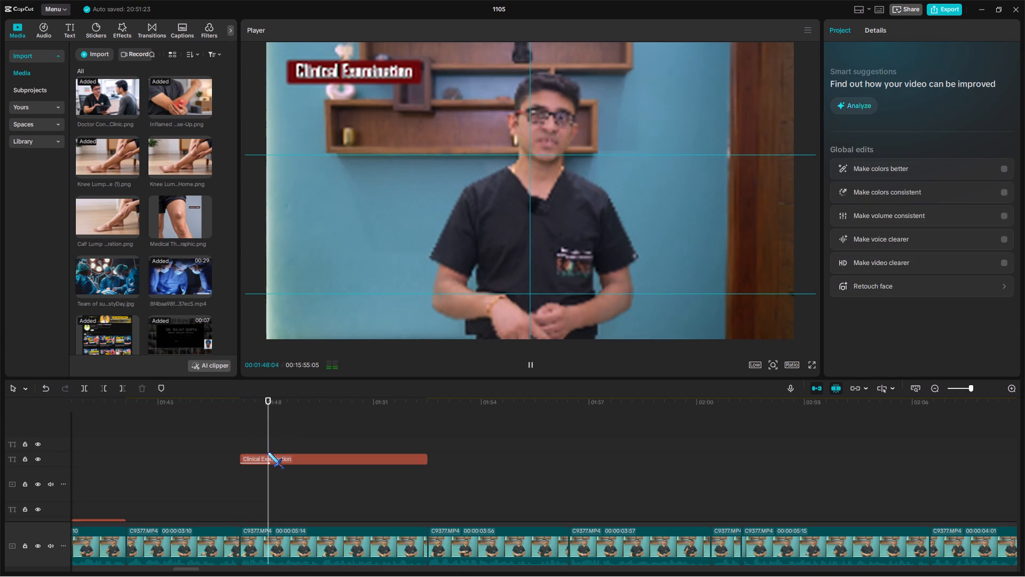
{"action": "key", "text": "space"}
{"action": "key", "text": "ctrl+v"}
{"action": "key", "text": "space"}
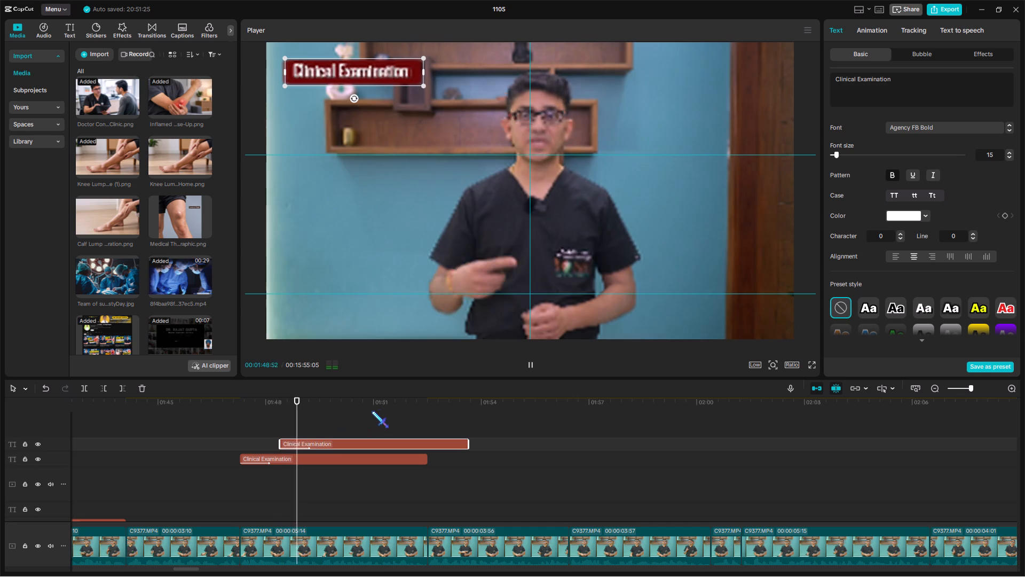
{"action": "left_click_drag", "start_coordinate": [426, 403], "coordinate": [382, 417]}
{"action": "key", "text": "w"}
{"action": "left_click", "coordinate": [342, 418]}
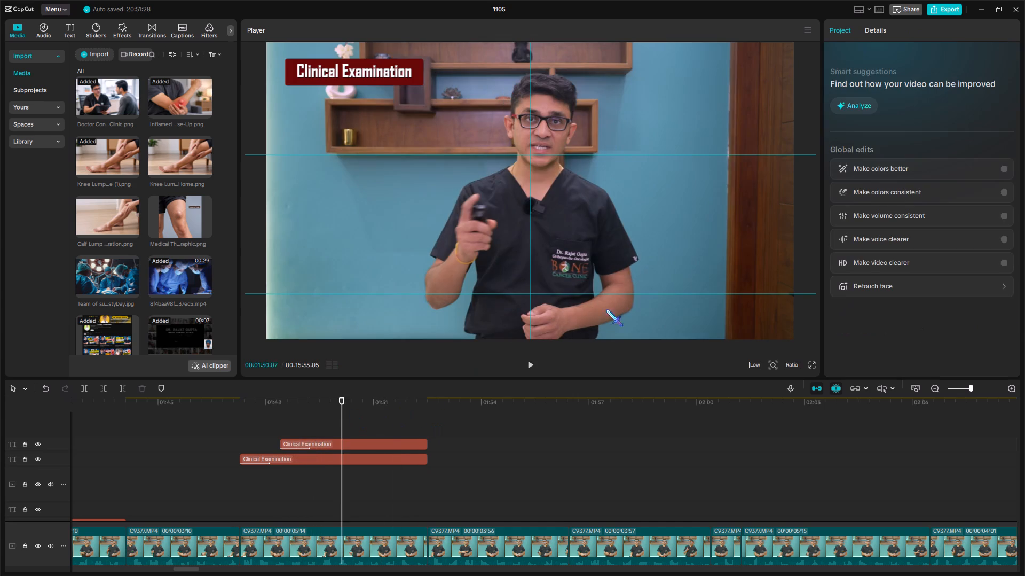
Replace the text of the pasted label copy with "Imaging".
{"action": "left_click", "coordinate": [387, 441]}
{"action": "left_click_drag", "start_coordinate": [921, 93], "coordinate": [792, 63]}
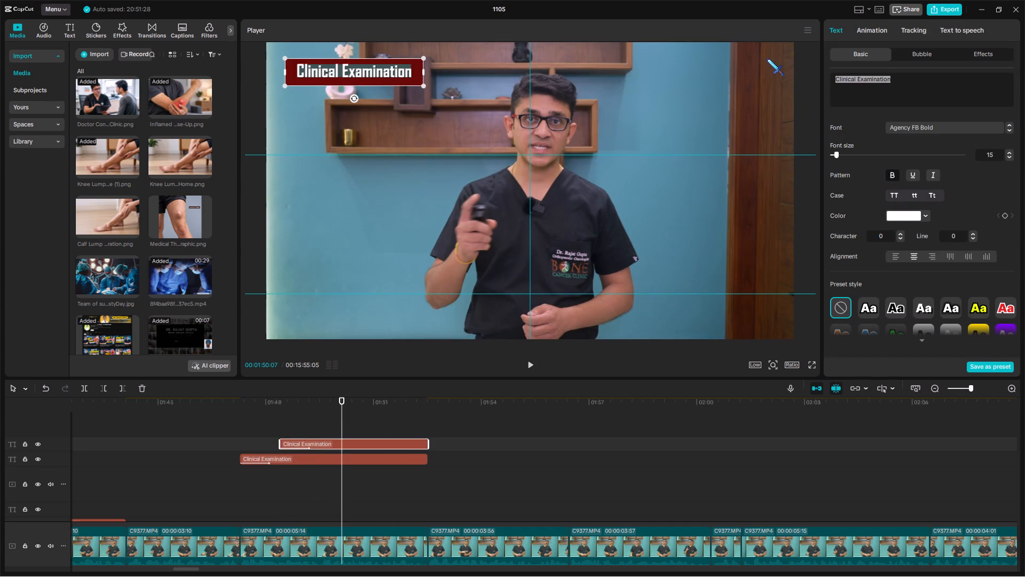
{"action": "type", "text": "Imagn"}
{"action": "key", "text": "BackSpace"}
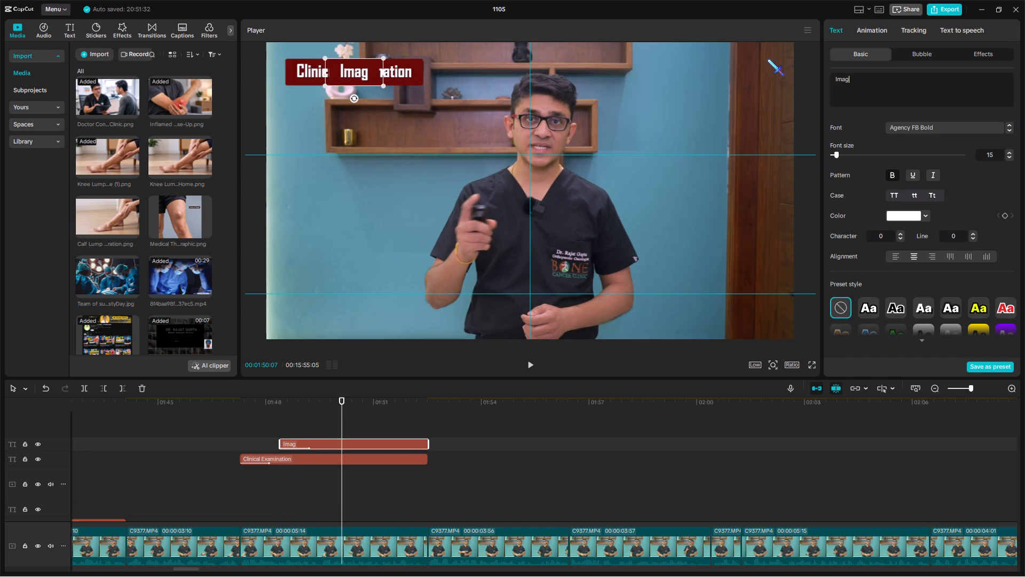
{"action": "type", "text": "ing"}
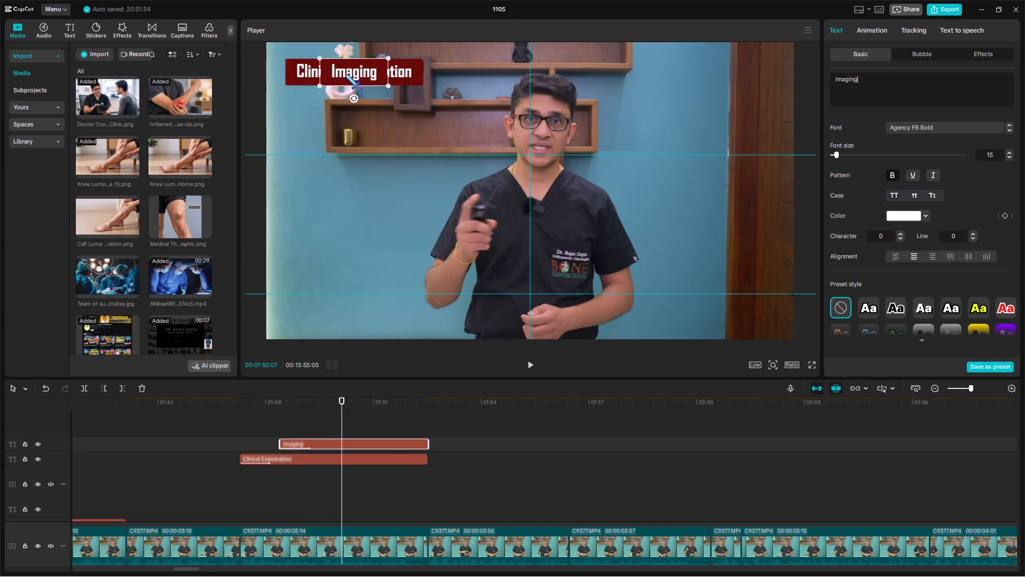
{"action": "left_click_drag", "start_coordinate": [362, 77], "coordinate": [329, 110]}
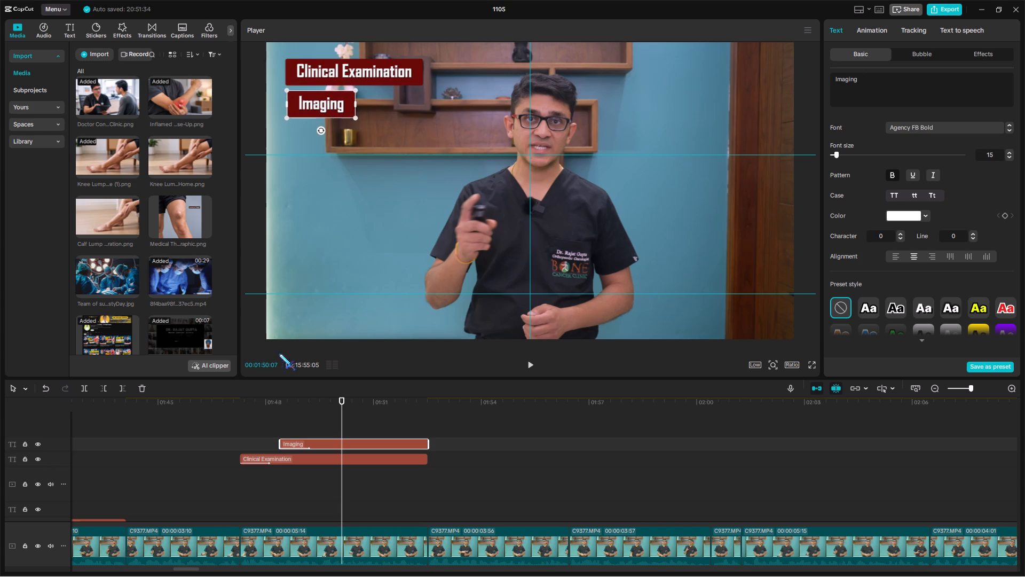
{"action": "left_click", "coordinate": [282, 416]}
{"action": "key", "text": "space"}
{"action": "triple_click", "coordinate": [344, 427]}
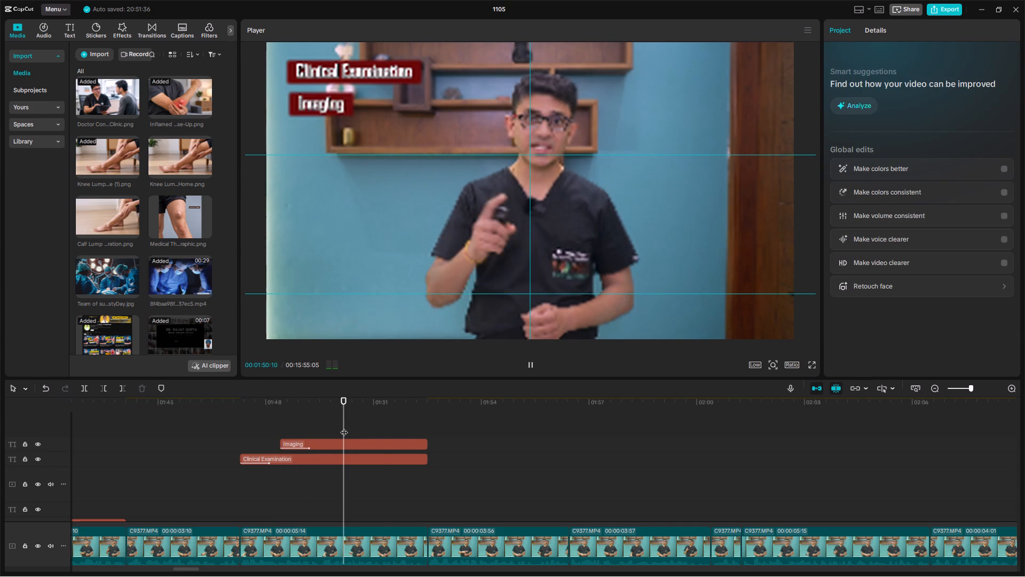
{"action": "double_click", "coordinate": [384, 430]}
{"action": "left_click", "coordinate": [389, 446]}
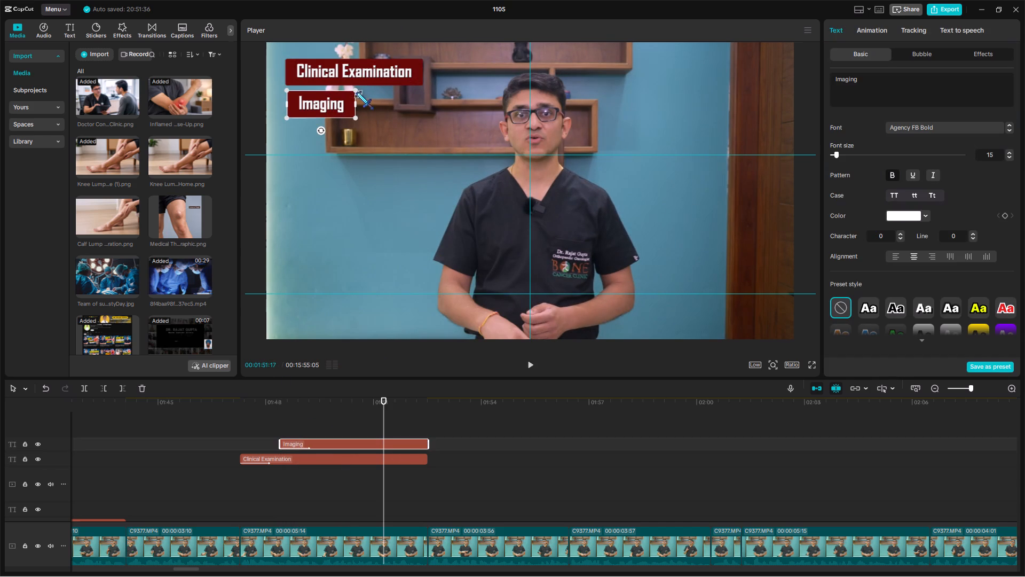
{"action": "left_click_drag", "start_coordinate": [357, 92], "coordinate": [354, 97]}
{"action": "left_click", "coordinate": [336, 103]}
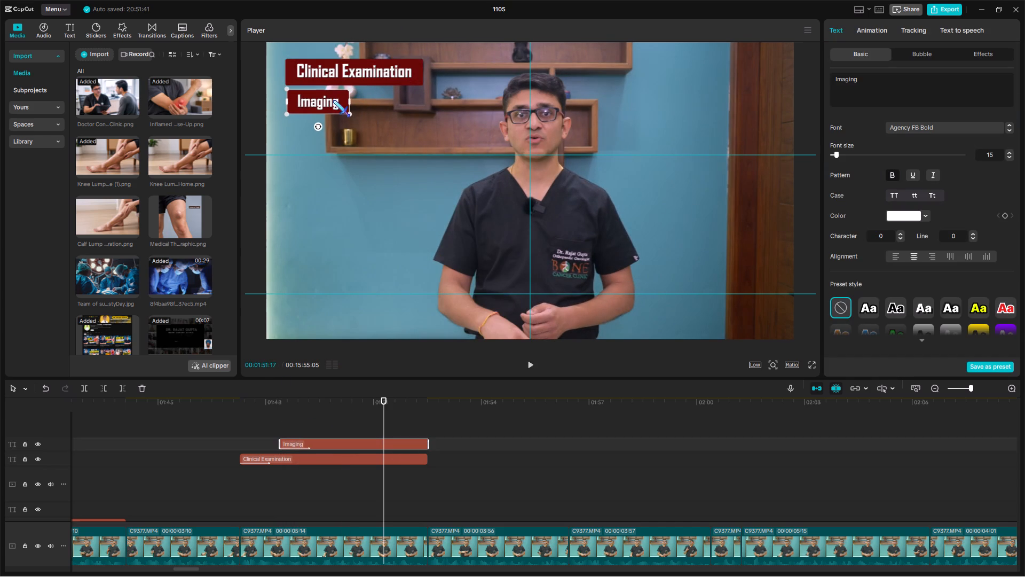
{"action": "left_click", "coordinate": [810, 365]}
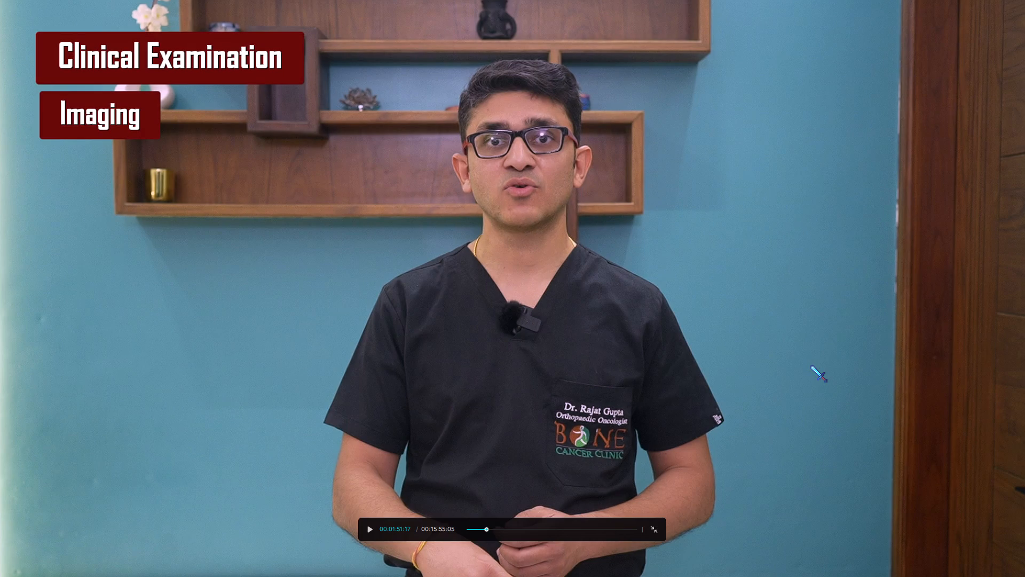
{"action": "key", "text": "Escape"}
{"action": "left_click", "coordinate": [334, 100]}
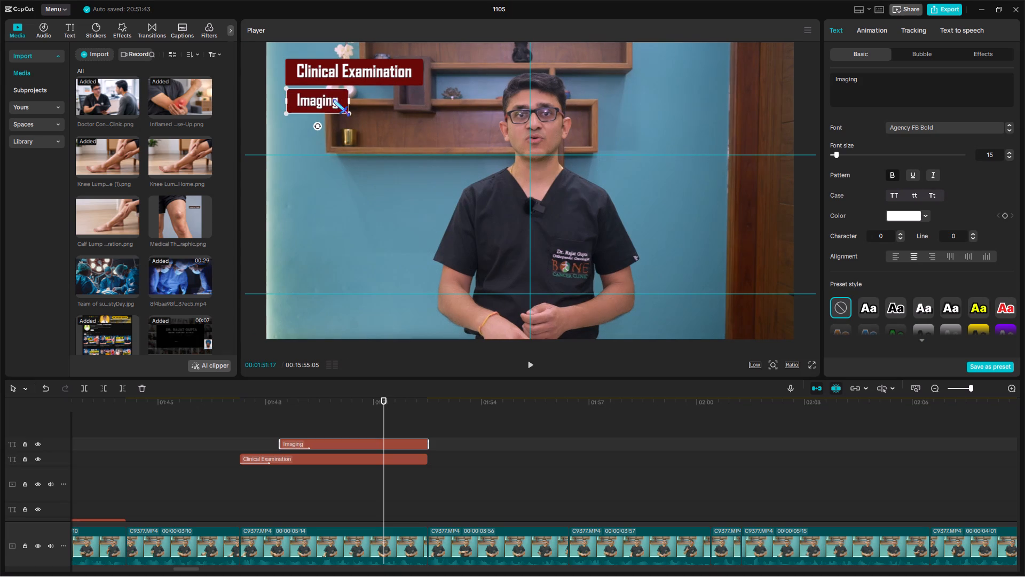
{"action": "left_click", "coordinate": [813, 366]}
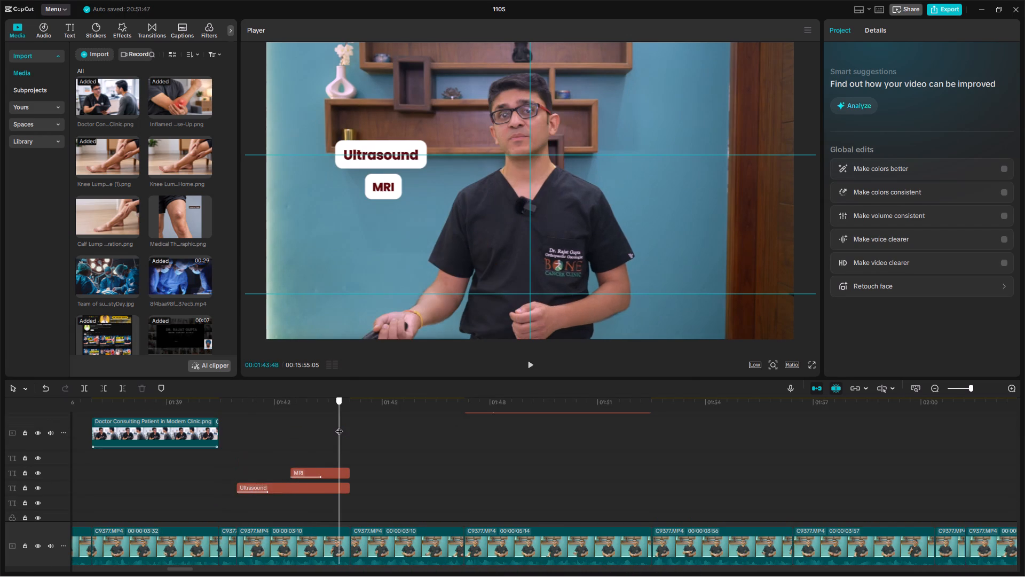
{"action": "scroll", "coordinate": [340, 426], "scroll_direction": "down", "scroll_amount": 6}
{"action": "scroll", "coordinate": [340, 426], "scroll_direction": "up", "scroll_amount": 5}
{"action": "double_click", "coordinate": [355, 422]}
{"action": "left_click", "coordinate": [224, 411]}
{"action": "left_click", "coordinate": [264, 416]}
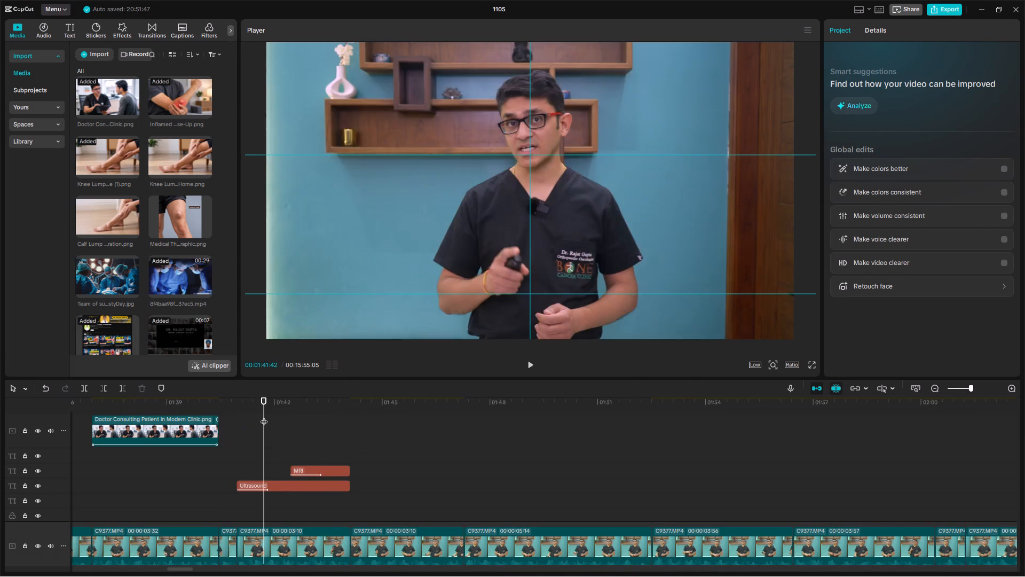
{"action": "key", "text": "space"}
{"action": "double_click", "coordinate": [292, 428]}
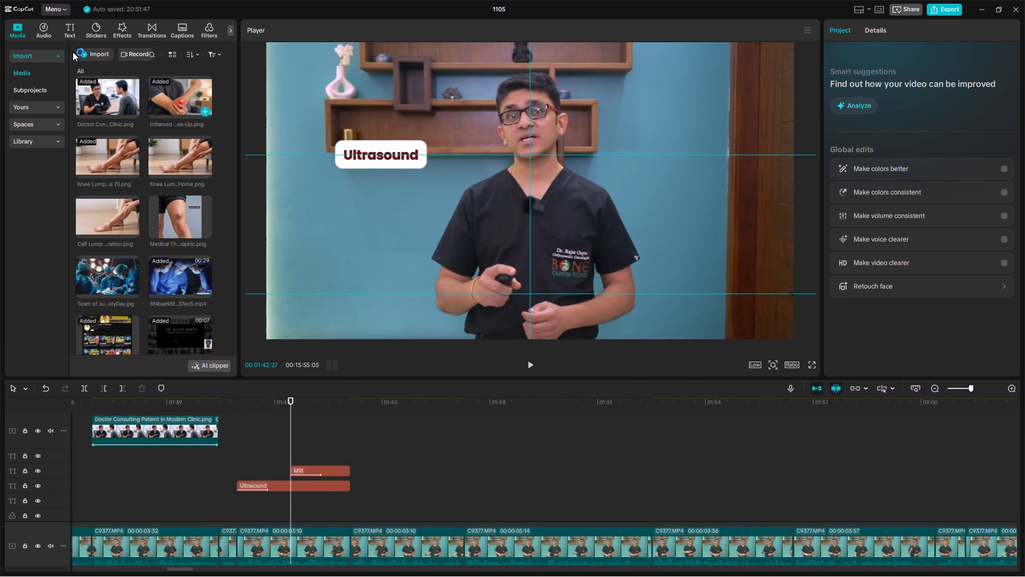
{"action": "left_click", "coordinate": [89, 57]}
{"action": "double_click", "coordinate": [174, 117]}
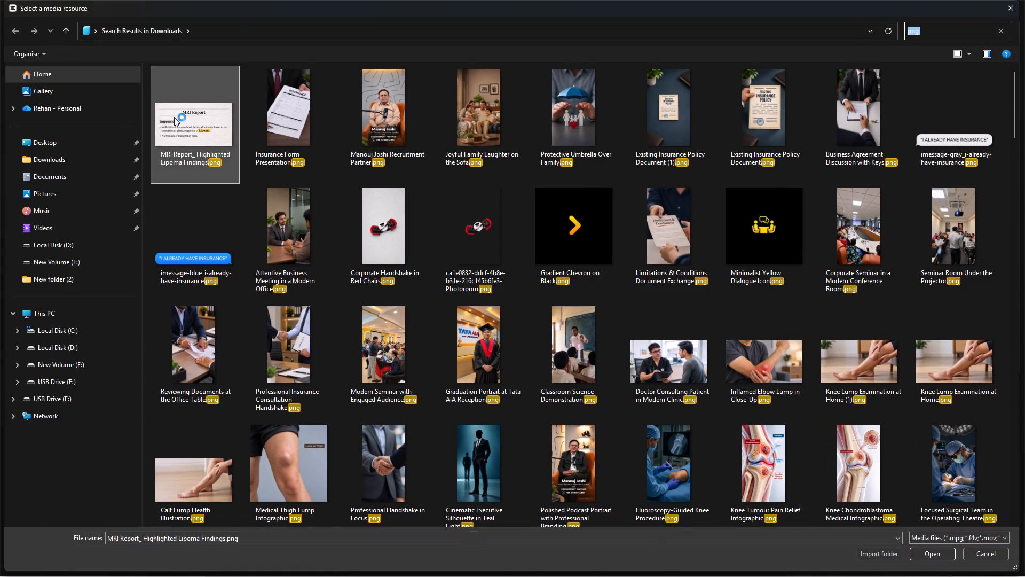
Place the MRI Report image at the MRI label's start and end it where the Clinical Examination label begins, at about 01:47.3.
{"action": "scroll", "coordinate": [384, 454], "scroll_direction": "down", "scroll_amount": 8}
{"action": "scroll", "coordinate": [313, 480], "scroll_direction": "up", "scroll_amount": 9}
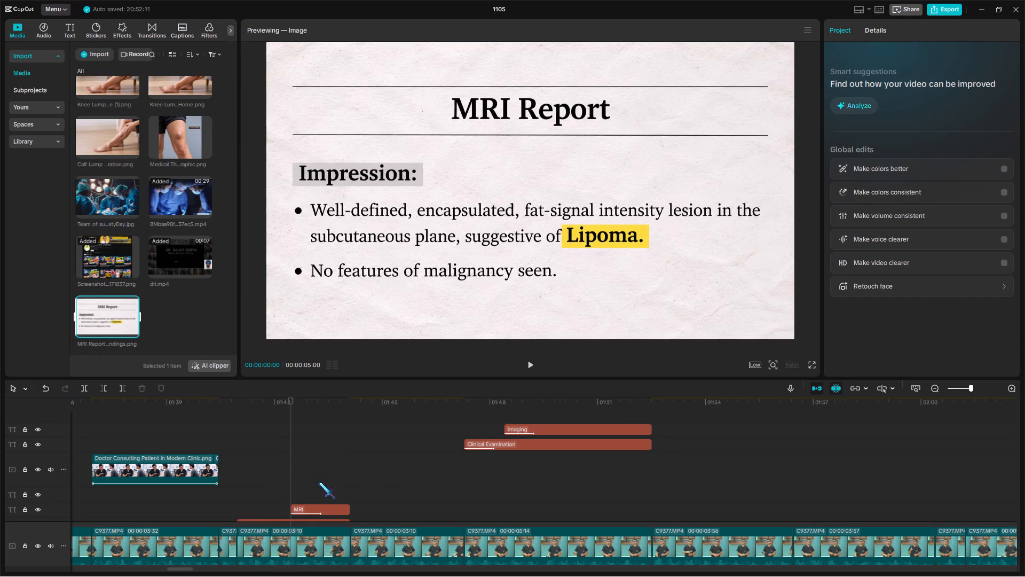
{"action": "scroll", "coordinate": [319, 482], "scroll_direction": "up", "scroll_amount": 1}
{"action": "left_click_drag", "start_coordinate": [112, 312], "coordinate": [291, 482]}
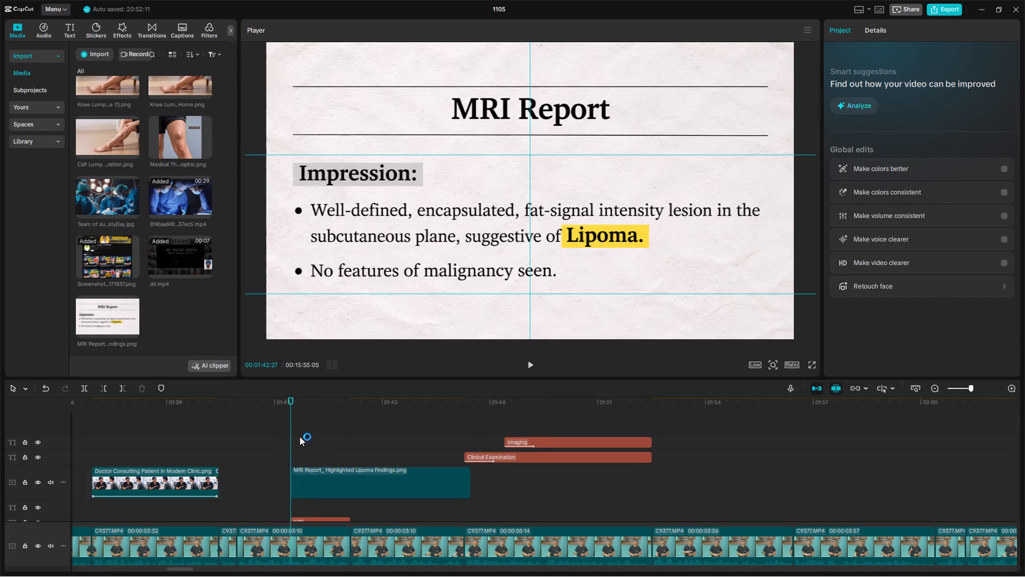
{"action": "left_click_drag", "start_coordinate": [294, 404], "coordinate": [351, 448]}
{"action": "key", "text": "w"}
{"action": "left_click", "coordinate": [304, 436]}
{"action": "key", "text": "space"}
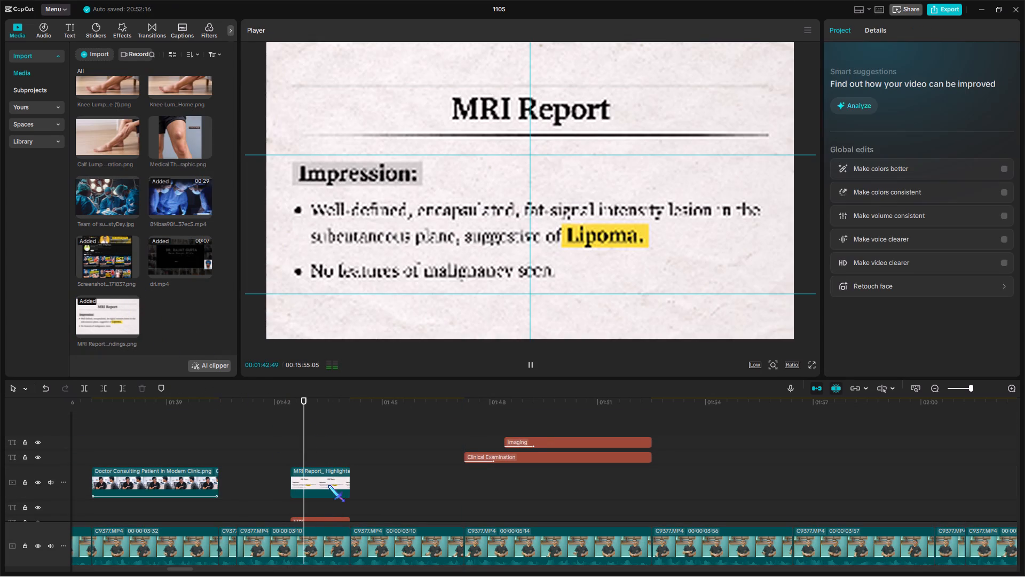
{"action": "left_click", "coordinate": [328, 485]}
{"action": "scroll", "coordinate": [481, 378], "scroll_direction": "down", "scroll_amount": 5}
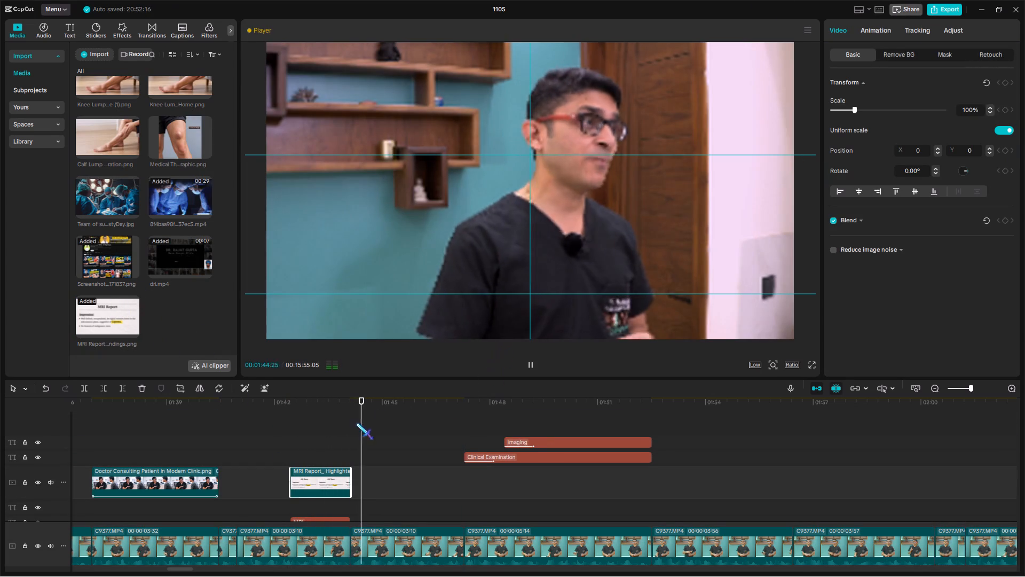
{"action": "left_click_drag", "start_coordinate": [353, 476], "coordinate": [463, 492]}
Apply the Zoom 1 combo animation to the MRI Report image.
{"action": "left_click", "coordinate": [870, 30]}
{"action": "left_click", "coordinate": [886, 119]}
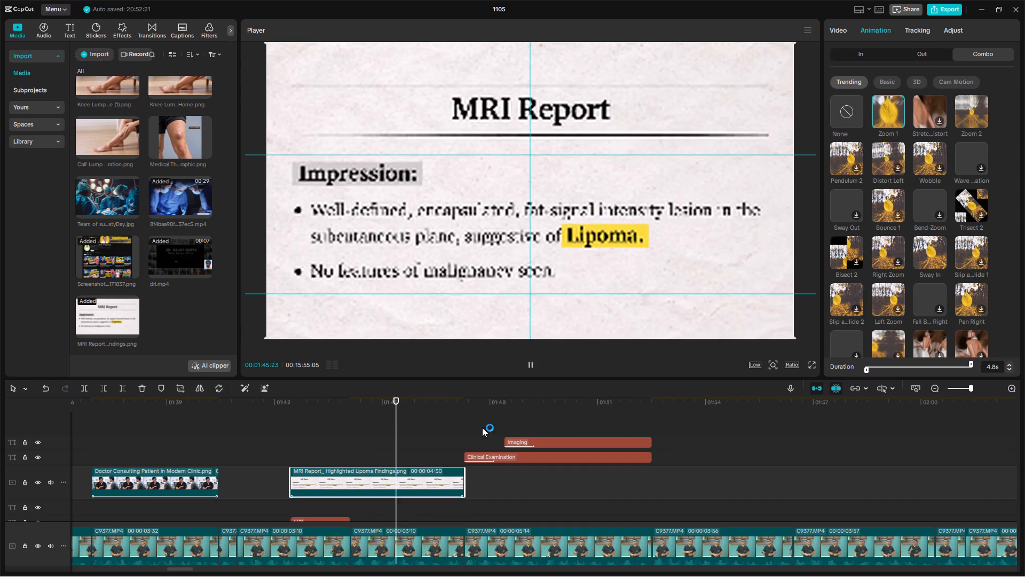
{"action": "left_click", "coordinate": [461, 418]}
Switch to Pinterest in the browser and search for "clinical examination".
{"action": "left_click", "coordinate": [623, 558]}
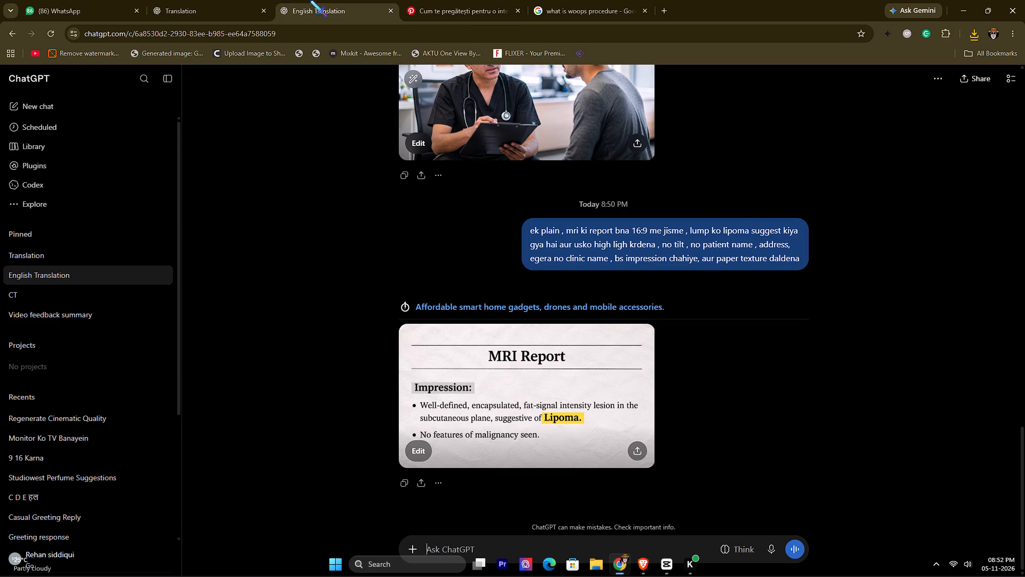
{"action": "left_click_drag", "start_coordinate": [294, 0], "coordinate": [307, 0]}
{"action": "left_click", "coordinate": [414, 0]}
{"action": "left_click", "coordinate": [420, 90]}
{"action": "type", "text": "cl9i"}
{"action": "key", "text": "BackSpace"}
{"action": "key", "text": "BackSpace"}
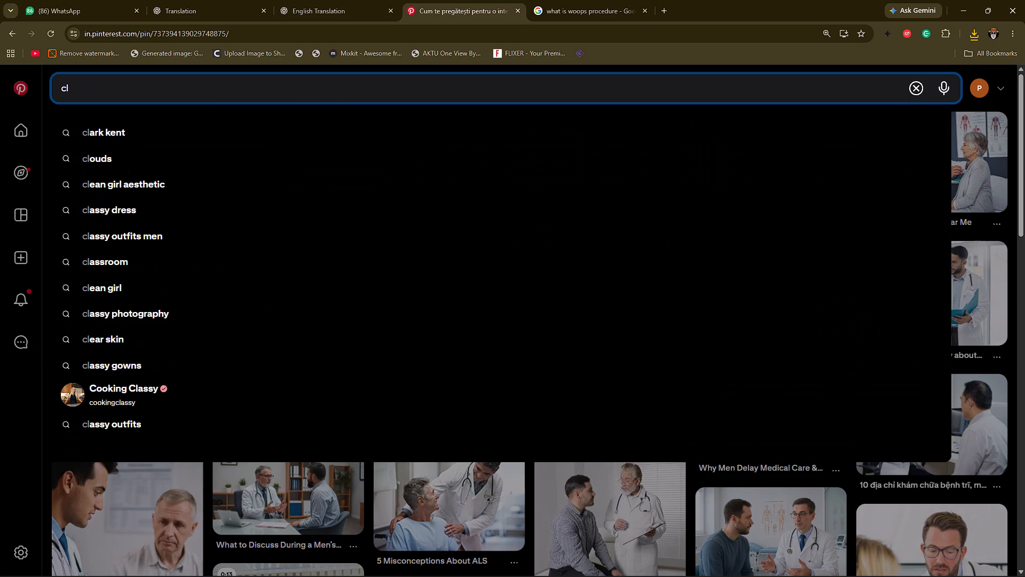
{"action": "key", "text": "BackSpace"}
{"action": "type", "text": "linical exami"}
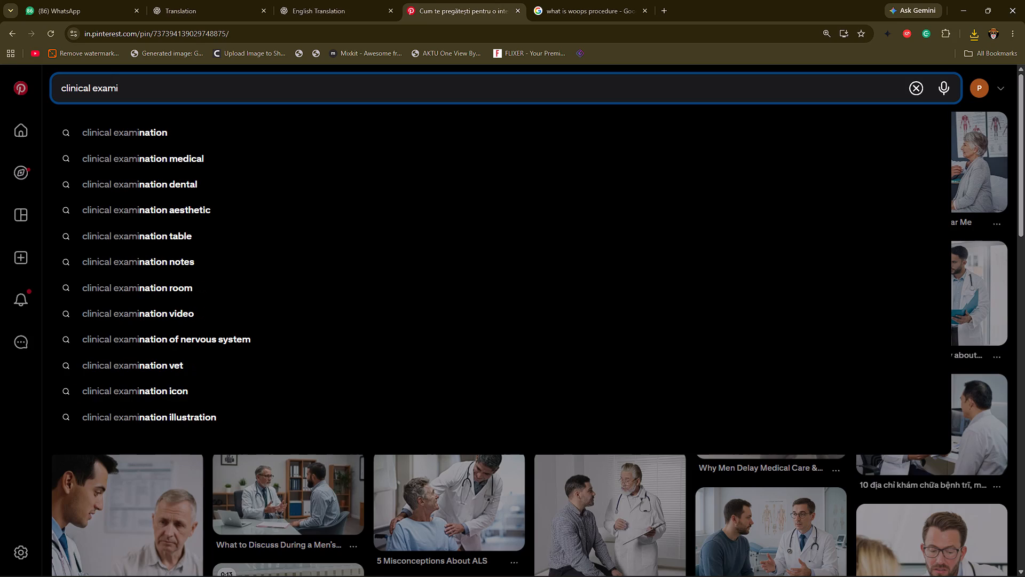
{"action": "type", "text": "natin"}
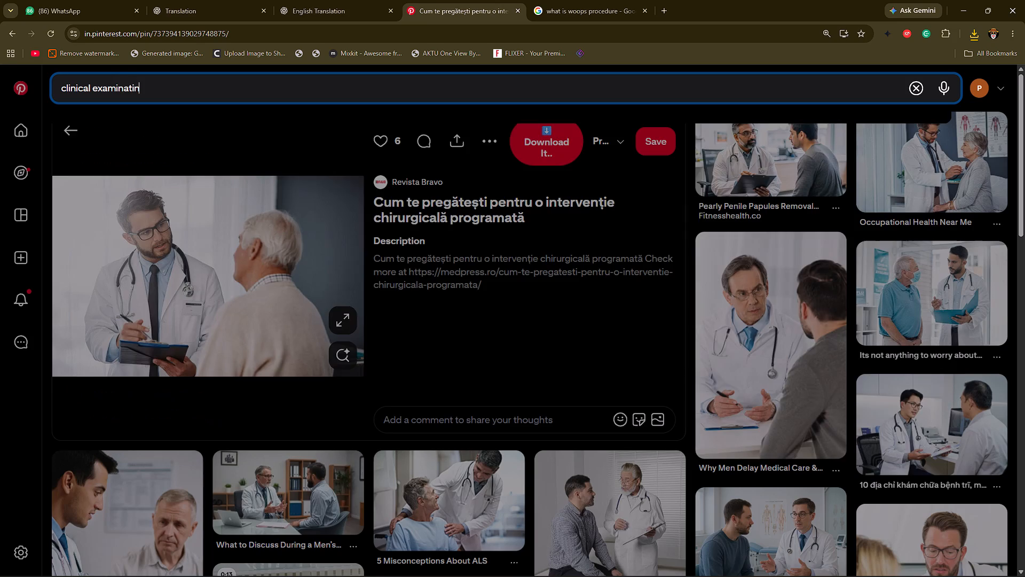
{"action": "key", "text": "BackSpace"}
{"action": "type", "text": "ons"}
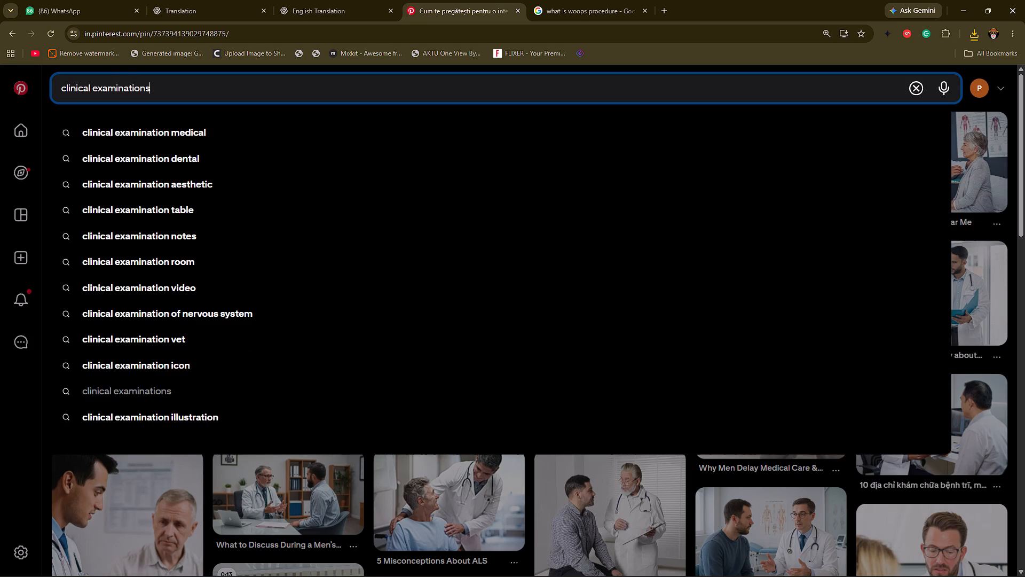
{"action": "key", "text": "BackSpace"}
{"action": "key", "text": "Return"}
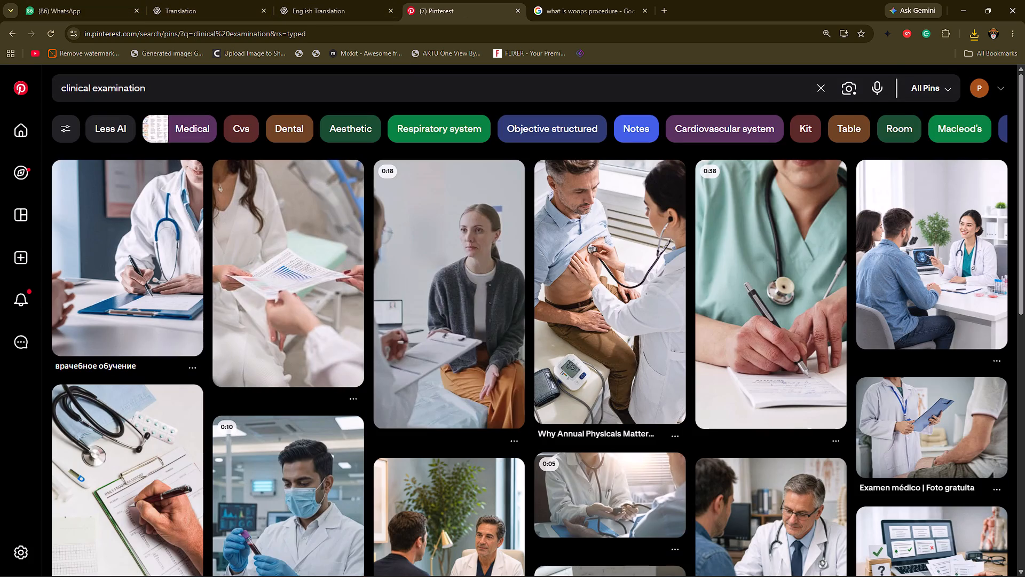
Refine the Pinterest search to "clinical examination 16:9".
{"action": "left_click", "coordinate": [288, 89]}
{"action": "key", "text": "space"}
{"action": "type", "text": "16"}
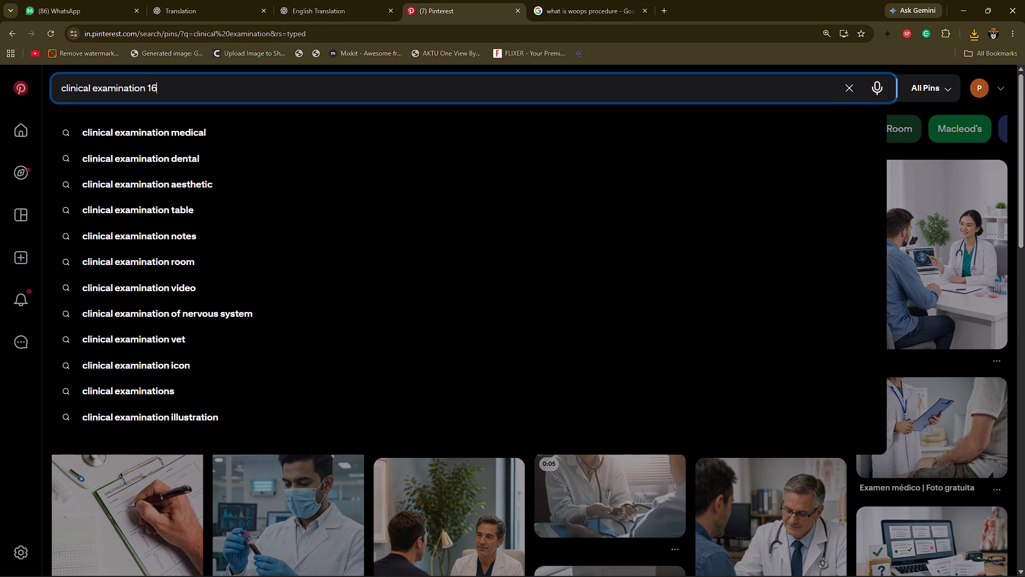
{"action": "type", "text": ":9"}
{"action": "key", "text": "Return"}
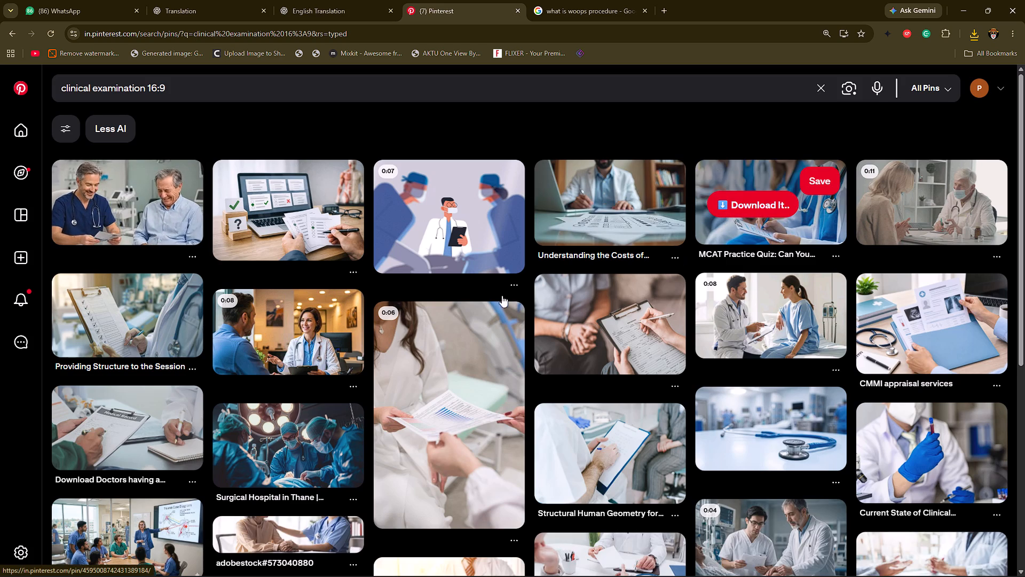
Browse related Pinterest pins for a doctor-and-patient consultation image and open the "What Your Fingernails Say About Your Health" pin.
{"action": "left_click", "coordinate": [174, 447]}
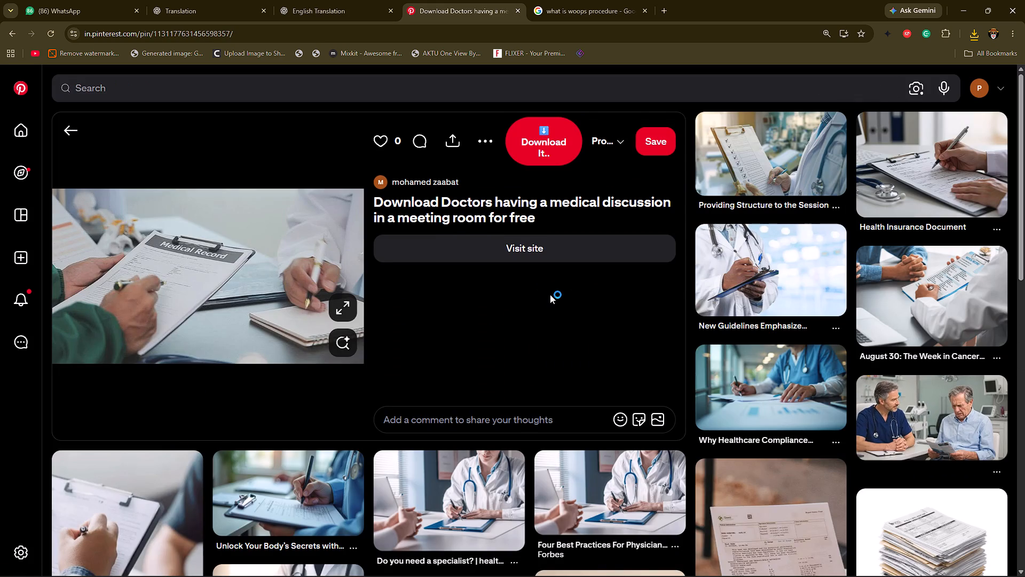
{"action": "scroll", "coordinate": [550, 294], "scroll_direction": "down", "scroll_amount": 2}
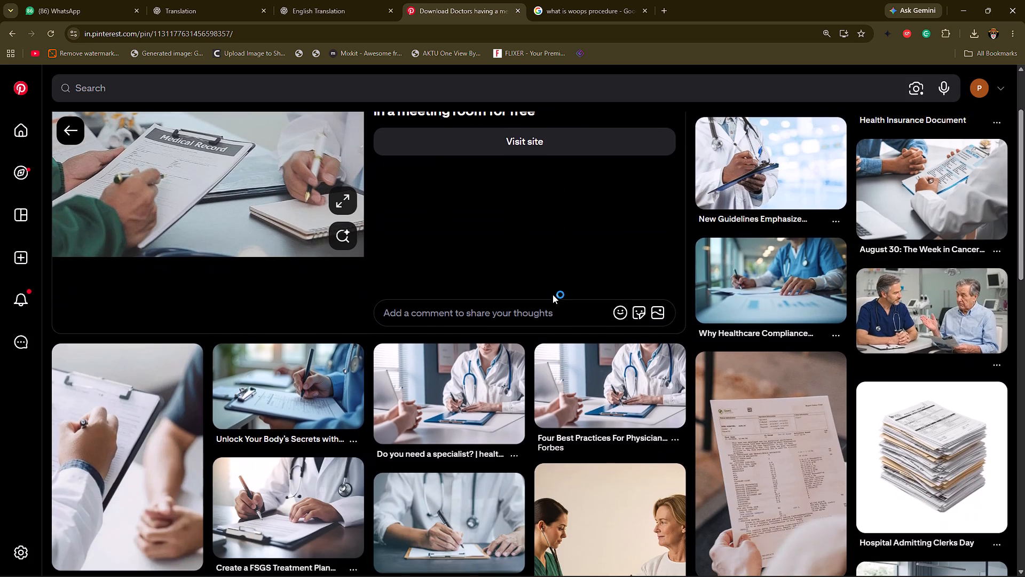
{"action": "left_click", "coordinate": [963, 215]}
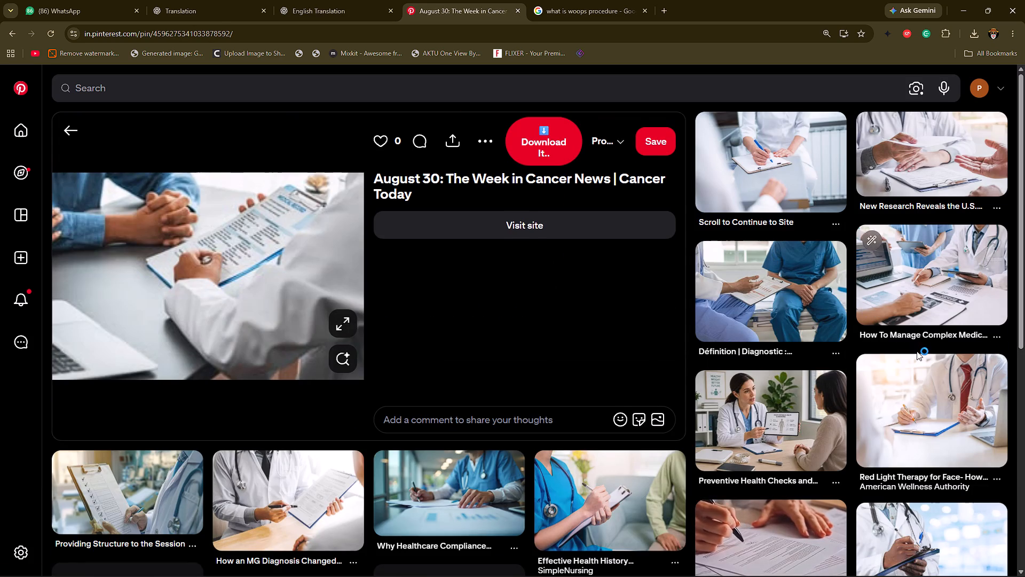
{"action": "scroll", "coordinate": [888, 373], "scroll_direction": "down", "scroll_amount": 3}
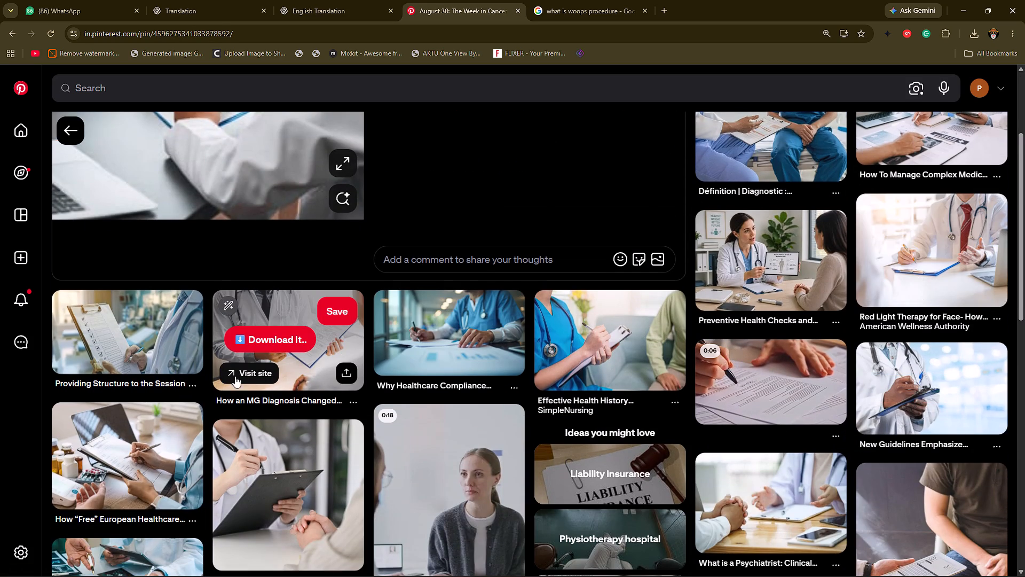
{"action": "scroll", "coordinate": [453, 411], "scroll_direction": "down", "scroll_amount": 3}
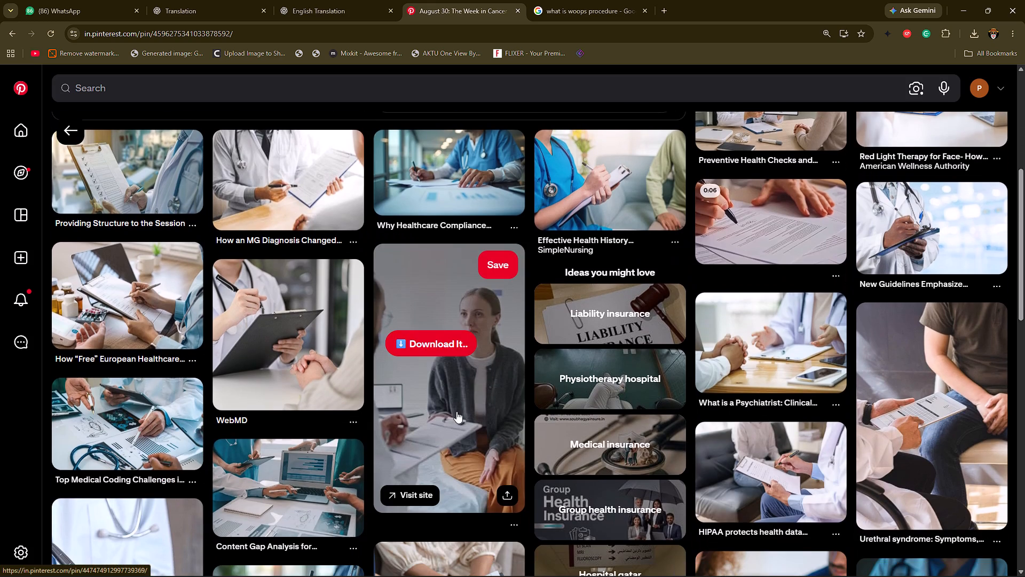
{"action": "scroll", "coordinate": [467, 414], "scroll_direction": "down", "scroll_amount": 5}
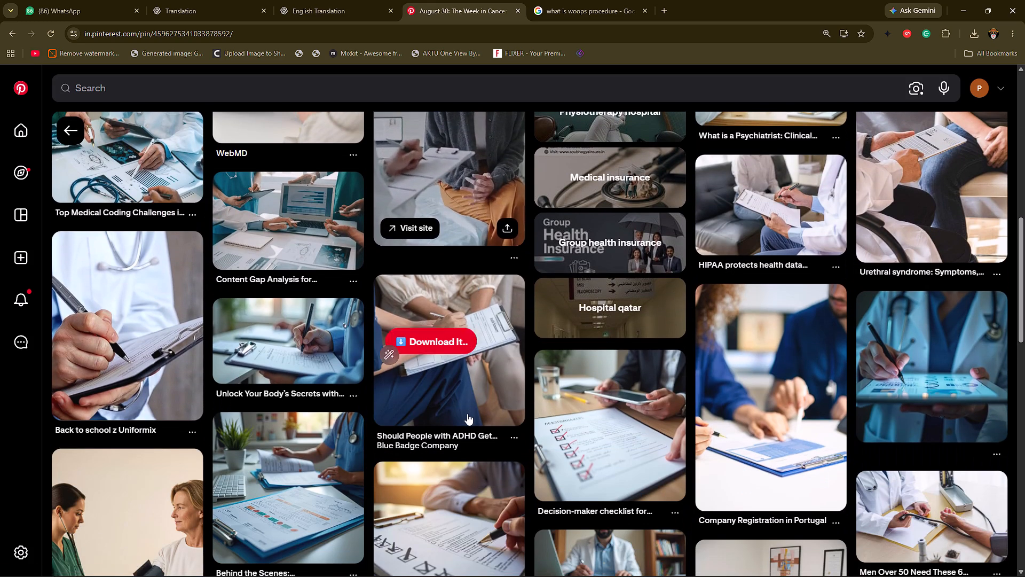
{"action": "scroll", "coordinate": [467, 414], "scroll_direction": "down", "scroll_amount": 4}
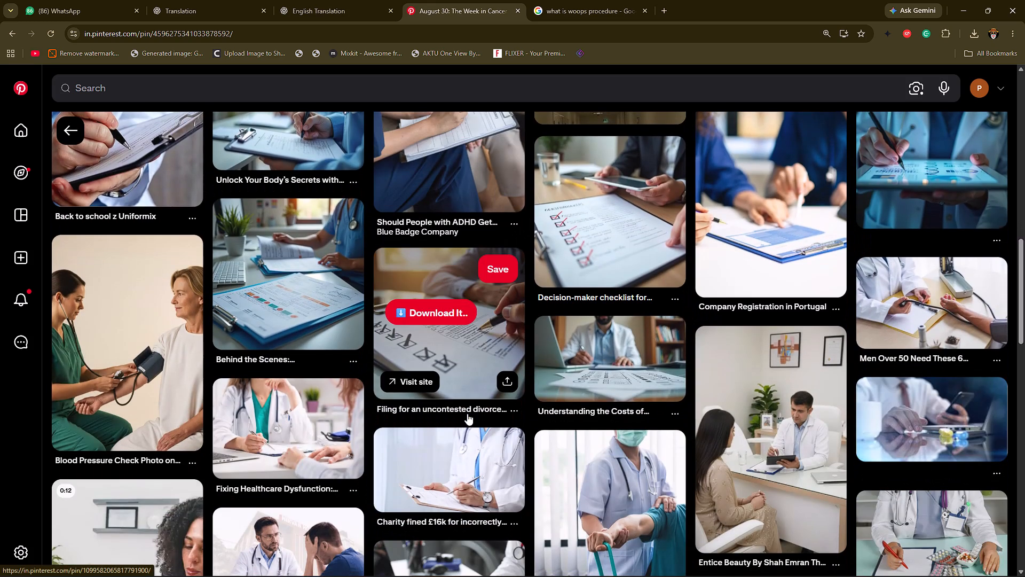
{"action": "left_click", "coordinate": [467, 414]}
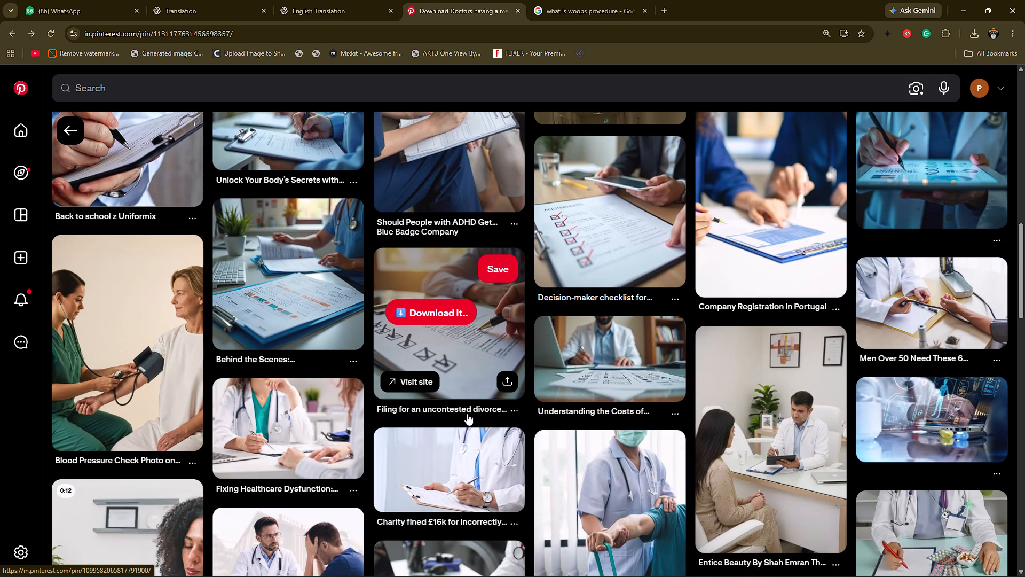
{"action": "scroll", "coordinate": [467, 414], "scroll_direction": "down", "scroll_amount": 6}
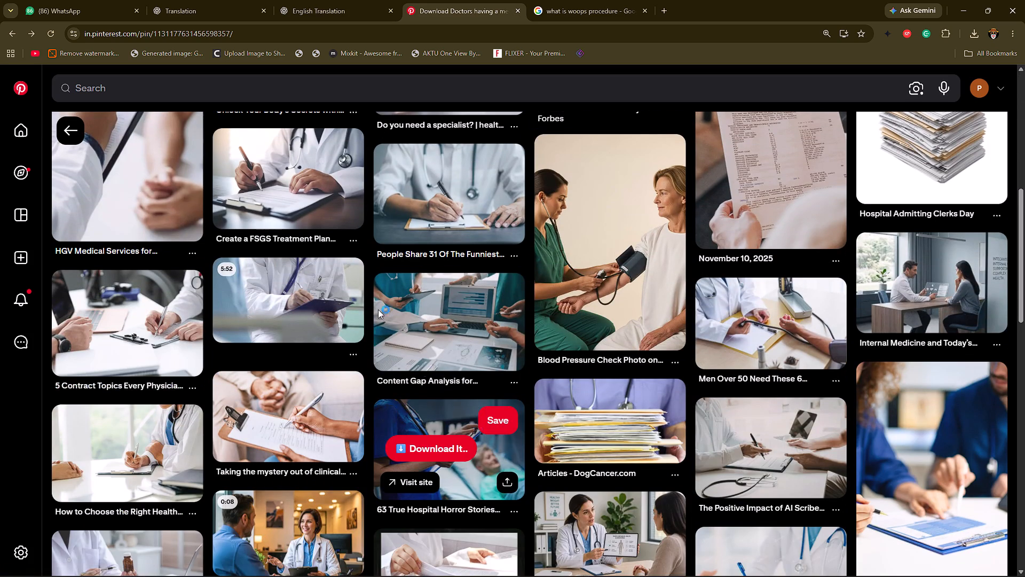
{"action": "left_click", "coordinate": [306, 206]}
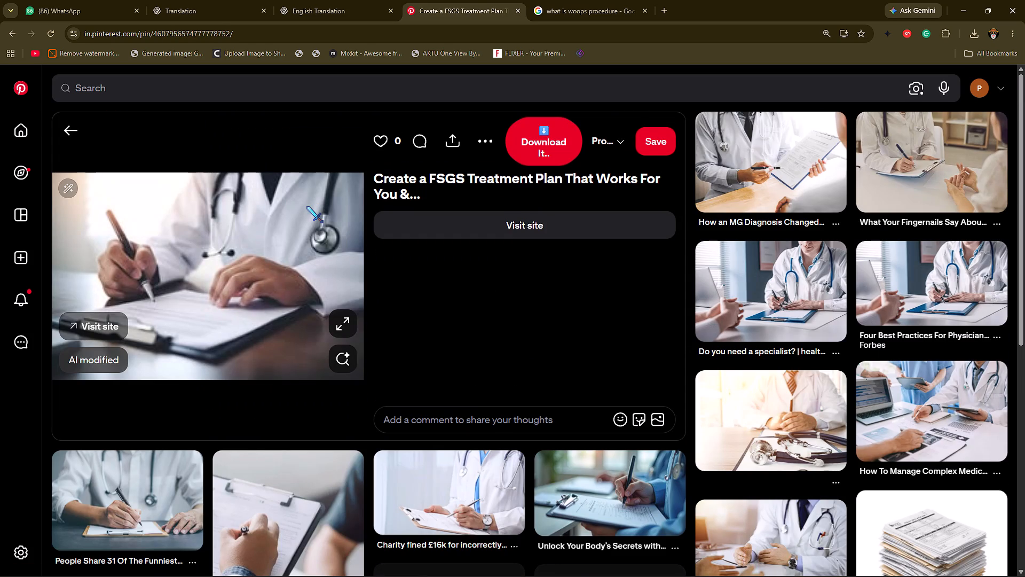
{"action": "left_click", "coordinate": [930, 202]}
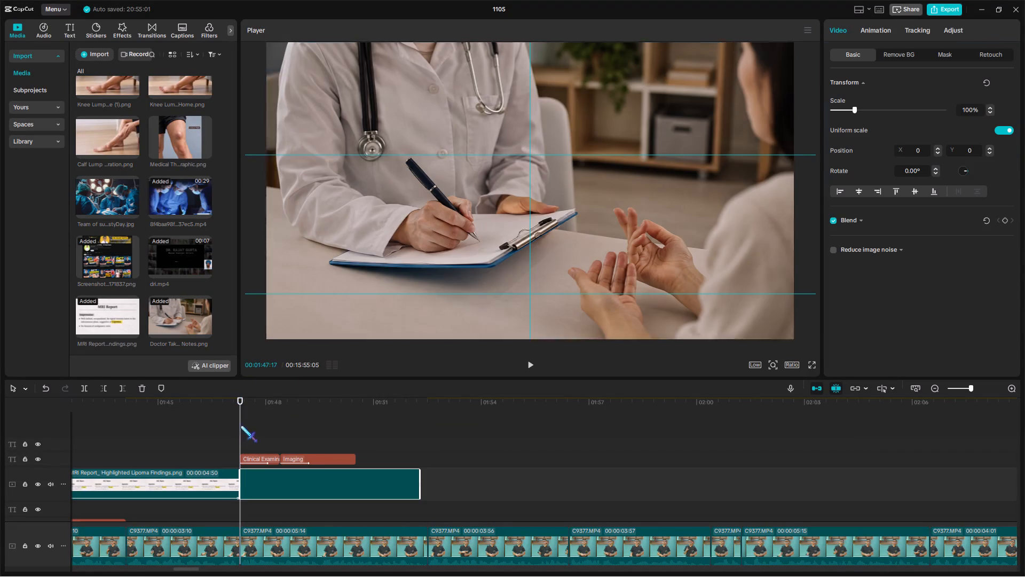
Trim the end of the doctor's notes image to match the end of the Imaging label.
{"action": "left_click", "coordinate": [240, 424]}
{"action": "key", "text": "space"}
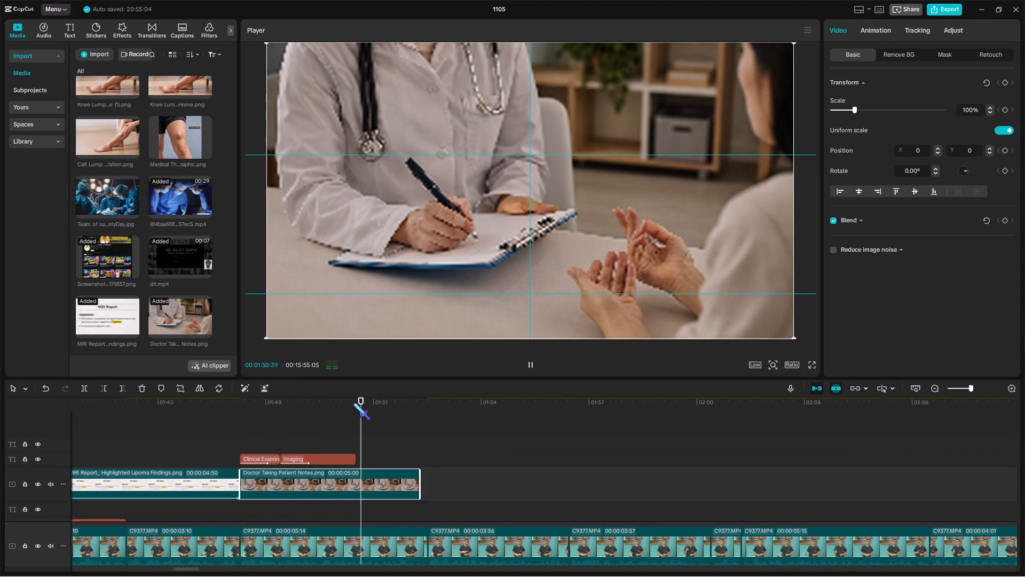
{"action": "left_click_drag", "start_coordinate": [353, 403], "coordinate": [320, 414]}
{"action": "key", "text": "w"}
Extend the Clinical Examination label so it ends together with Imaging, with Imaging on the track above.
{"action": "left_click_drag", "start_coordinate": [310, 459], "coordinate": [310, 447]}
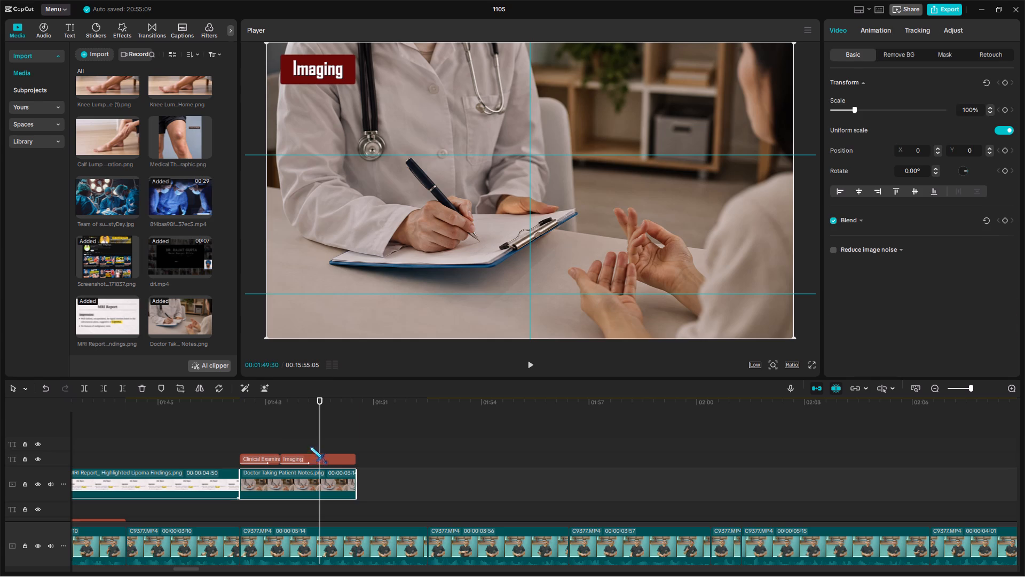
{"action": "left_click_drag", "start_coordinate": [310, 447], "coordinate": [309, 444]}
{"action": "left_click", "coordinate": [280, 460]}
{"action": "left_click_drag", "start_coordinate": [279, 459], "coordinate": [347, 470]}
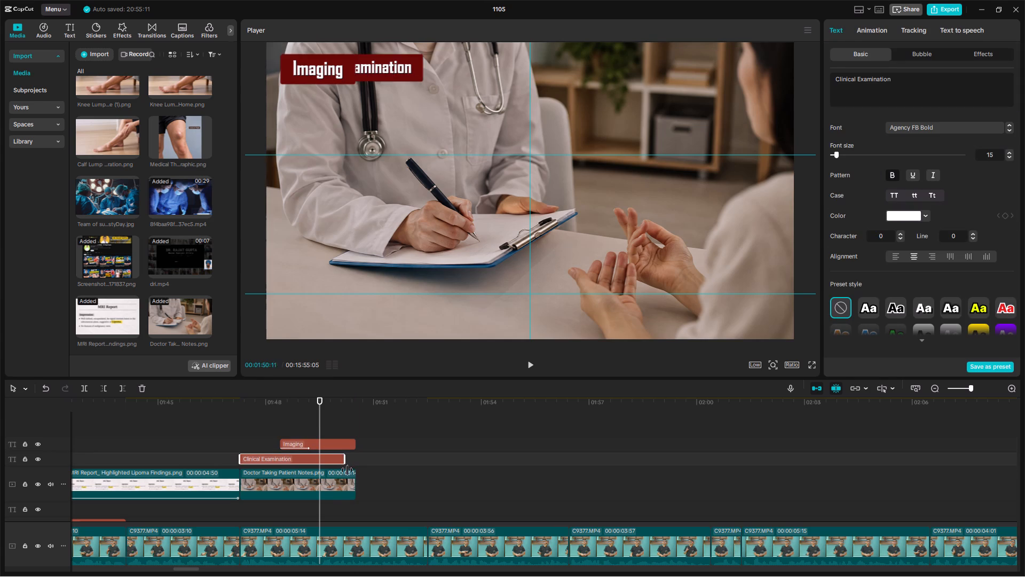
{"action": "left_click_drag", "start_coordinate": [347, 470], "coordinate": [353, 470]}
{"action": "left_click", "coordinate": [338, 440]}
{"action": "left_click", "coordinate": [341, 459]}
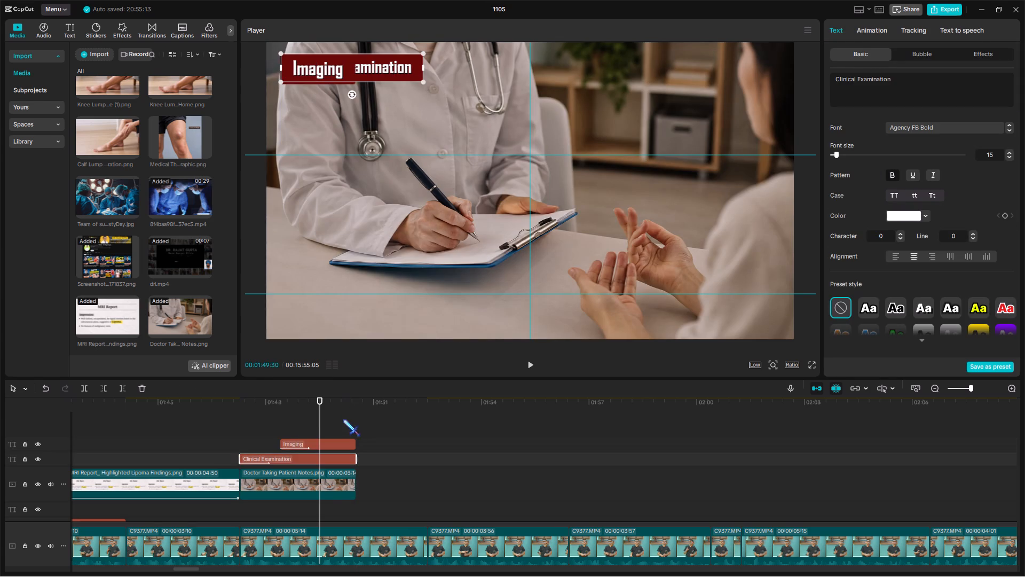
Place the Imaging label directly below Clinical Examination, scale it down to match, and check the pair in full screen.
{"action": "left_click", "coordinate": [343, 419]}
{"action": "left_click", "coordinate": [341, 441]}
{"action": "left_click_drag", "start_coordinate": [319, 75], "coordinate": [324, 102]}
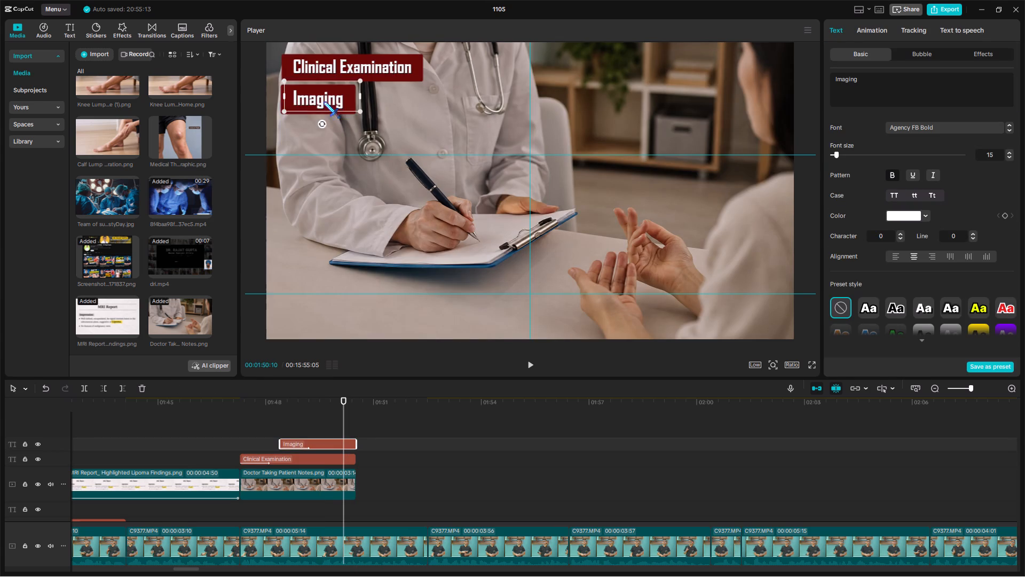
{"action": "left_click", "coordinate": [324, 102]}
{"action": "left_click", "coordinate": [354, 85]}
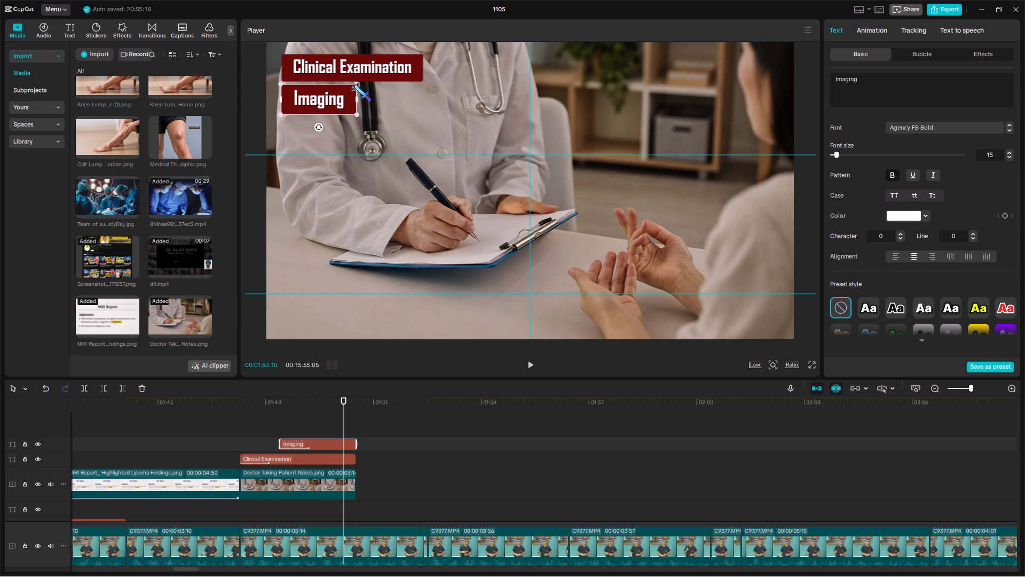
{"action": "left_click", "coordinate": [338, 99]}
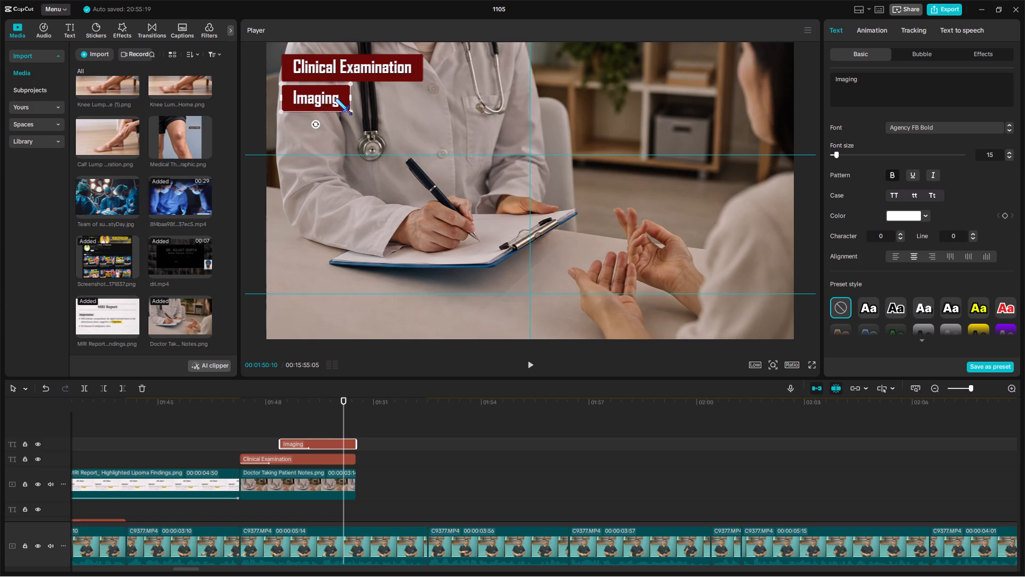
{"action": "left_click", "coordinate": [813, 365]}
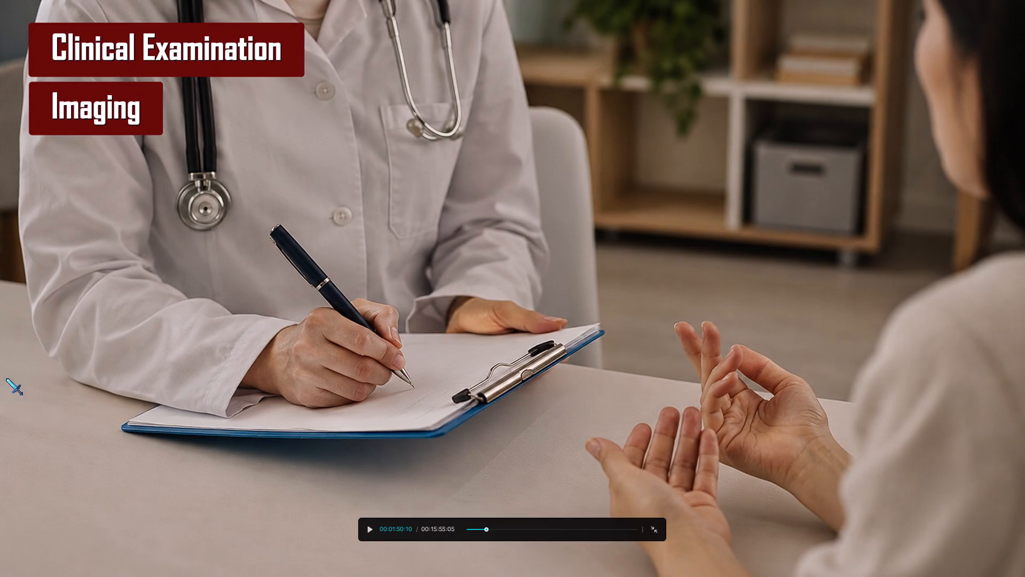
{"action": "key", "text": "Escape"}
{"action": "left_click", "coordinate": [319, 96]}
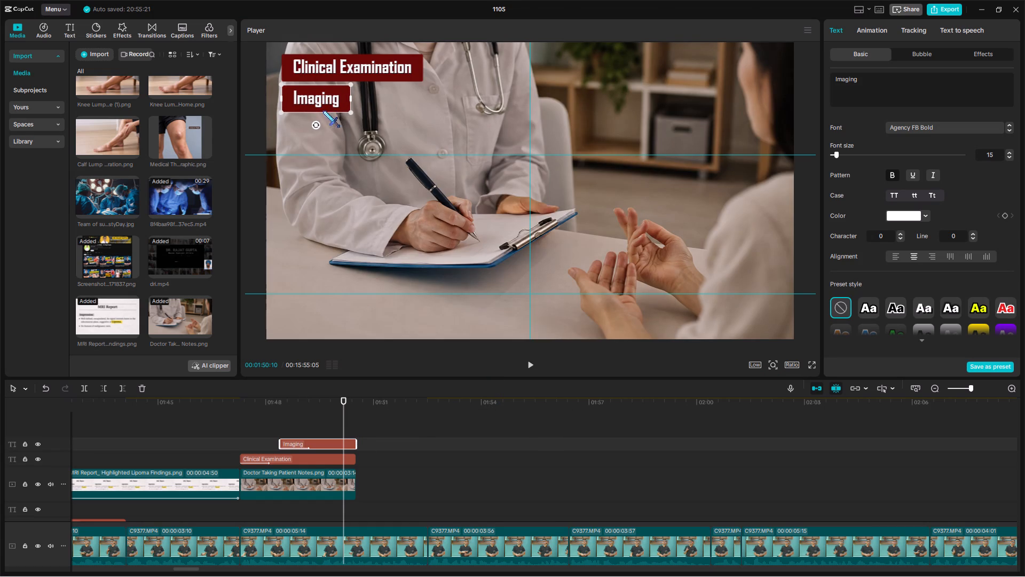
{"action": "left_click_drag", "start_coordinate": [375, 442], "coordinate": [343, 454]}
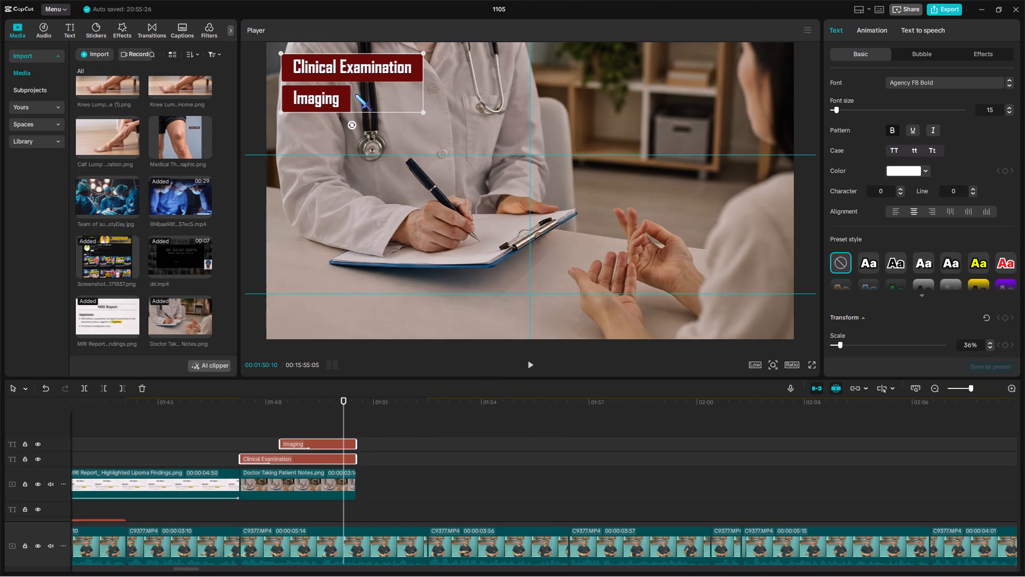
{"action": "left_click", "coordinate": [357, 92]}
Play on from the end of the doctor's notes image to hear the speech that follows.
{"action": "left_click", "coordinate": [362, 418]}
{"action": "key", "text": "space"}
{"action": "left_click_drag", "start_coordinate": [331, 423], "coordinate": [1024, 424]}
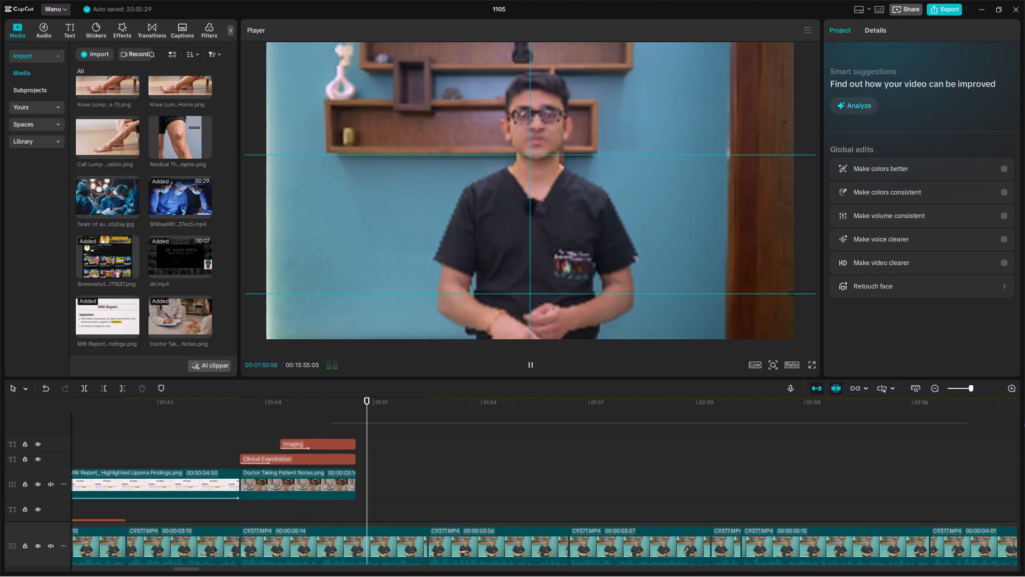
{"action": "left_click_drag", "start_coordinate": [1024, 424], "coordinate": [414, 420]}
{"action": "scroll", "coordinate": [372, 508], "scroll_direction": "down", "scroll_amount": 6}
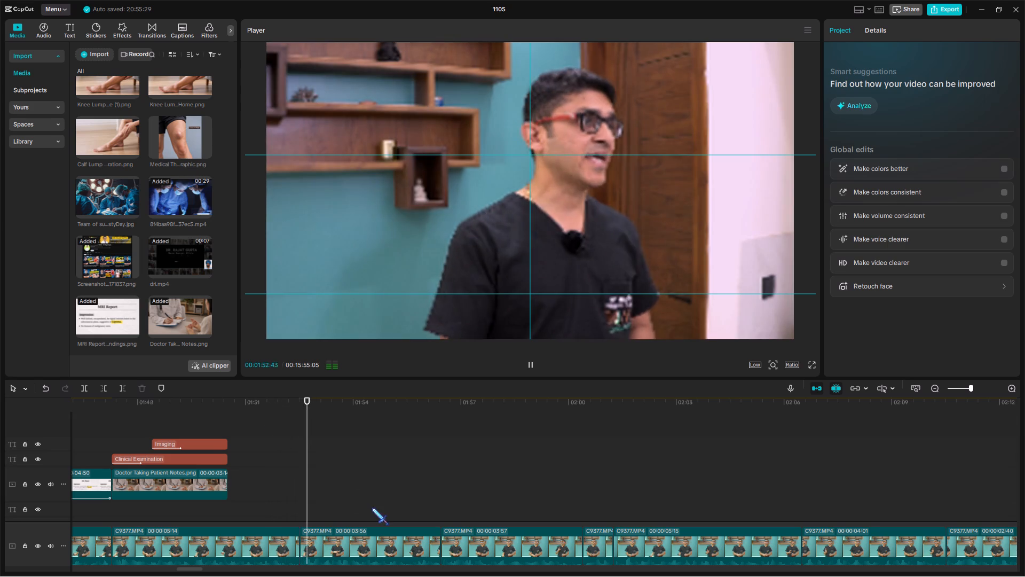
{"action": "scroll", "coordinate": [372, 508], "scroll_direction": "down", "scroll_amount": 6}
{"action": "scroll", "coordinate": [372, 508], "scroll_direction": "up", "scroll_amount": 6}
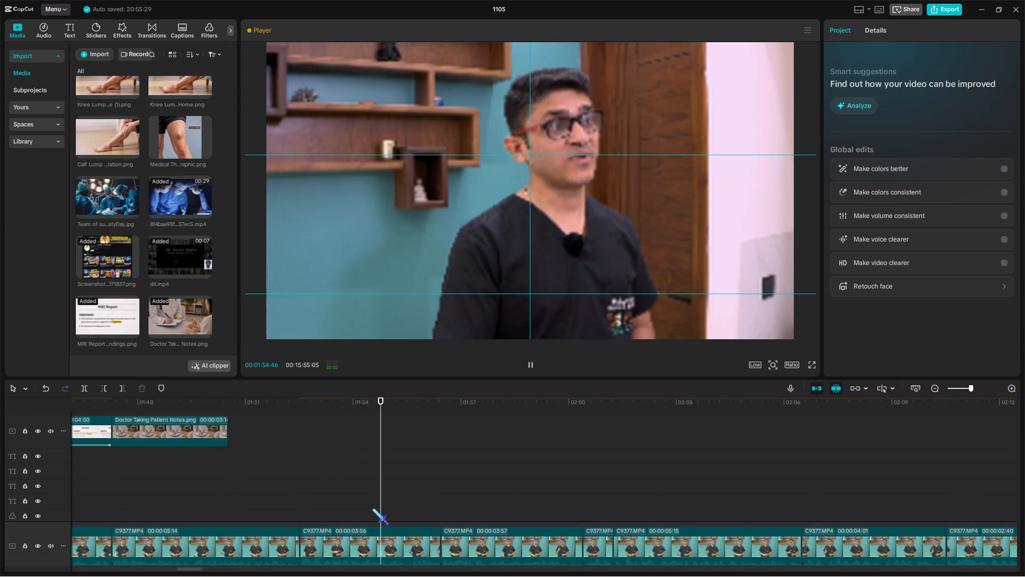
{"action": "key", "text": "space"}
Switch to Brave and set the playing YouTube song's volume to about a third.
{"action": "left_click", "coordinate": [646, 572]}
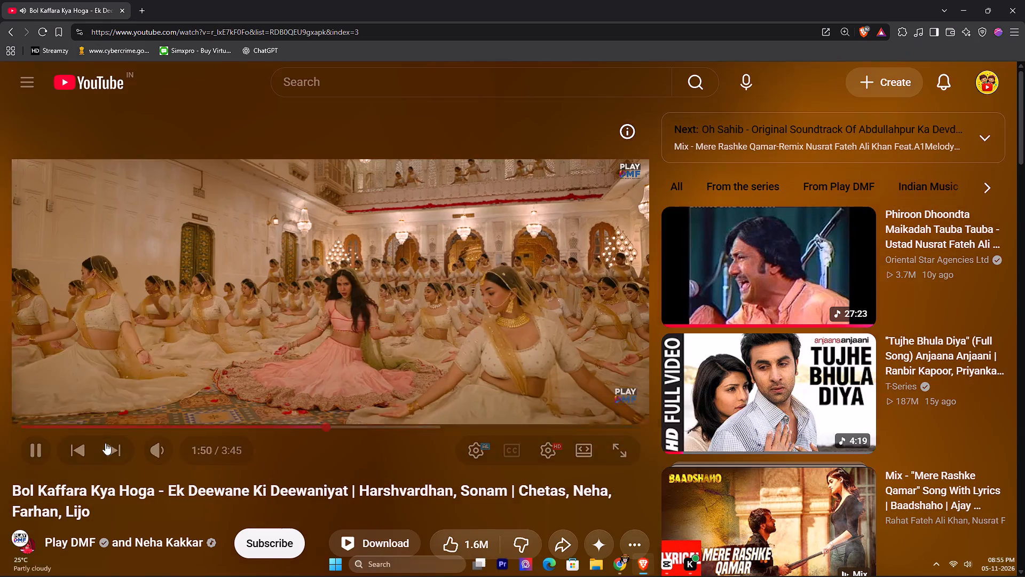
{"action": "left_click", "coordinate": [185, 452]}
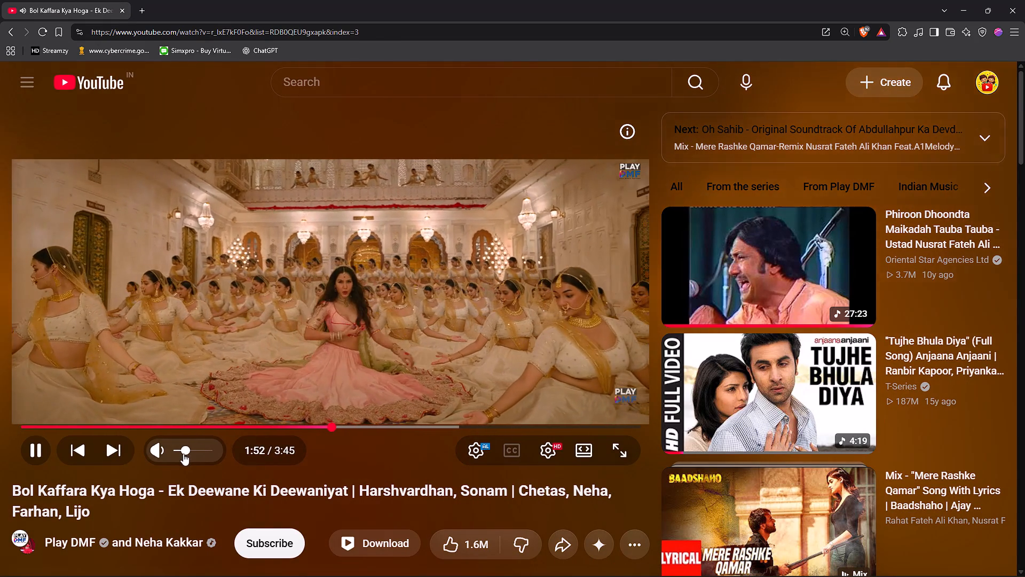
Switch to CapCut and replay the speech from 01:52:23 to about 01:55:40.
{"action": "left_click", "coordinate": [661, 574]}
{"action": "left_click", "coordinate": [295, 450]}
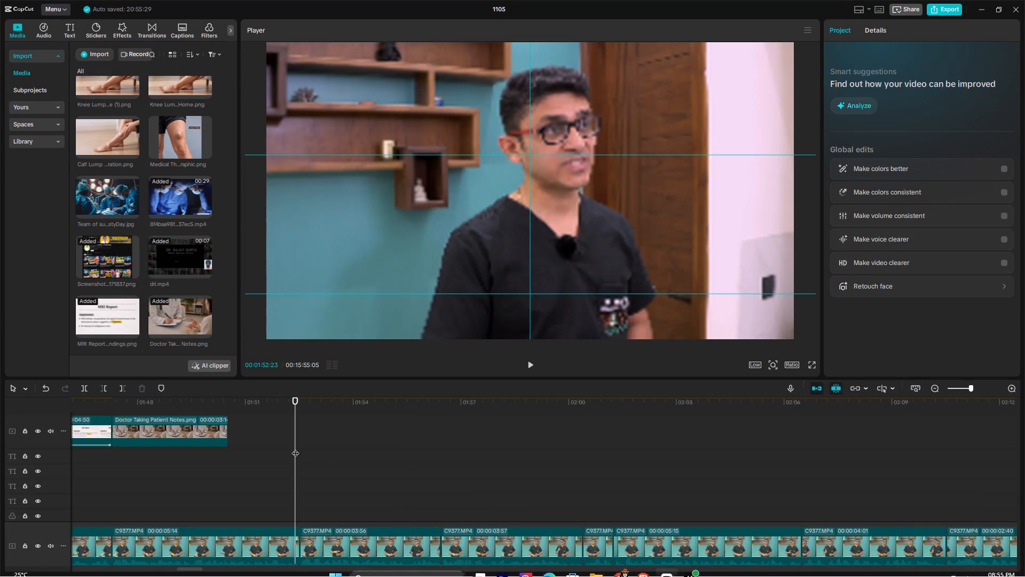
{"action": "key", "text": "space"}
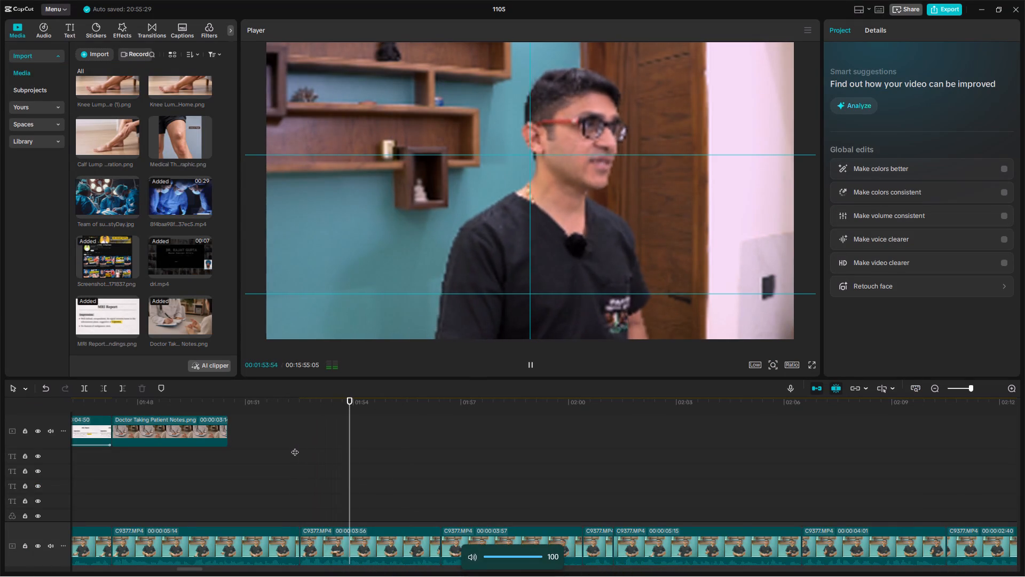
{"action": "key", "text": "space"}
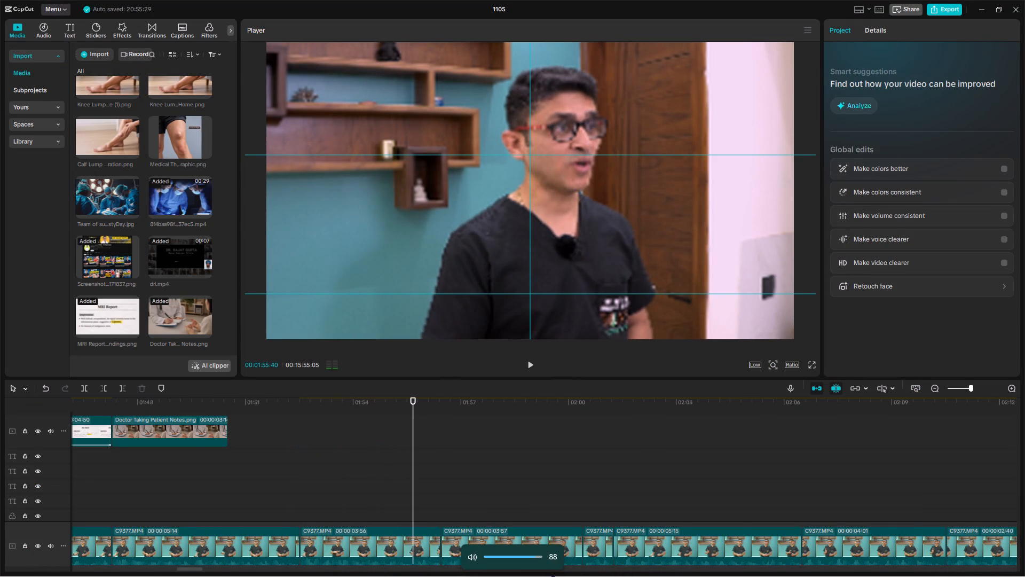
Switch to Brave and lower the playing YouTube song's volume slightly.
{"action": "left_click", "coordinate": [645, 567]}
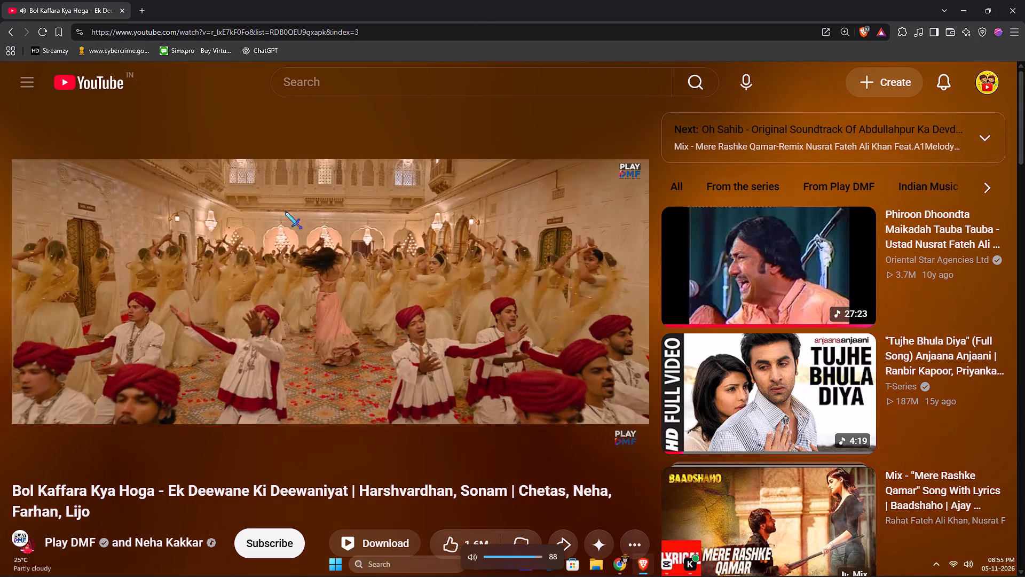
{"action": "left_click", "coordinate": [182, 451]}
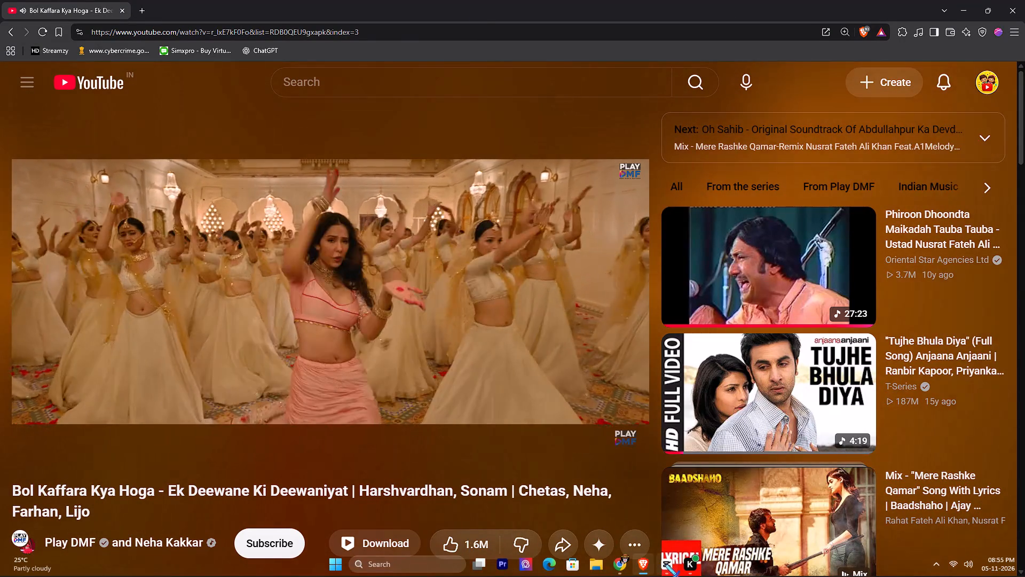
Switch to CapCut and replay the speech from the end of the doctor's notes image to about 01:56.
{"action": "left_click", "coordinate": [667, 564]}
{"action": "scroll", "coordinate": [203, 482], "scroll_direction": "up", "scroll_amount": 5}
{"action": "left_click", "coordinate": [659, 565]}
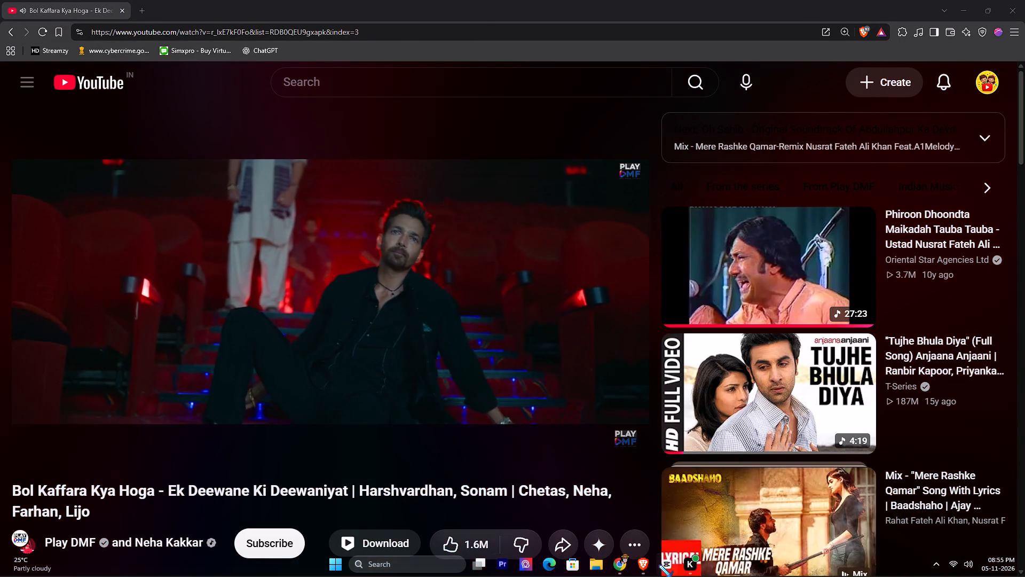
{"action": "scroll", "coordinate": [305, 482], "scroll_direction": "up", "scroll_amount": 4}
{"action": "left_click", "coordinate": [211, 408]}
{"action": "left_click", "coordinate": [225, 414]}
{"action": "key", "text": "space"}
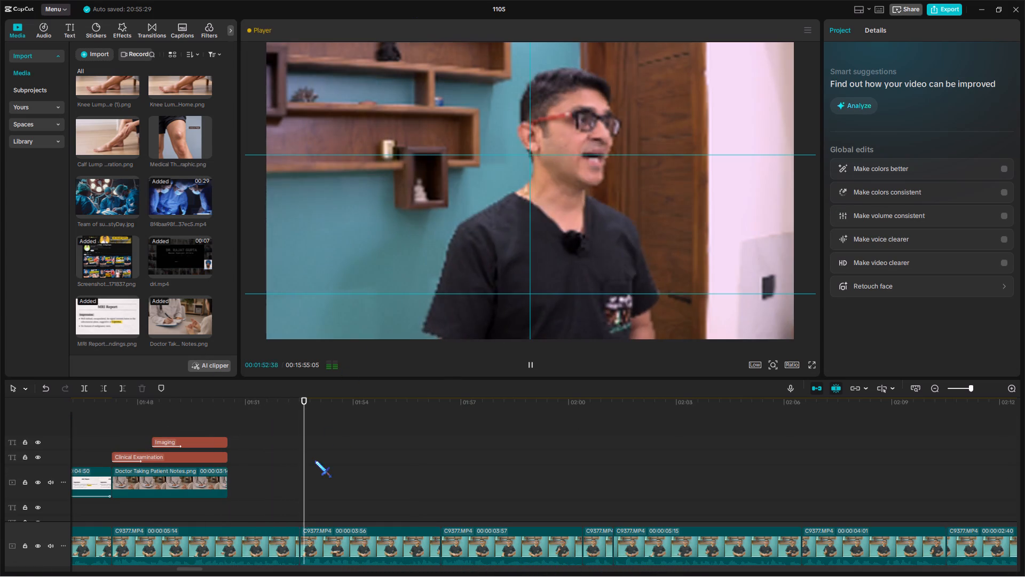
{"action": "scroll", "coordinate": [315, 461], "scroll_direction": "down", "scroll_amount": 4}
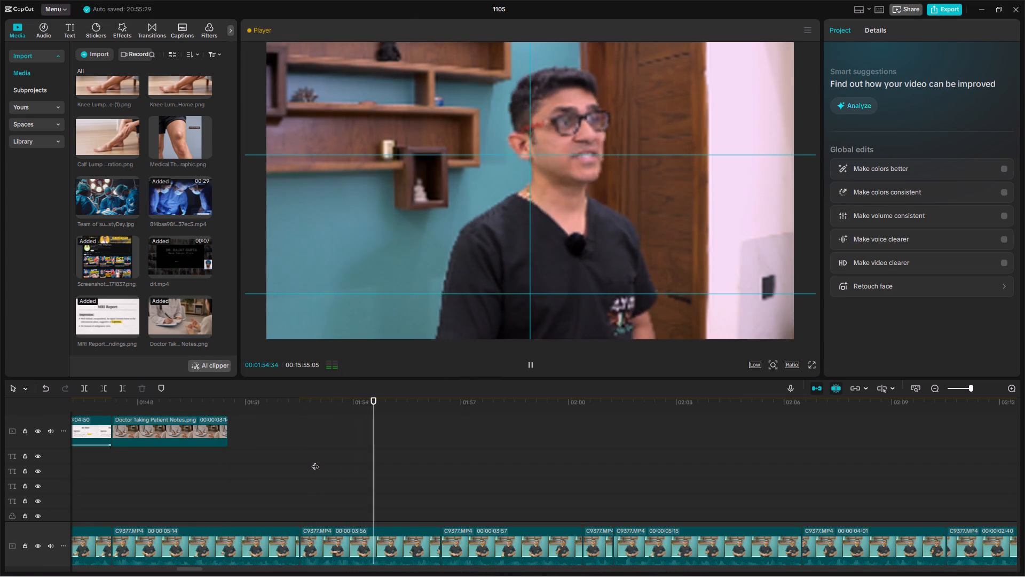
{"action": "scroll", "coordinate": [316, 505], "scroll_direction": "up", "scroll_amount": 6}
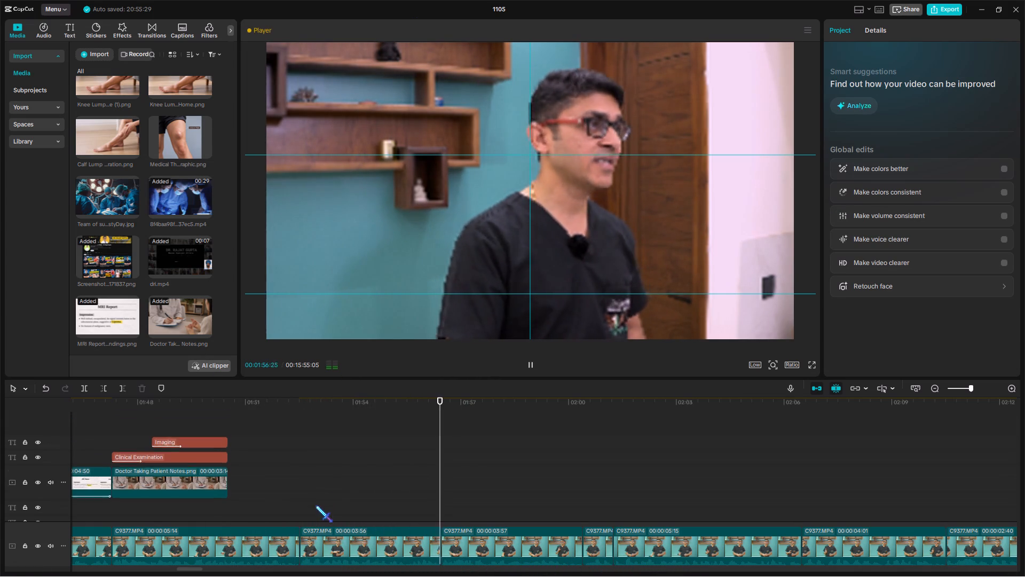
Copy the "क्या हर Lump Lipoma होता है?" caption from near 01:19 and place the copy at about 01:54 on the timeline.
{"action": "left_click", "coordinate": [271, 497]}
{"action": "left_click_drag", "start_coordinate": [271, 497], "coordinate": [430, 480]}
{"action": "scroll", "coordinate": [436, 480], "scroll_direction": "down", "scroll_amount": 6}
{"action": "scroll", "coordinate": [436, 480], "scroll_direction": "up", "scroll_amount": 4}
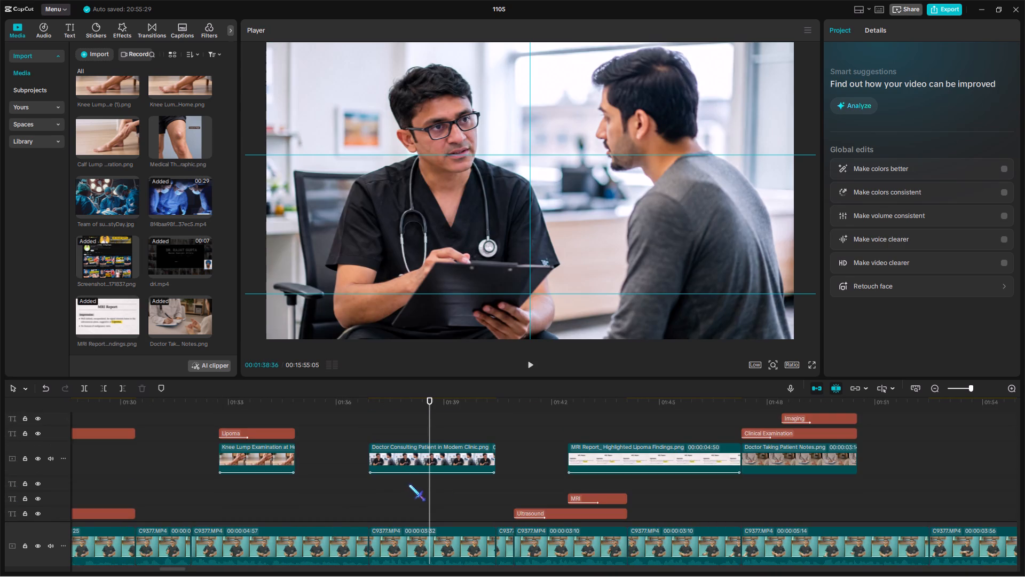
{"action": "scroll", "coordinate": [412, 483], "scroll_direction": "down", "scroll_amount": 5}
{"action": "left_click", "coordinate": [94, 470]}
{"action": "left_click", "coordinate": [104, 450]}
{"action": "left_click", "coordinate": [137, 430]}
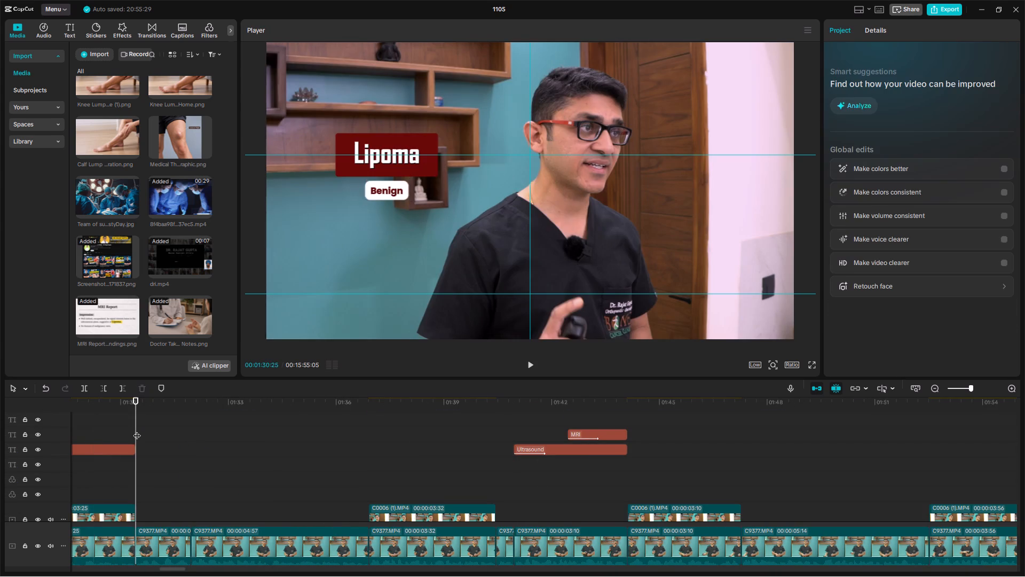
{"action": "left_click_drag", "start_coordinate": [137, 430], "coordinate": [472, 430]}
{"action": "left_click", "coordinate": [475, 421]}
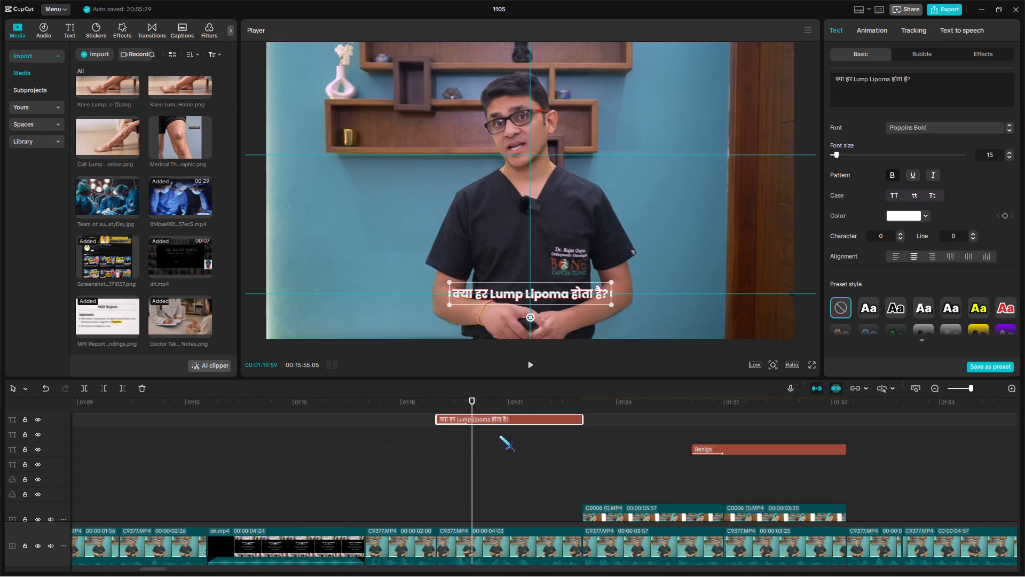
{"action": "key", "text": "ctrl+c"}
{"action": "left_click", "coordinate": [598, 472]}
{"action": "left_click_drag", "start_coordinate": [598, 472], "coordinate": [1023, 487]}
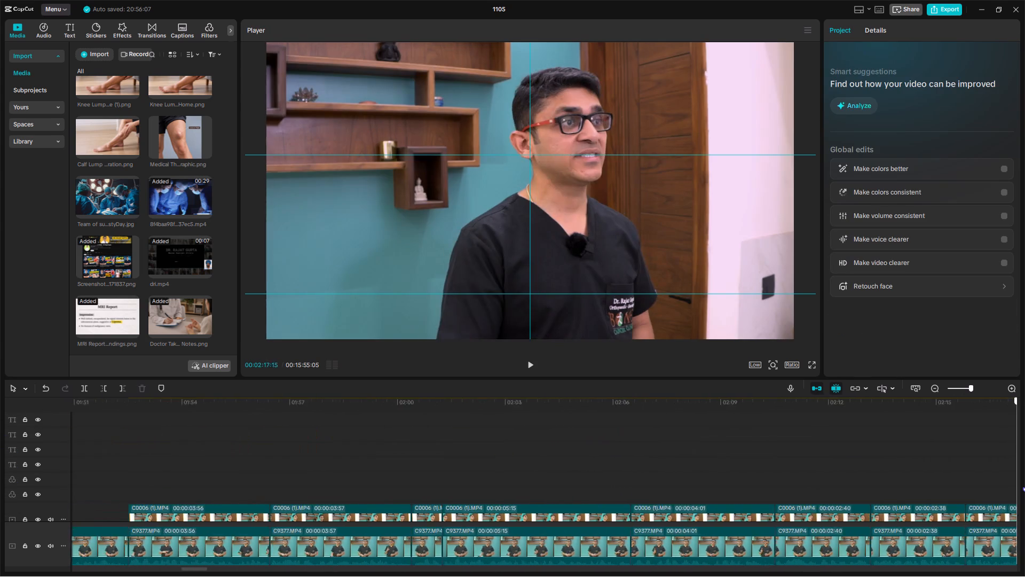
{"action": "left_click_drag", "start_coordinate": [1023, 487], "coordinate": [462, 489]}
{"action": "scroll", "coordinate": [258, 504], "scroll_direction": "up", "scroll_amount": 12}
{"action": "left_click_drag", "start_coordinate": [273, 490], "coordinate": [498, 490]}
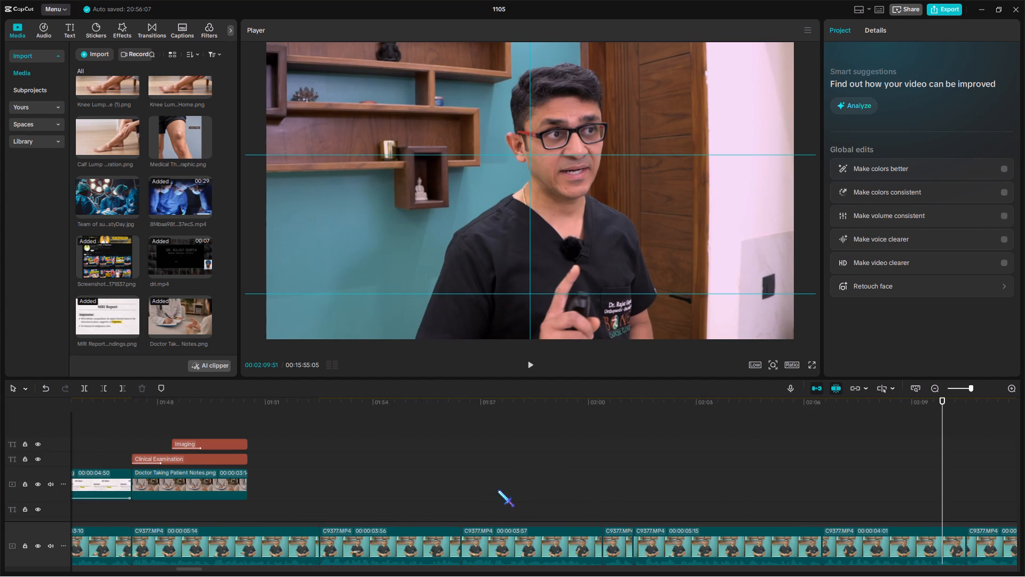
{"action": "left_click_drag", "start_coordinate": [498, 490], "coordinate": [496, 489]}
{"action": "left_click", "coordinate": [251, 422]}
{"action": "key", "text": "space"}
{"action": "scroll", "coordinate": [297, 435], "scroll_direction": "down", "scroll_amount": 2}
{"action": "left_click", "coordinate": [315, 437]}
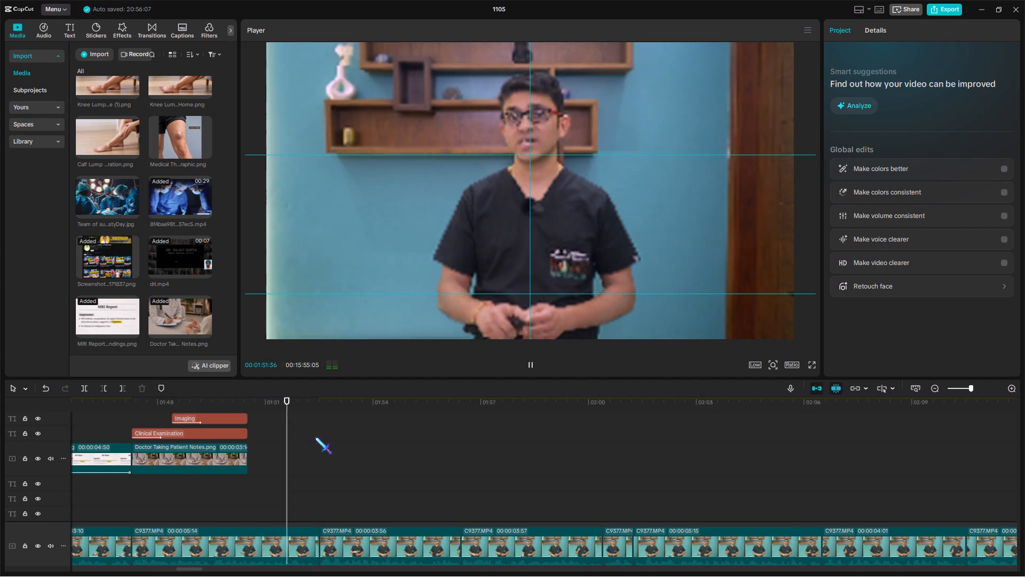
Paste the copied "क्या हर Lump Lipoma होता है?" caption at about 01:54:10 on the timeline and play the speech from there.
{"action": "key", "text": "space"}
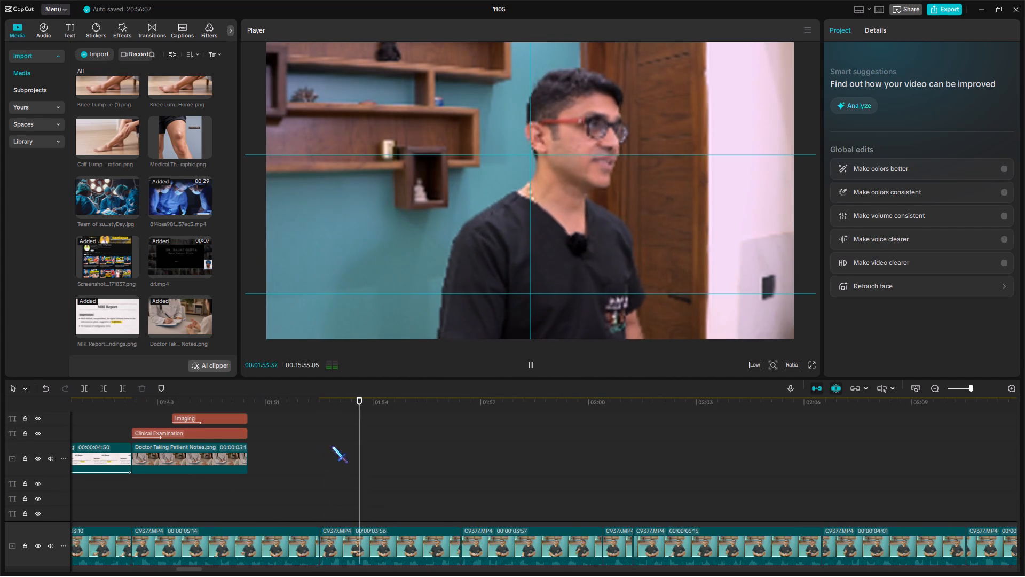
{"action": "double_click", "coordinate": [379, 471]}
{"action": "key", "text": "ctrl+v"}
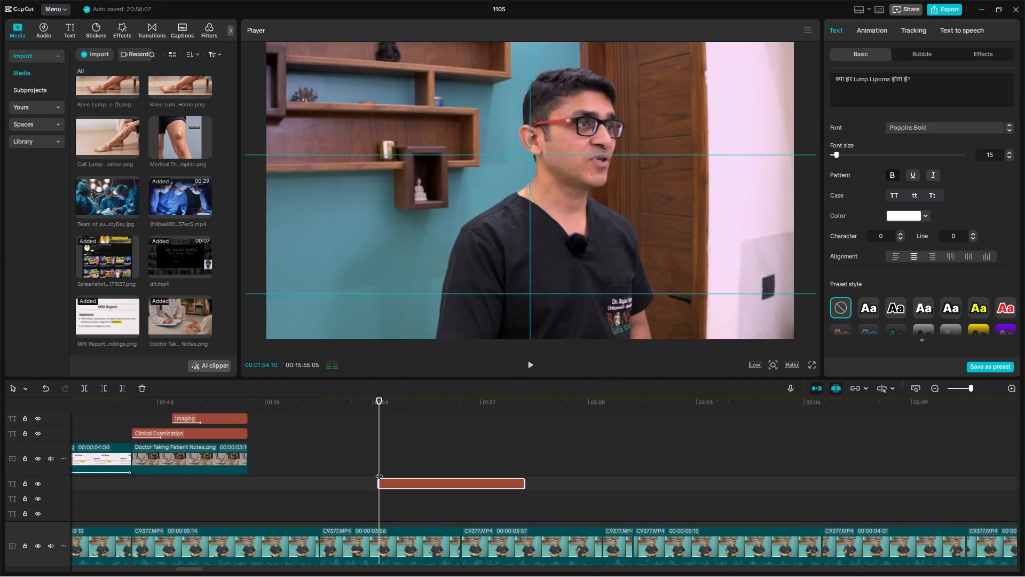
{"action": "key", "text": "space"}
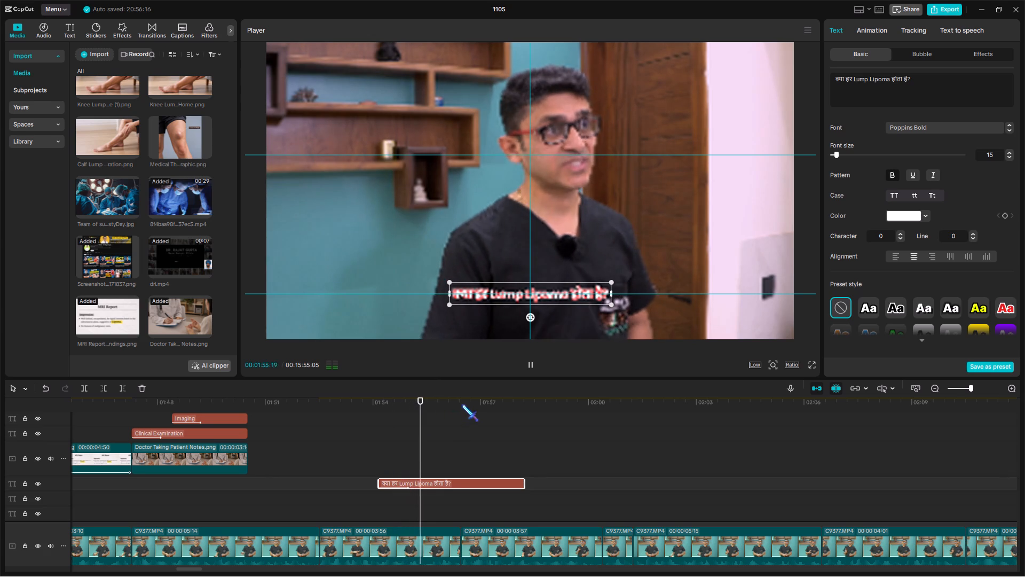
{"action": "left_click_drag", "start_coordinate": [468, 403], "coordinate": [463, 401]}
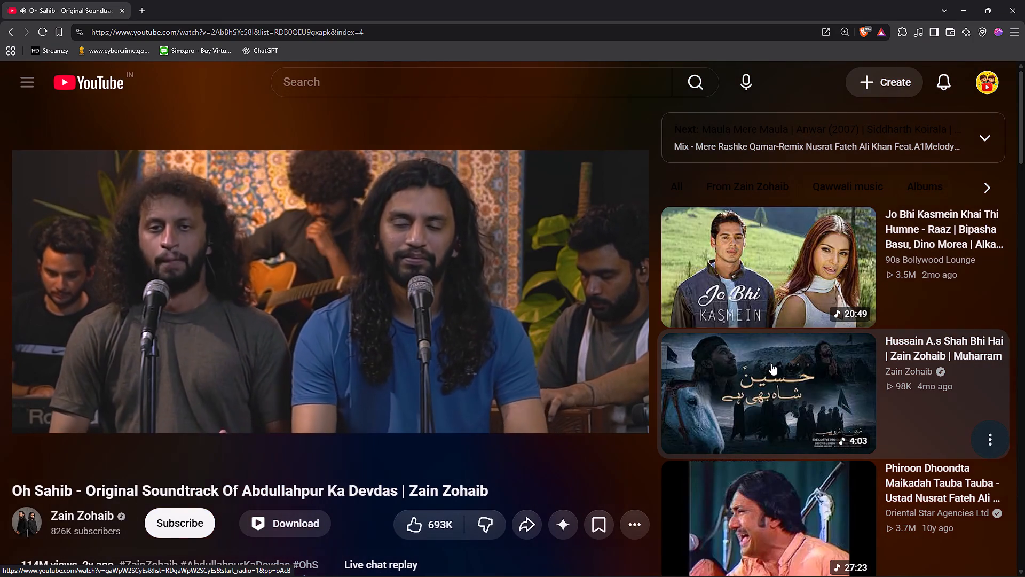
{"action": "scroll", "coordinate": [771, 363], "scroll_direction": "down", "scroll_amount": 9}
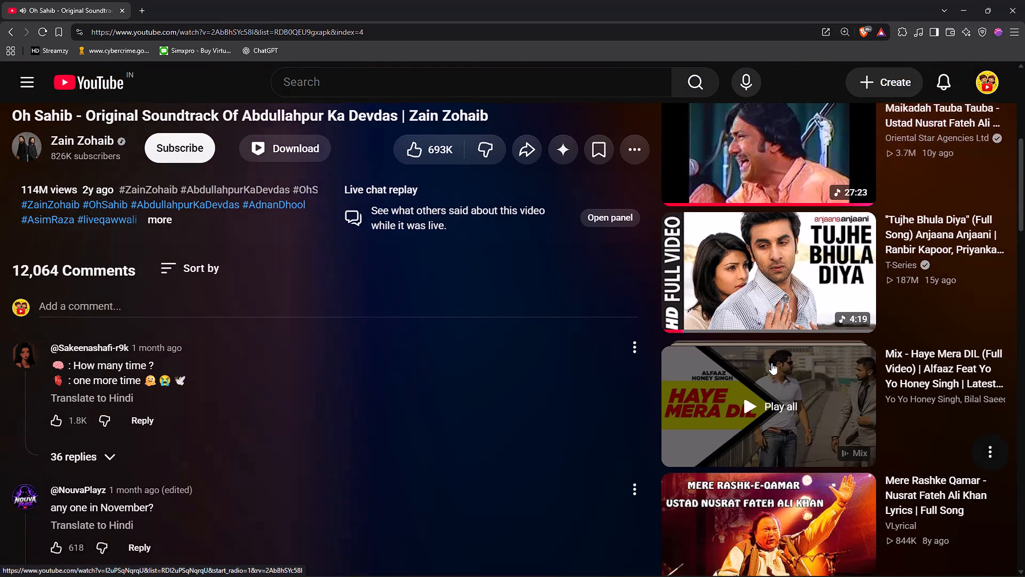
{"action": "scroll", "coordinate": [771, 363], "scroll_direction": "down", "scroll_amount": 6}
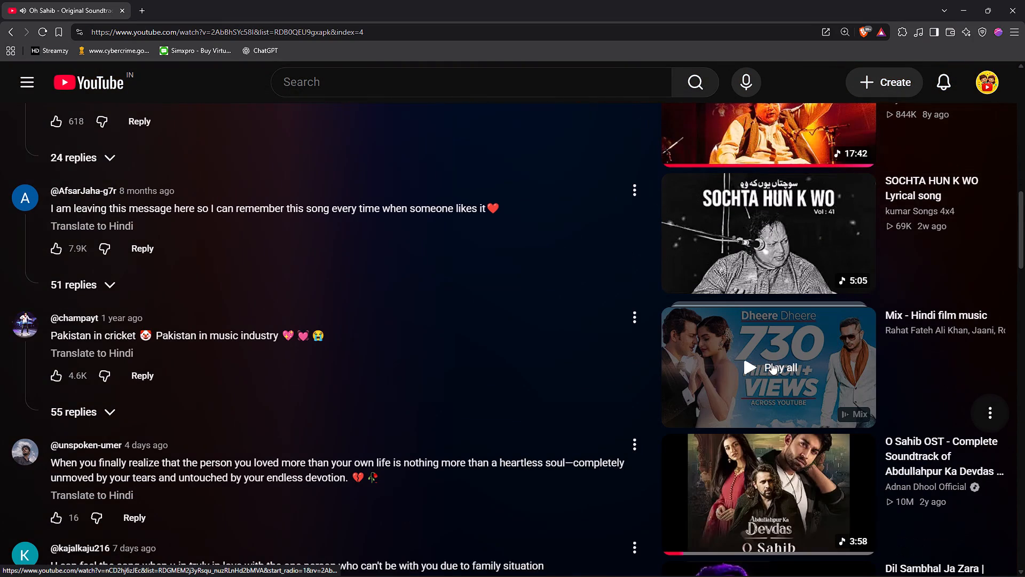
{"action": "scroll", "coordinate": [771, 363], "scroll_direction": "down", "scroll_amount": 4}
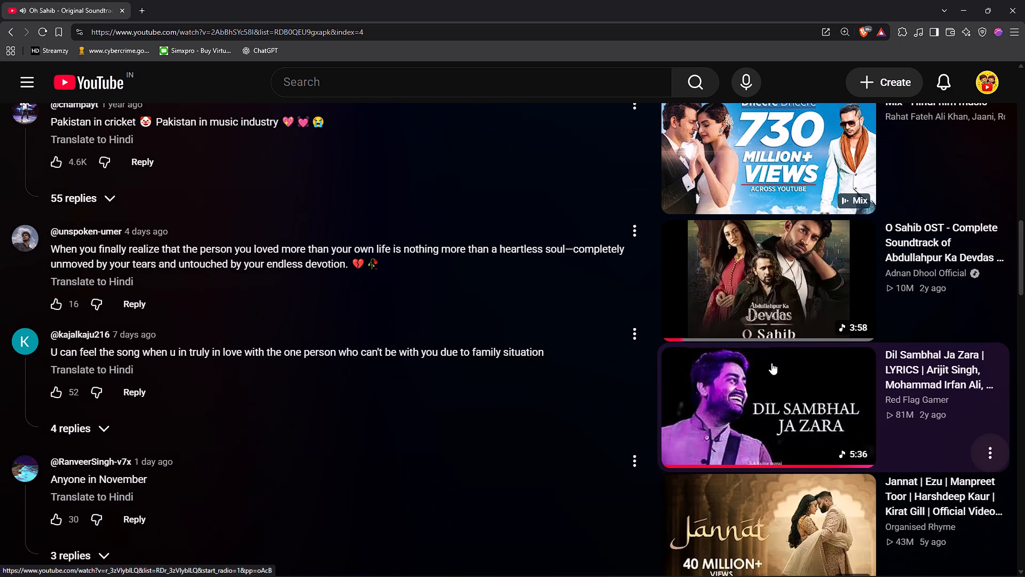
{"action": "scroll", "coordinate": [771, 363], "scroll_direction": "down", "scroll_amount": 1}
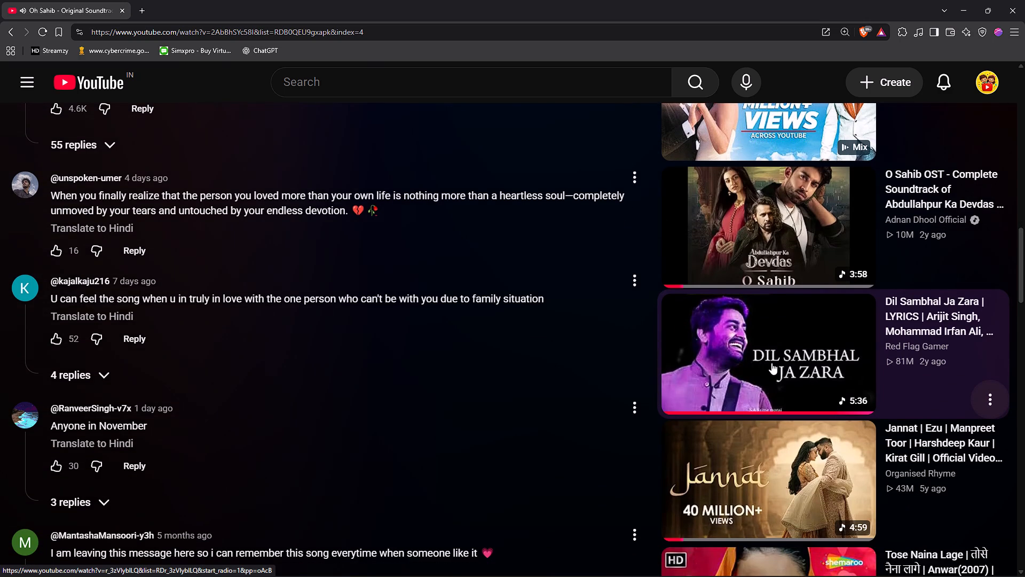
{"action": "scroll", "coordinate": [771, 363], "scroll_direction": "down", "scroll_amount": 5}
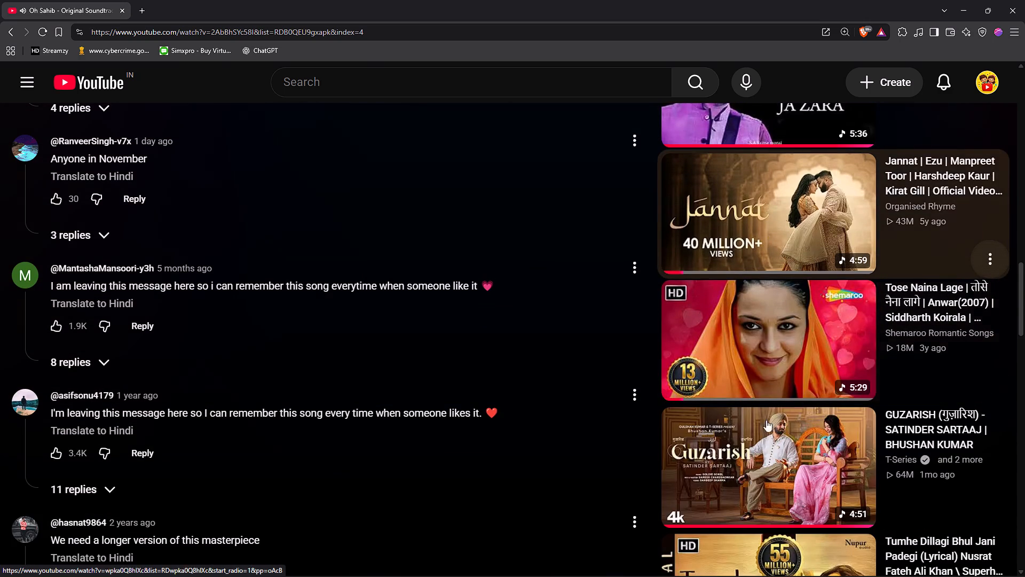
{"action": "scroll", "coordinate": [766, 433], "scroll_direction": "down", "scroll_amount": 6}
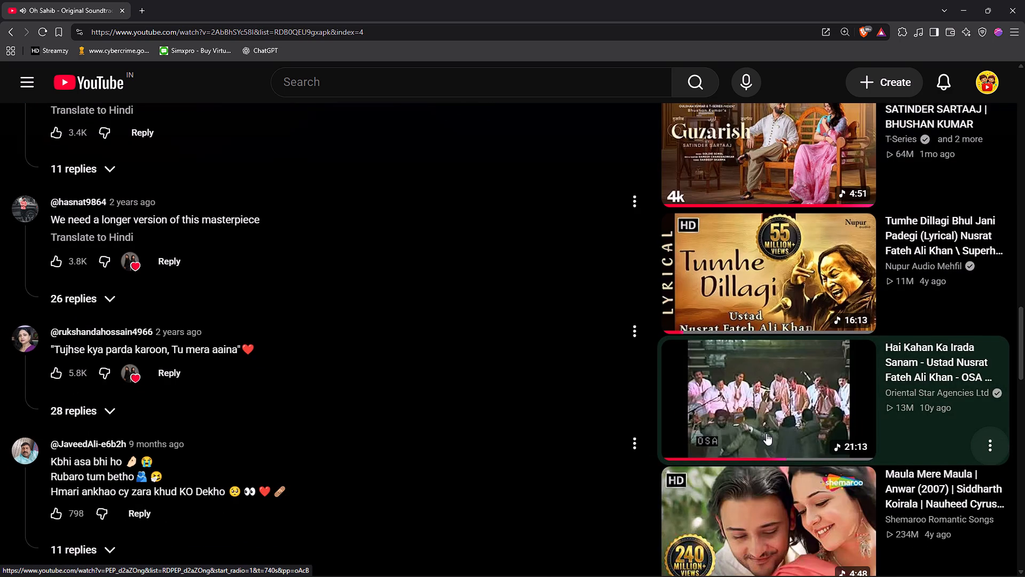
{"action": "scroll", "coordinate": [766, 433], "scroll_direction": "down", "scroll_amount": 7}
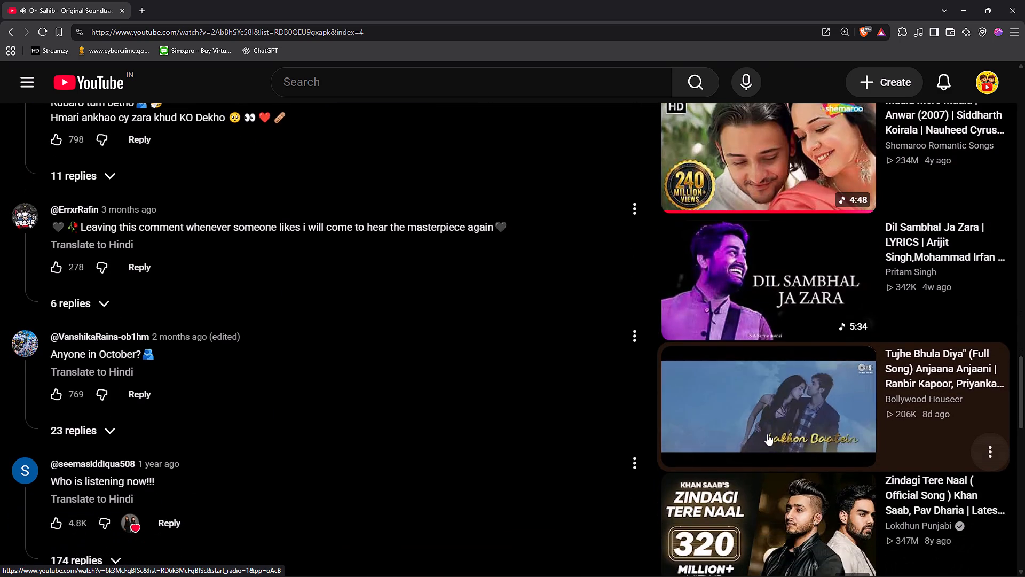
{"action": "scroll", "coordinate": [807, 496], "scroll_direction": "down", "scroll_amount": 7}
{"action": "scroll", "coordinate": [807, 496], "scroll_direction": "up", "scroll_amount": 8}
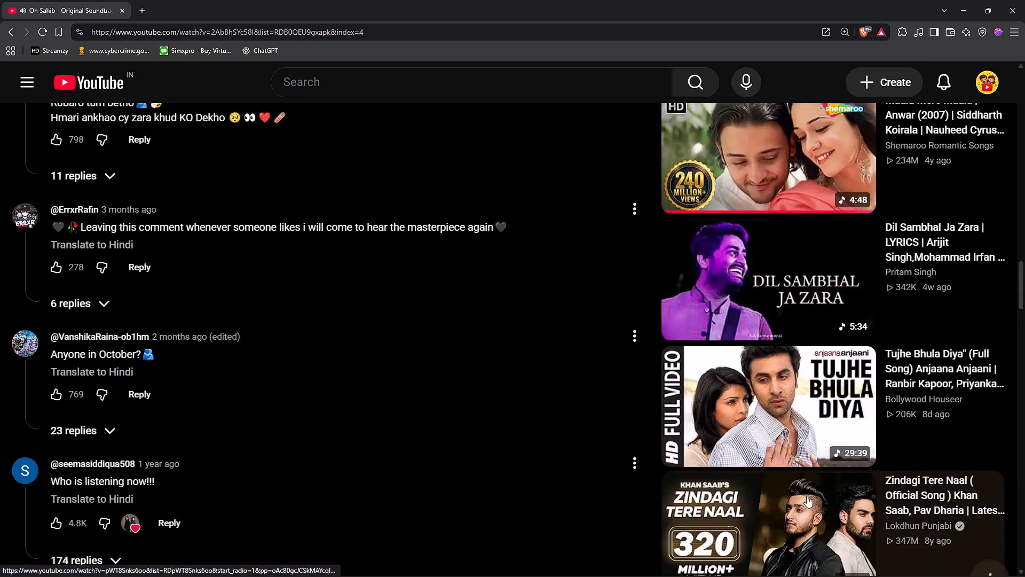
{"action": "scroll", "coordinate": [807, 496], "scroll_direction": "up", "scroll_amount": 20}
{"action": "scroll", "coordinate": [807, 496], "scroll_direction": "up", "scroll_amount": 20}
{"action": "scroll", "coordinate": [807, 496], "scroll_direction": "up", "scroll_amount": 9}
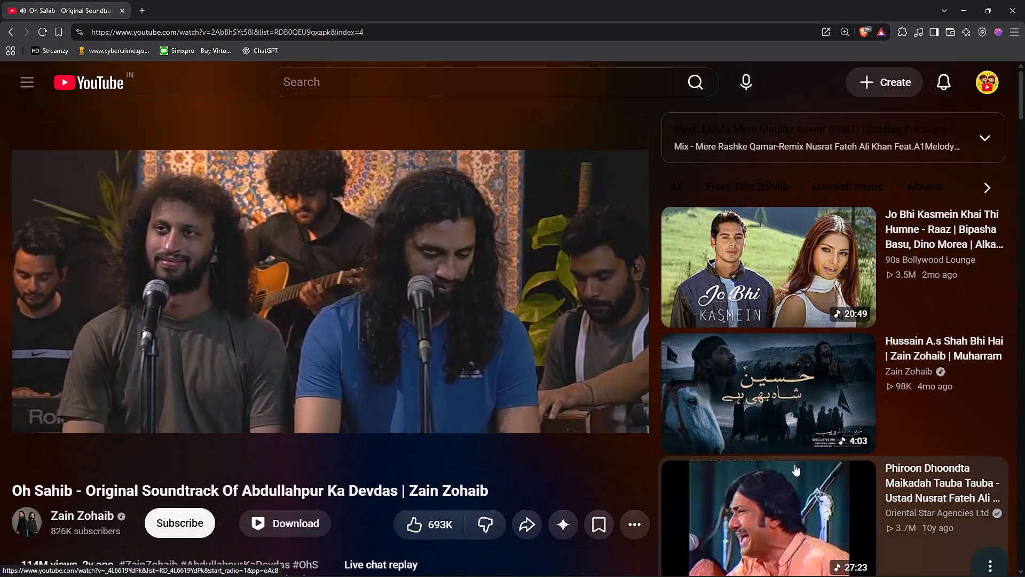
Pause the song, search YouTube for "nfak remix" and dismiss the mini player.
{"action": "left_click", "coordinate": [454, 236]}
{"action": "left_click", "coordinate": [403, 88]}
{"action": "type", "text": "nfak remix"}
{"action": "key", "text": "Return"}
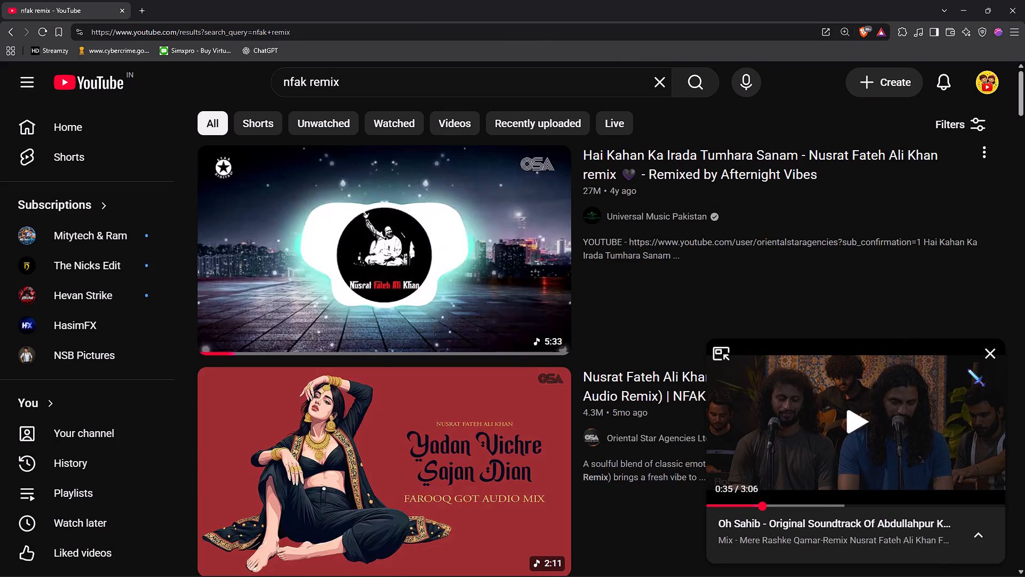
{"action": "left_click", "coordinate": [989, 350]}
Look through the "nfak remix" search results for a song to play.
{"action": "scroll", "coordinate": [585, 304], "scroll_direction": "down", "scroll_amount": 1}
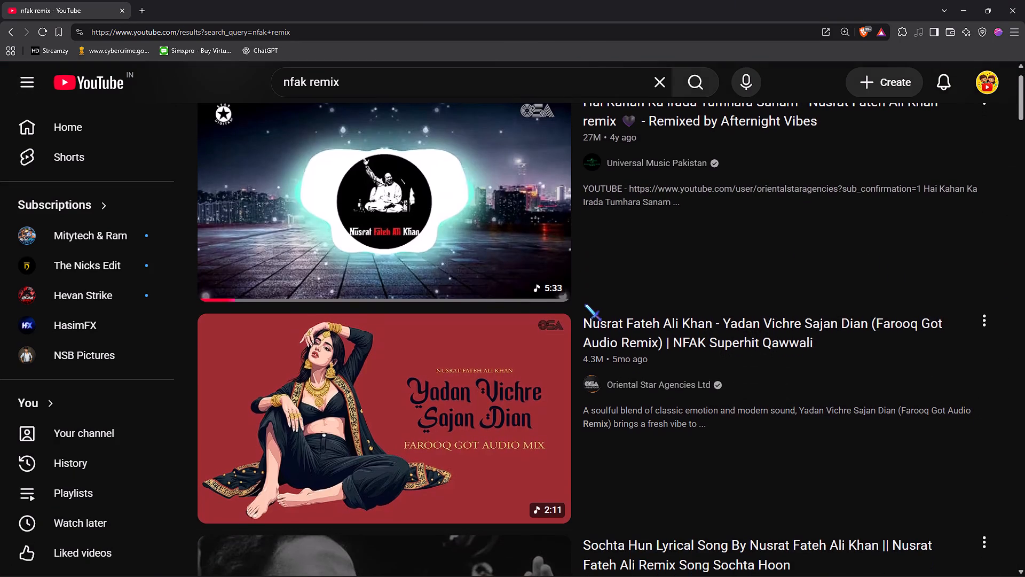
{"action": "scroll", "coordinate": [585, 304], "scroll_direction": "down", "scroll_amount": 5}
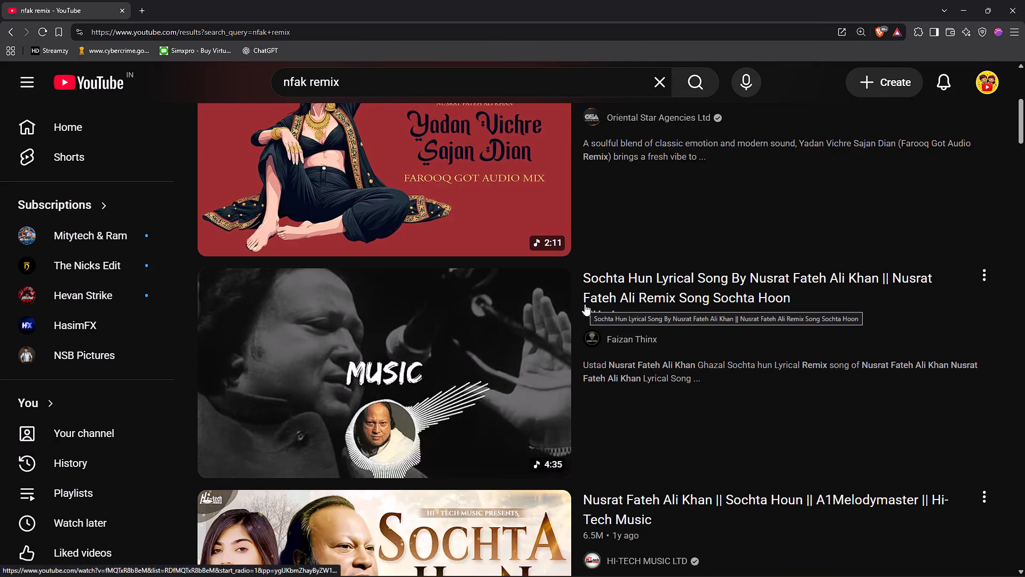
{"action": "scroll", "coordinate": [585, 304], "scroll_direction": "up", "scroll_amount": 2}
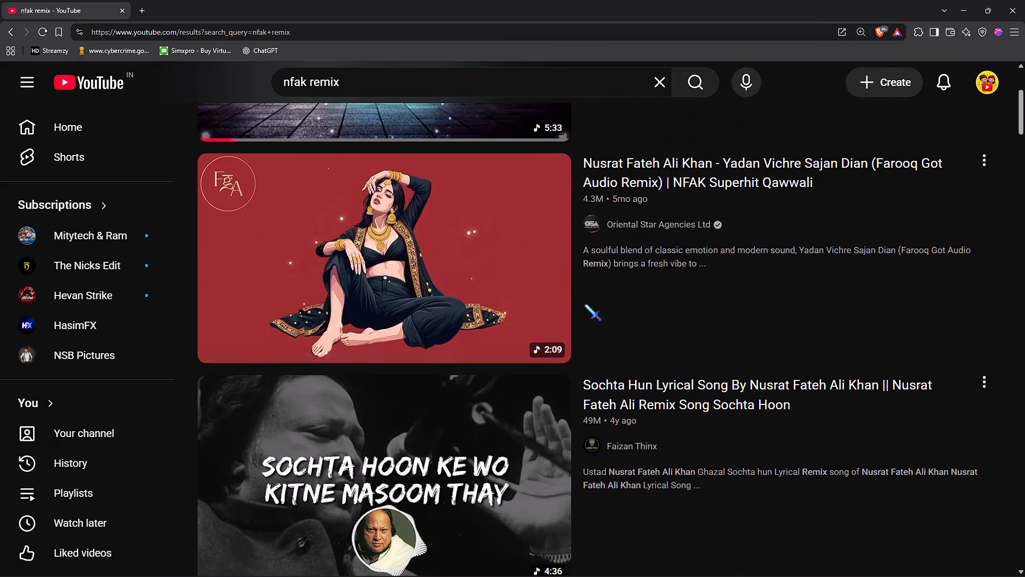
{"action": "scroll", "coordinate": [585, 304], "scroll_direction": "down", "scroll_amount": 12}
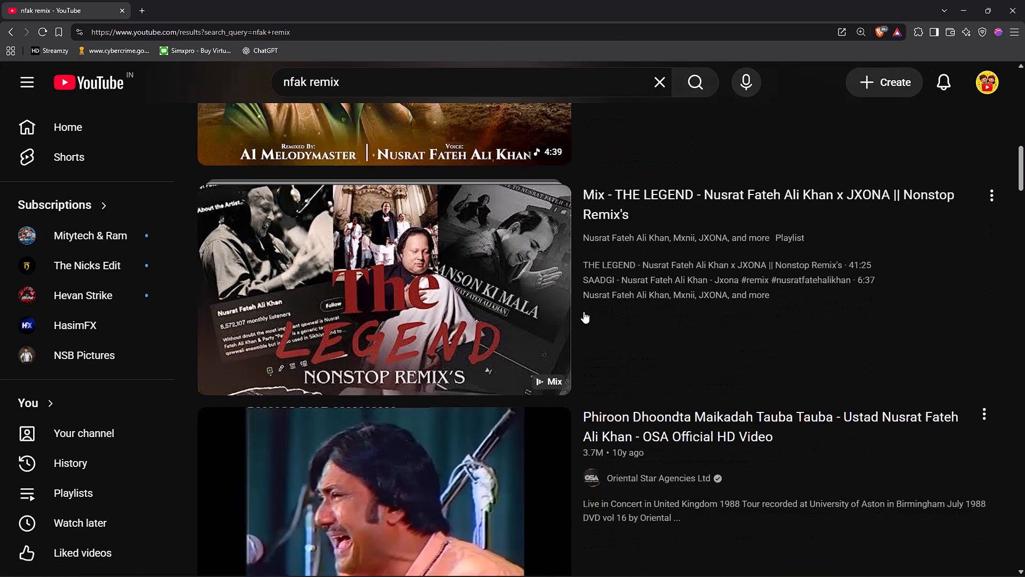
{"action": "scroll", "coordinate": [588, 300], "scroll_direction": "down", "scroll_amount": 9}
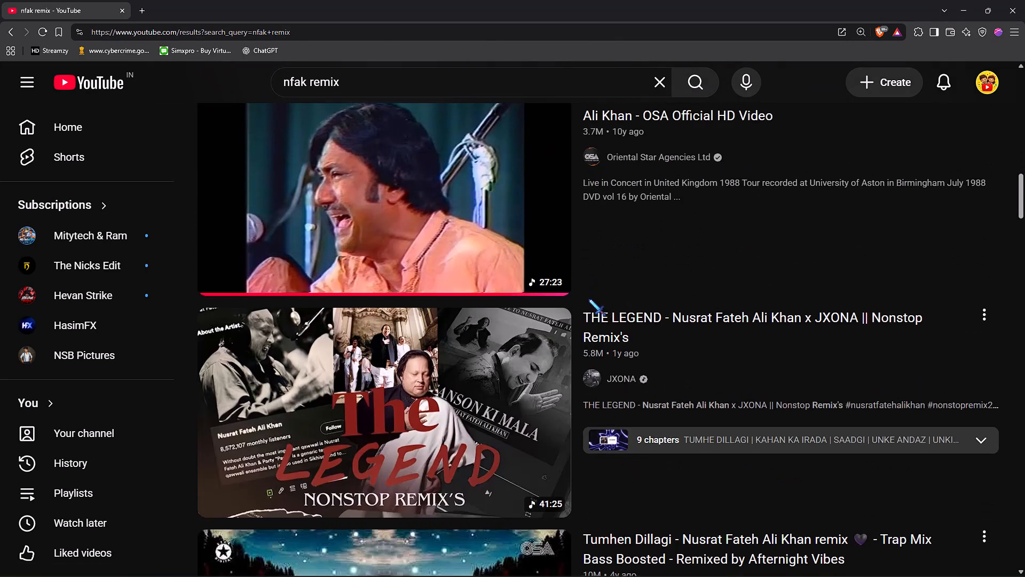
{"action": "scroll", "coordinate": [589, 299], "scroll_direction": "down", "scroll_amount": 7}
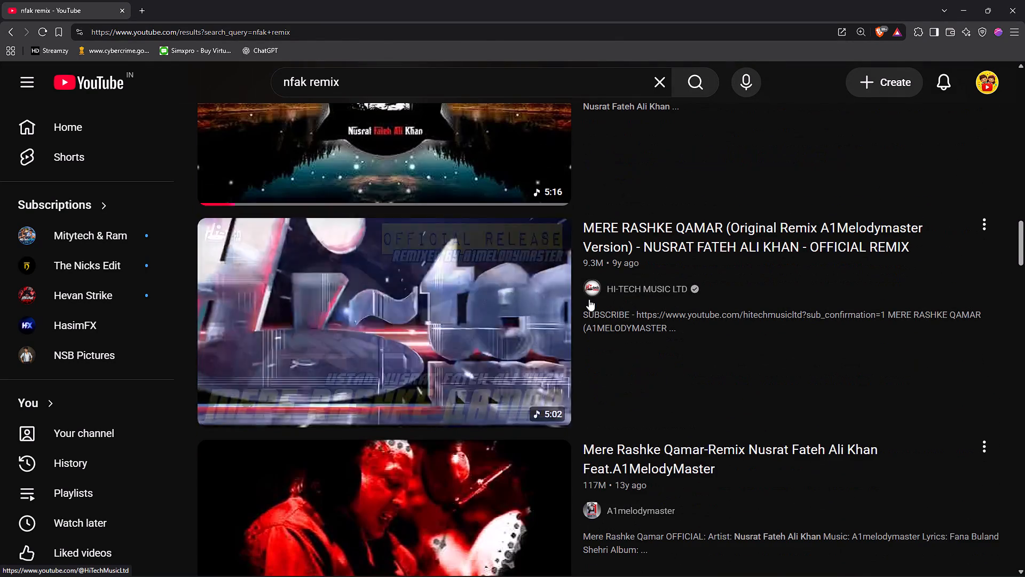
{"action": "scroll", "coordinate": [589, 299], "scroll_direction": "down", "scroll_amount": 8}
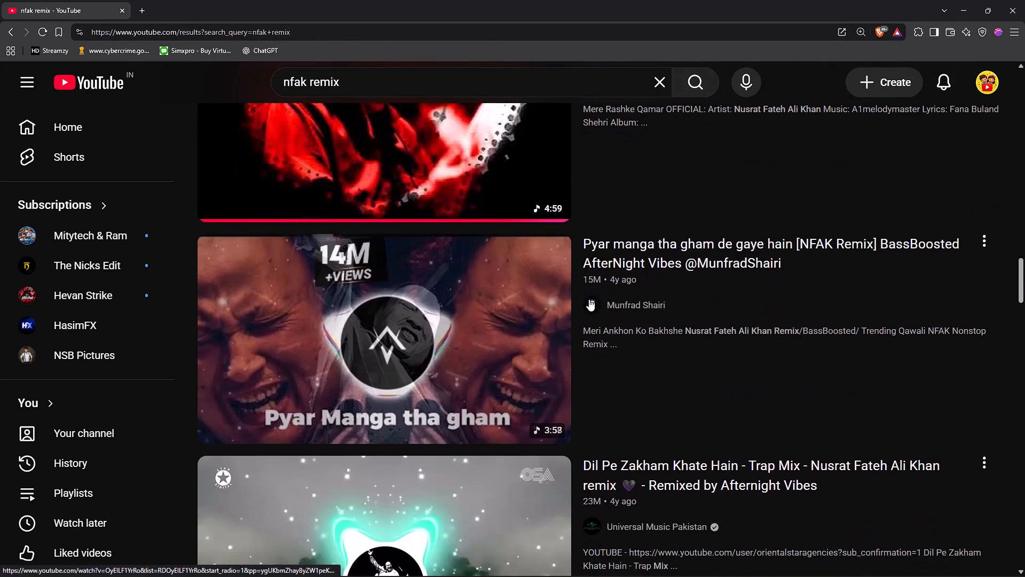
{"action": "scroll", "coordinate": [589, 299], "scroll_direction": "down", "scroll_amount": 2}
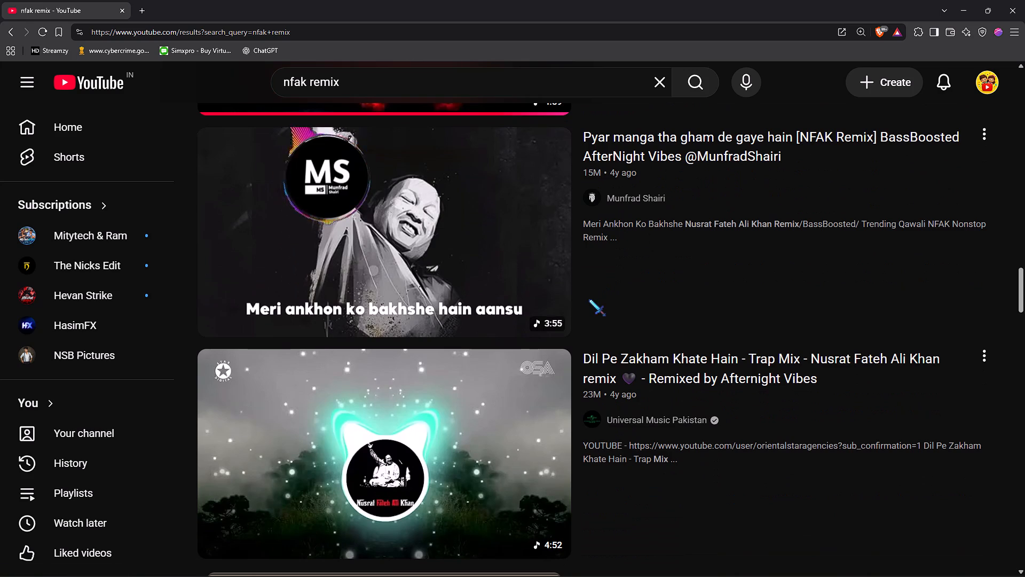
{"action": "scroll", "coordinate": [589, 299], "scroll_direction": "down", "scroll_amount": 4}
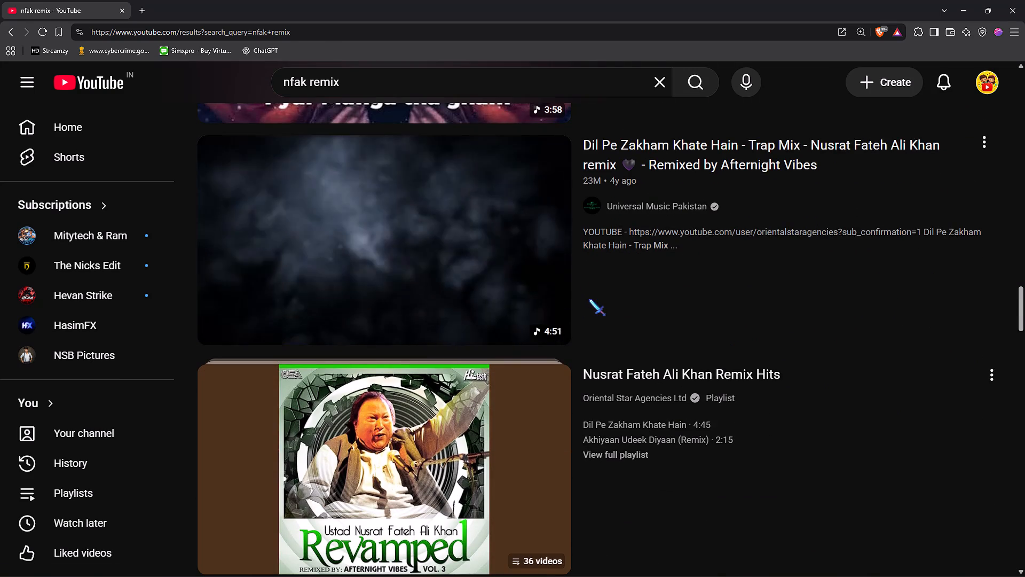
{"action": "scroll", "coordinate": [589, 299], "scroll_direction": "down", "scroll_amount": 7}
Return to the "Oh Sahib" video and open "Lost In Love | Humnava | Season 1" from its recommendations.
{"action": "left_click", "coordinate": [589, 299]}
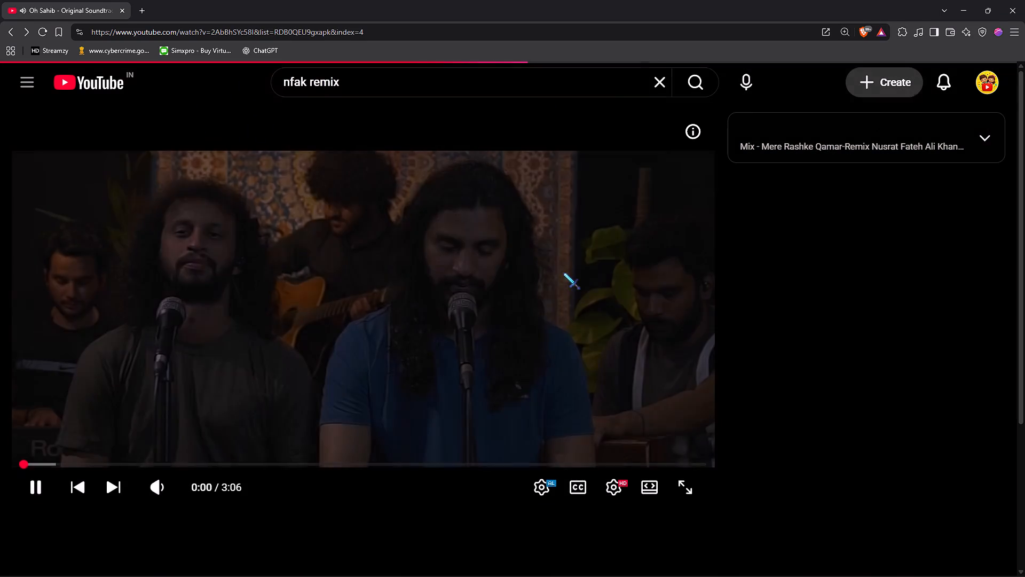
{"action": "left_click", "coordinate": [553, 255]}
{"action": "scroll", "coordinate": [831, 350], "scroll_direction": "down", "scroll_amount": 8}
{"action": "scroll", "coordinate": [831, 350], "scroll_direction": "up", "scroll_amount": 4}
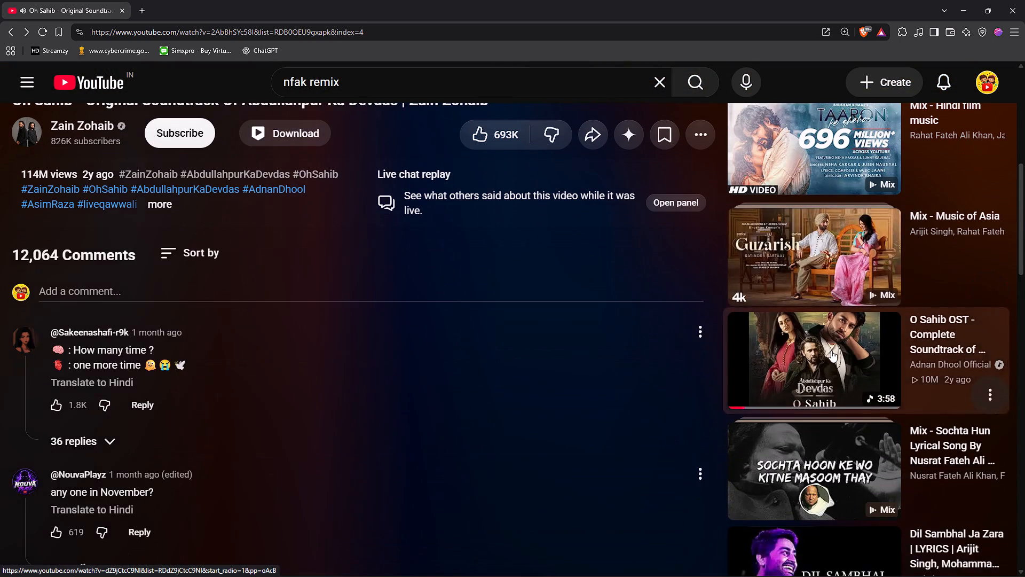
{"action": "scroll", "coordinate": [831, 350], "scroll_direction": "up", "scroll_amount": 1}
{"action": "scroll", "coordinate": [831, 350], "scroll_direction": "down", "scroll_amount": 15}
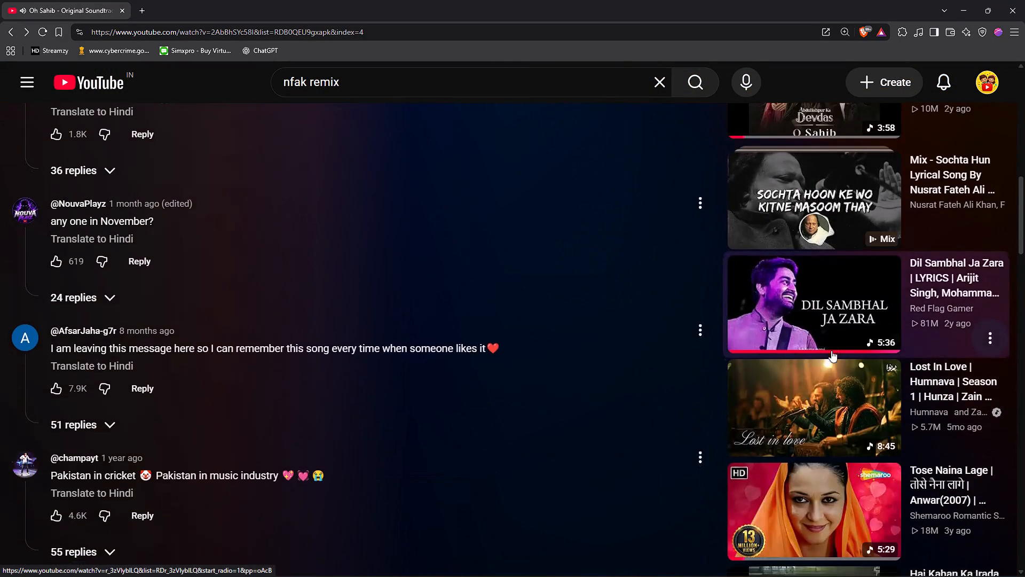
{"action": "scroll", "coordinate": [831, 350], "scroll_direction": "up", "scroll_amount": 1}
{"action": "left_click", "coordinate": [826, 223]}
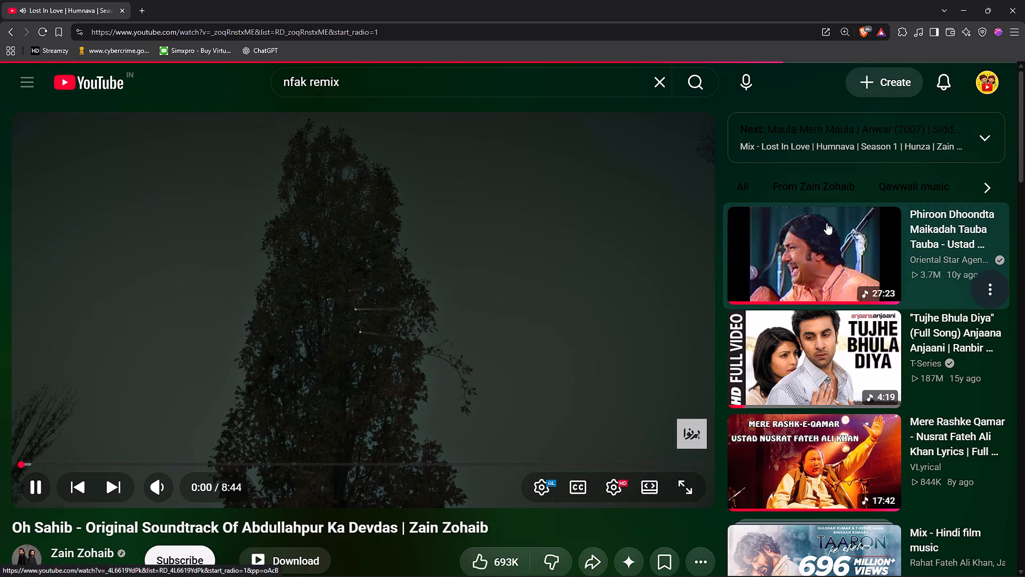
Skip ahead past the opening of the "Lost In Love" video and adjust its playback.
{"action": "left_click", "coordinate": [35, 463]}
{"action": "left_click", "coordinate": [45, 462]}
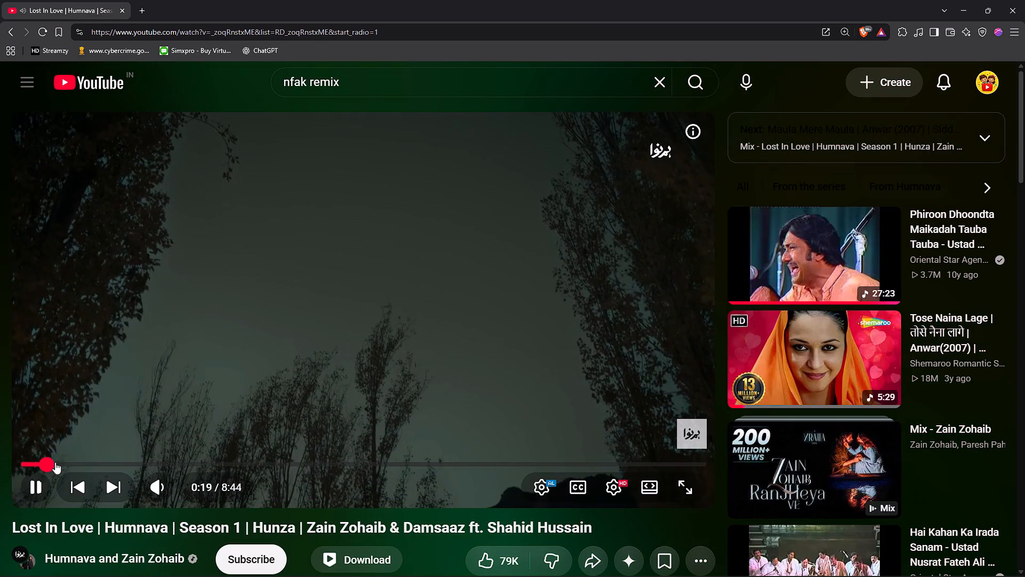
{"action": "left_click", "coordinate": [58, 462]}
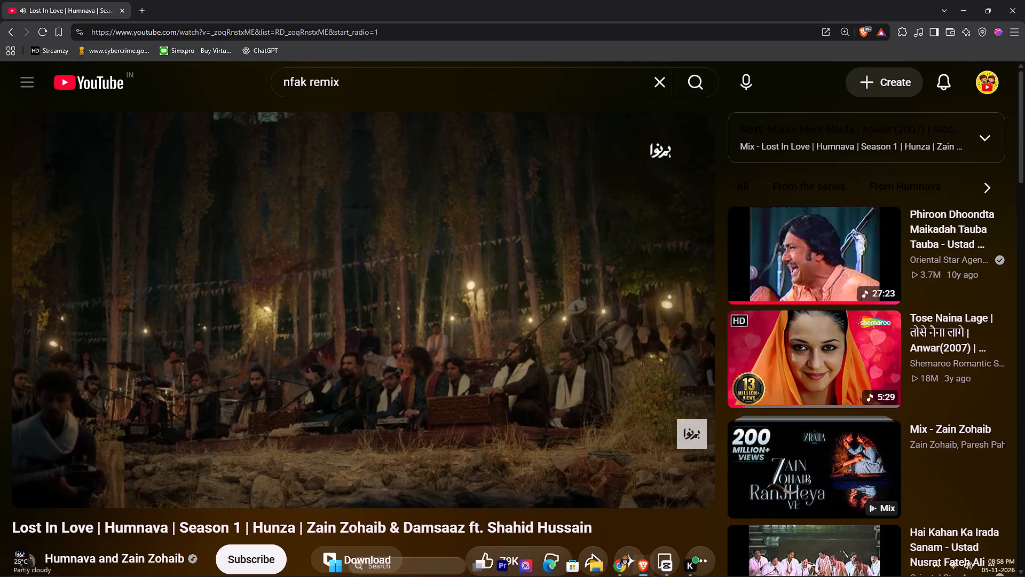
{"action": "scroll", "coordinate": [480, 370], "scroll_direction": "down", "scroll_amount": 4}
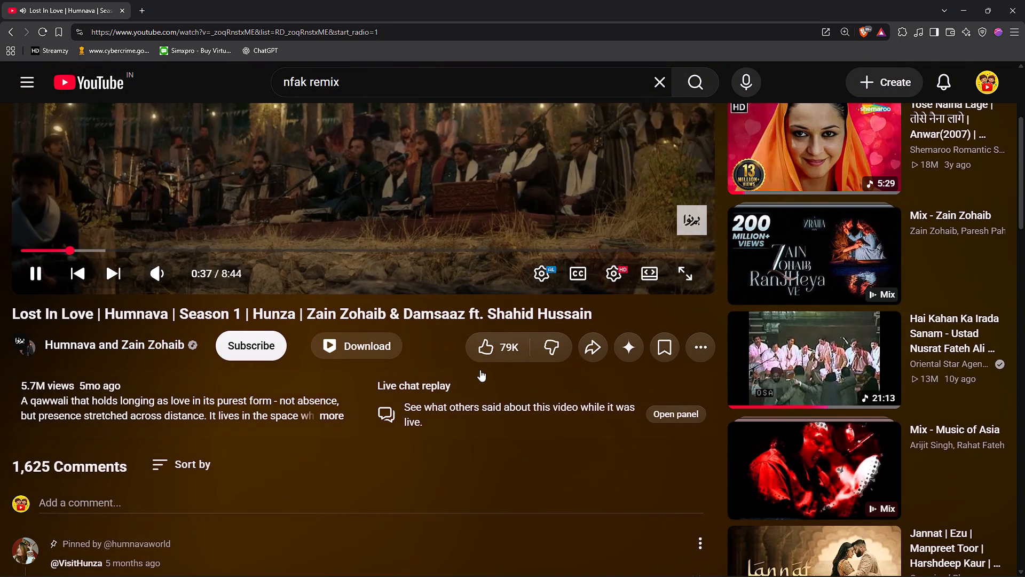
{"action": "scroll", "coordinate": [480, 370], "scroll_direction": "down", "scroll_amount": 4}
{"action": "scroll", "coordinate": [73, 430], "scroll_direction": "up", "scroll_amount": 8}
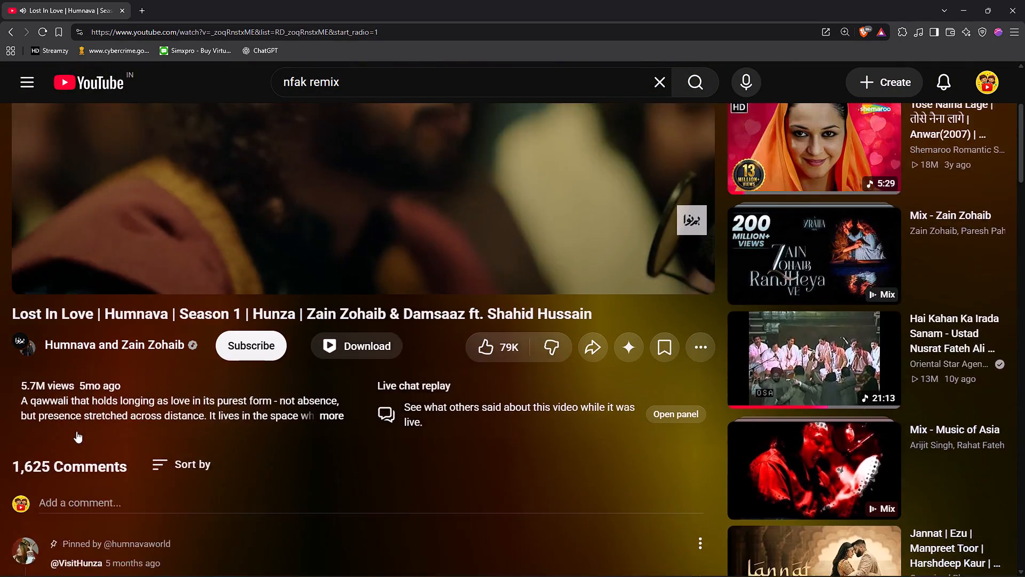